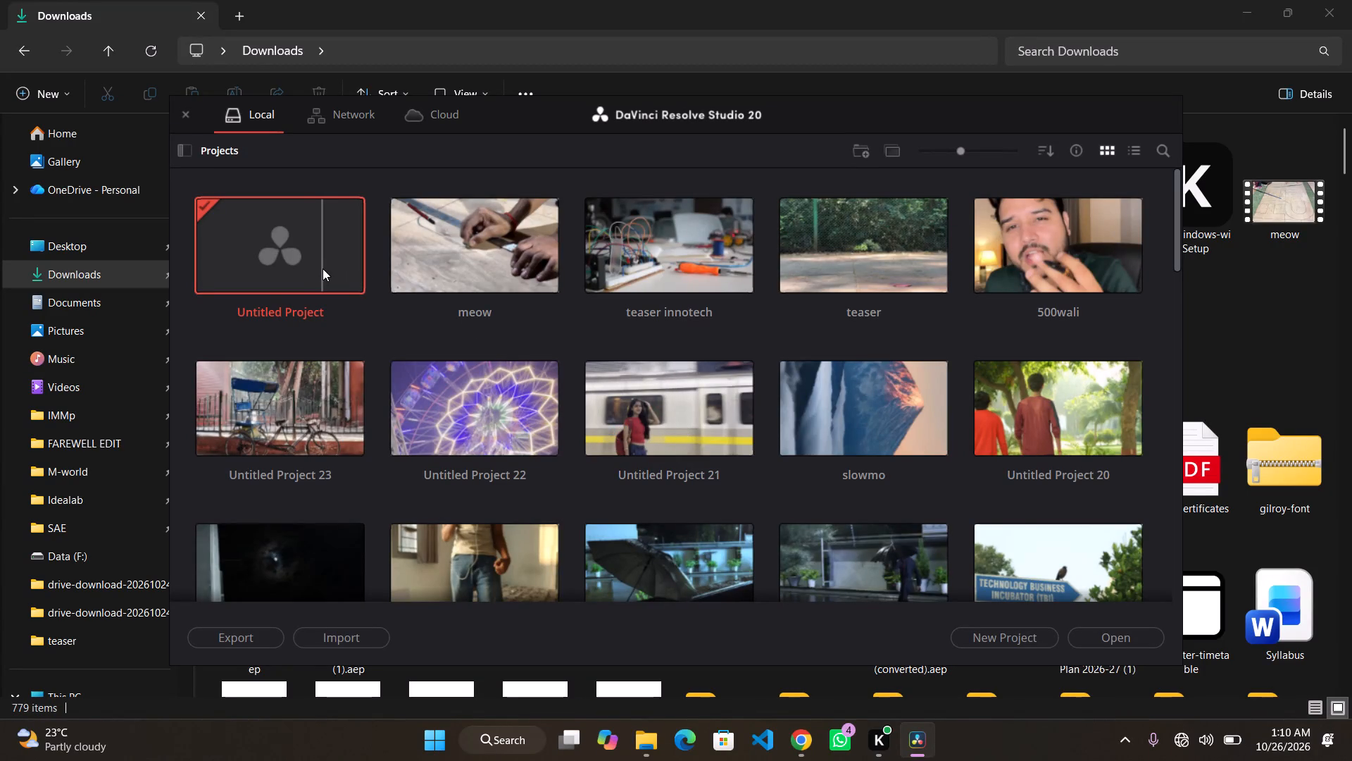
Open the "teaser innotech" project from the local project library.
double_click(632, 287)
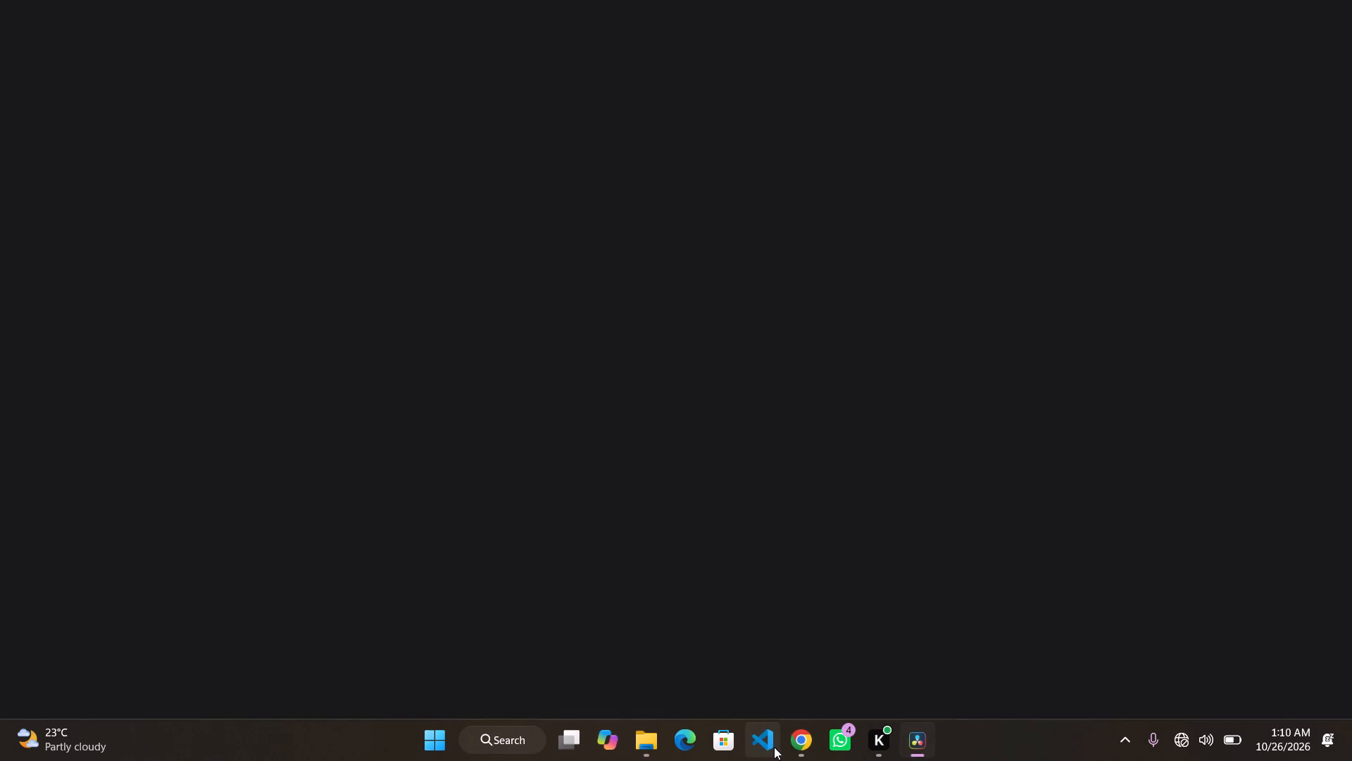
Play back the opening clips of Timeline 1 up to clip C8800.MP4.
key(space)
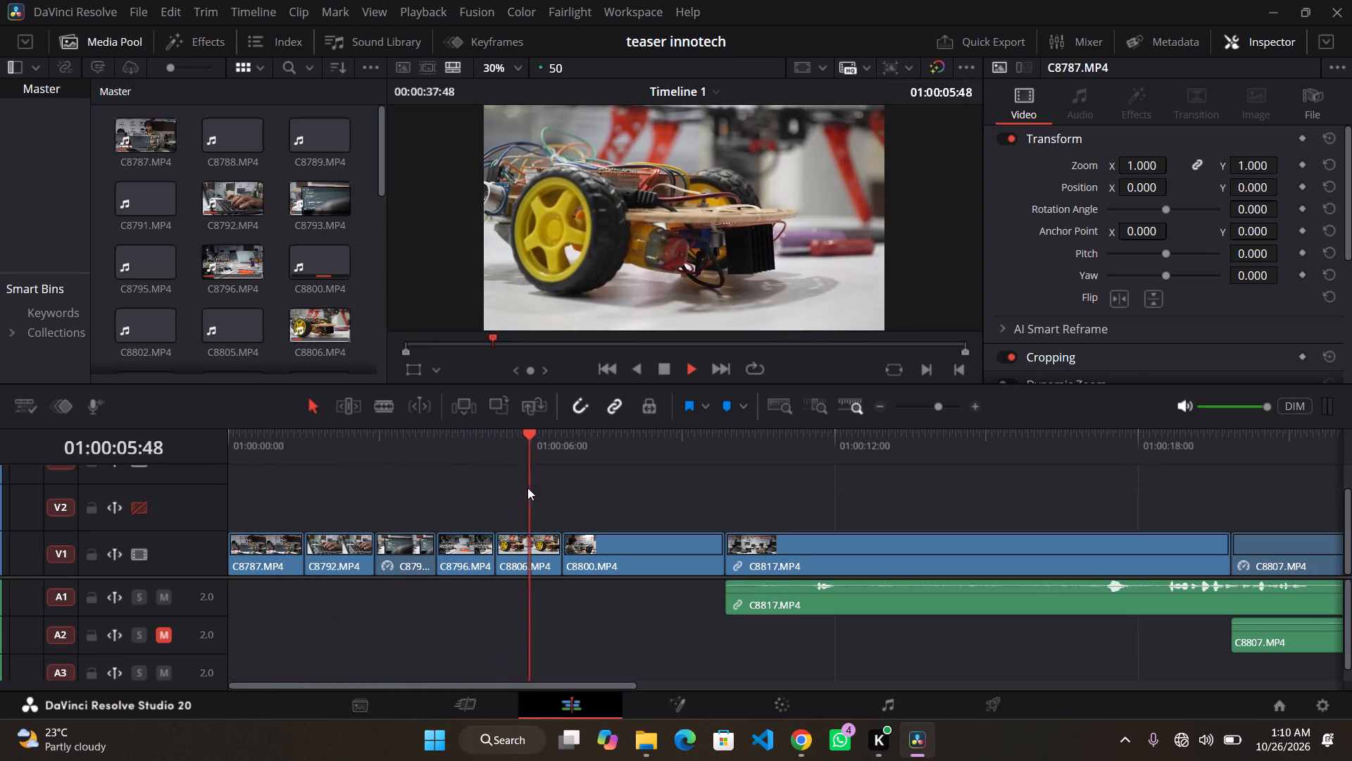
key(space)
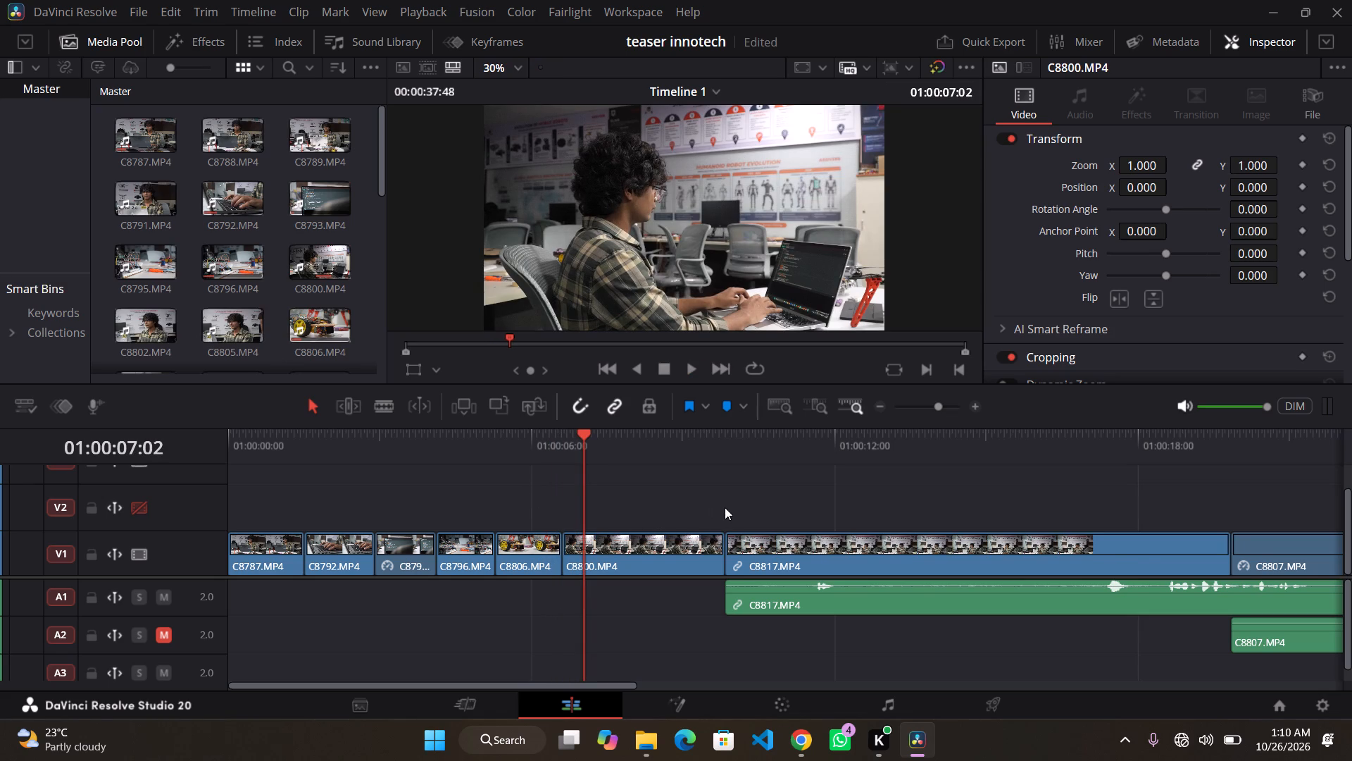
Move C8800.MP4 and all clips after it, with their audio, about 52 seconds further along the timeline.
drag(675, 506, 955, 572)
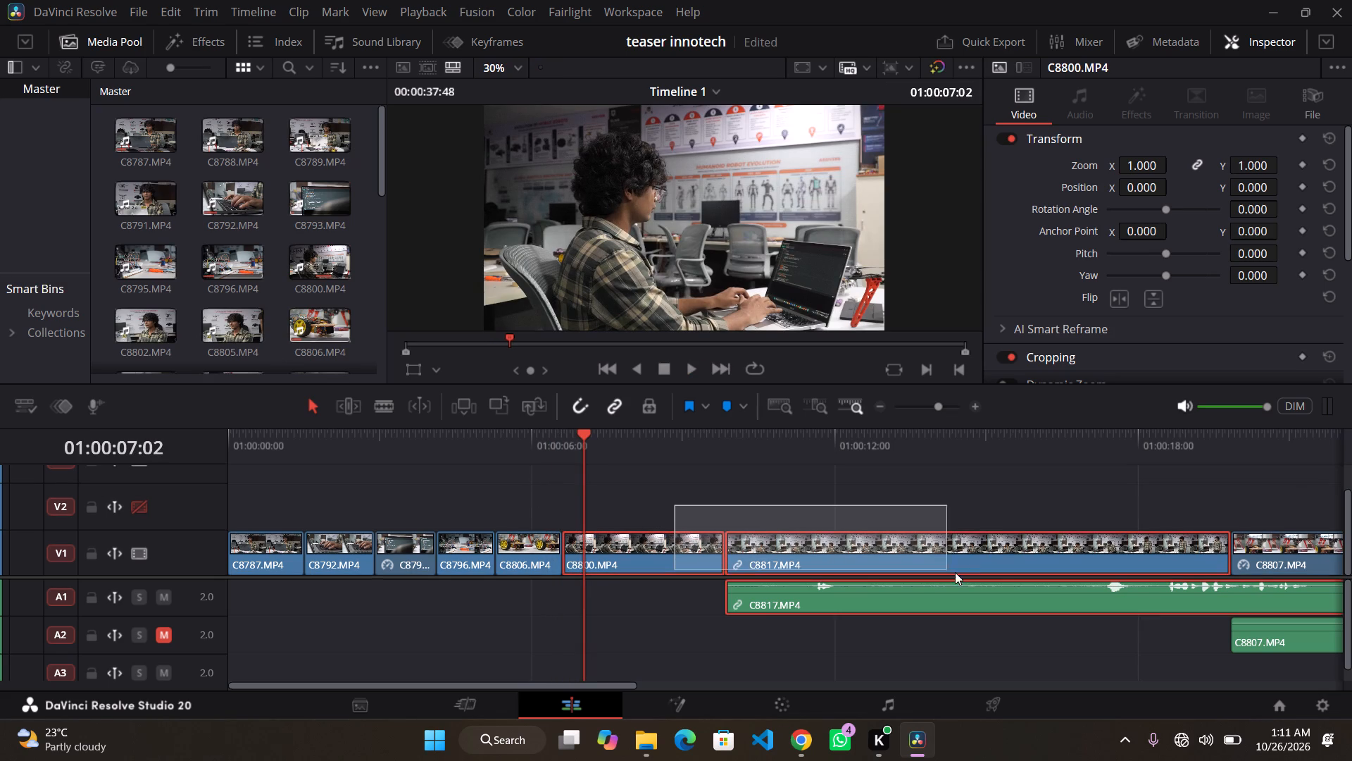
drag(955, 572, 1351, 631)
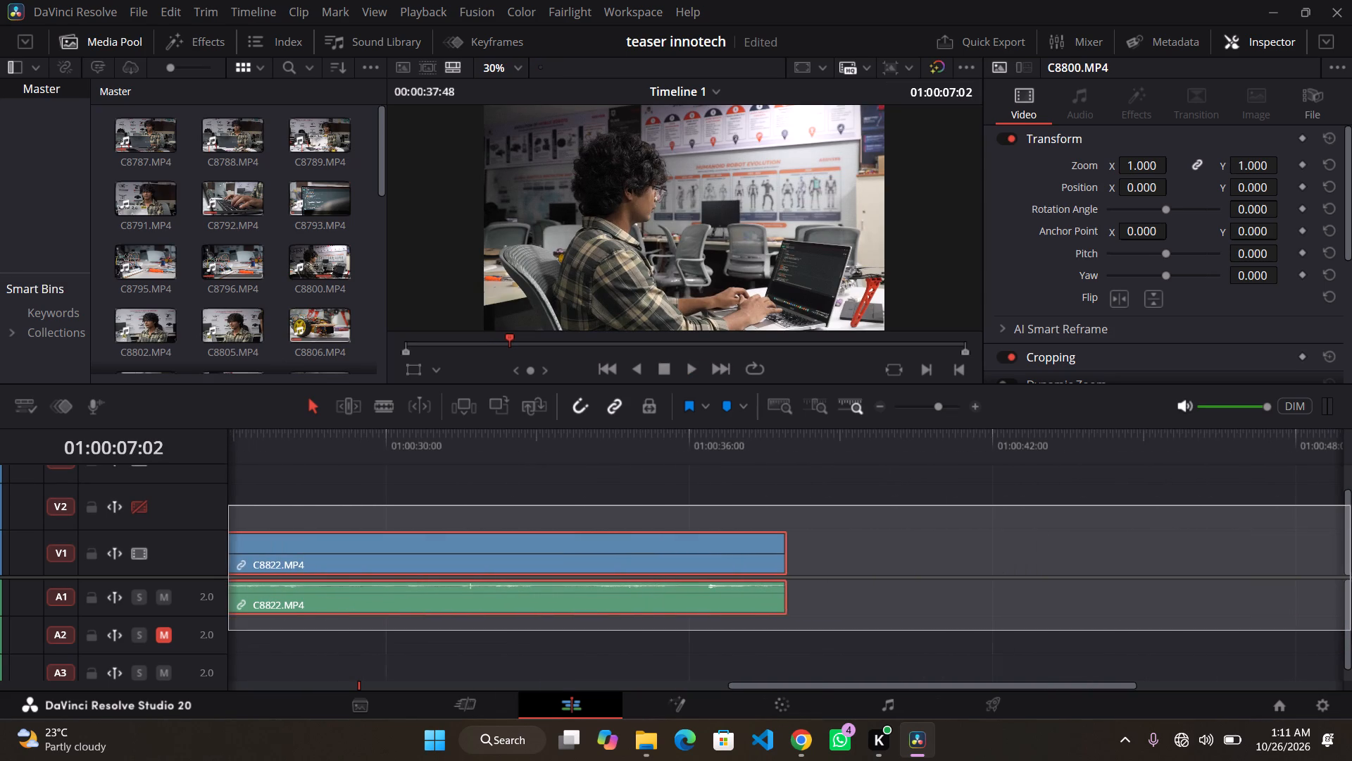
drag(1351, 631, 1351, 629)
scroll(1126, 578, right, 6)
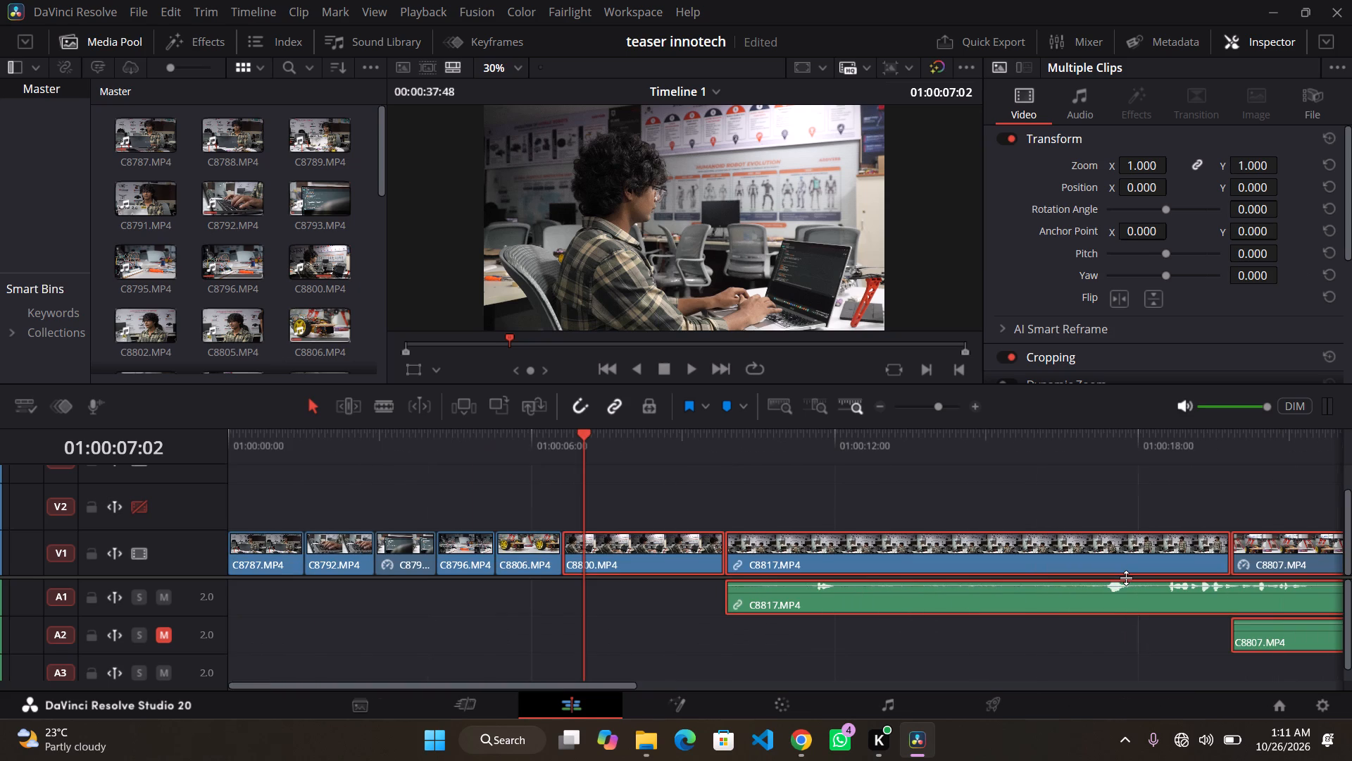
scroll(1126, 578, right, 1)
drag(615, 553, 1159, 590)
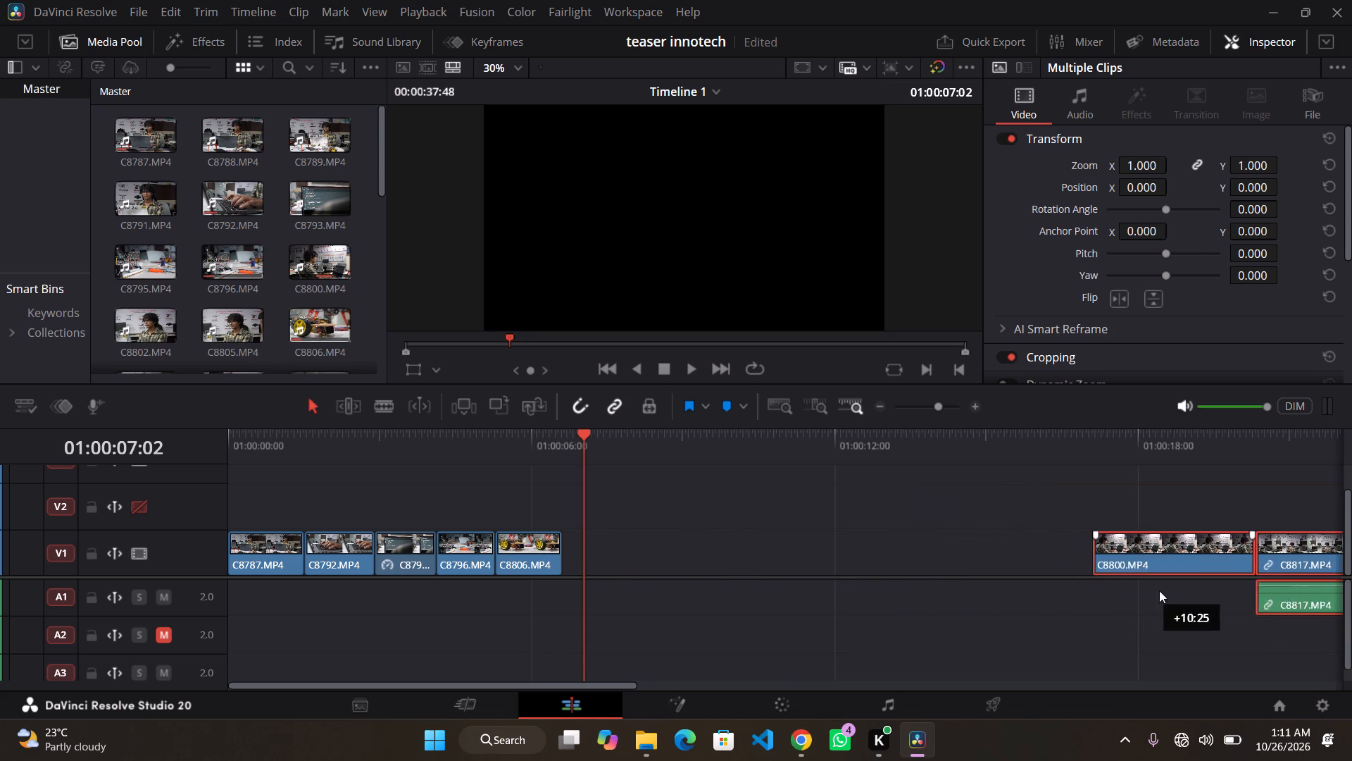
drag(1159, 590, 1344, 575)
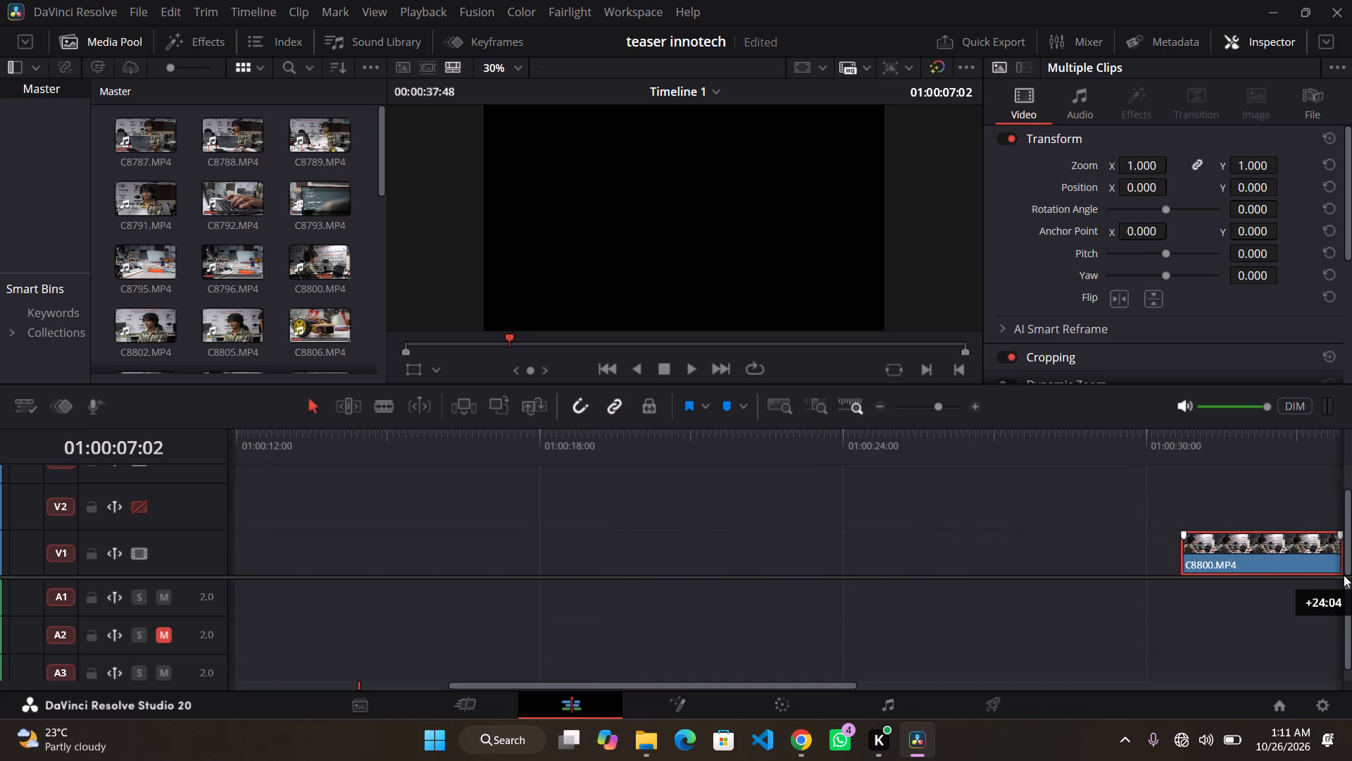
drag(1344, 575, 1339, 582)
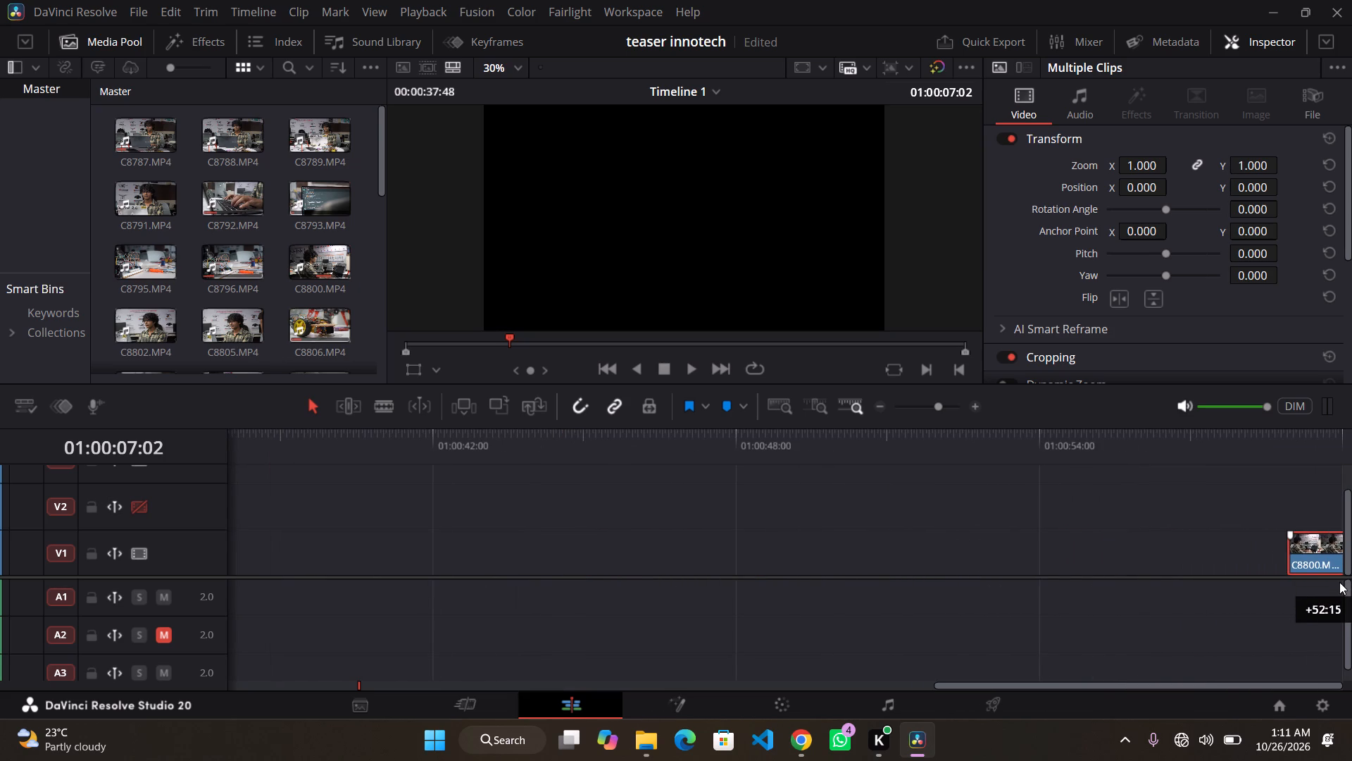
drag(1339, 582, 1339, 581)
scroll(1109, 604, right, 8)
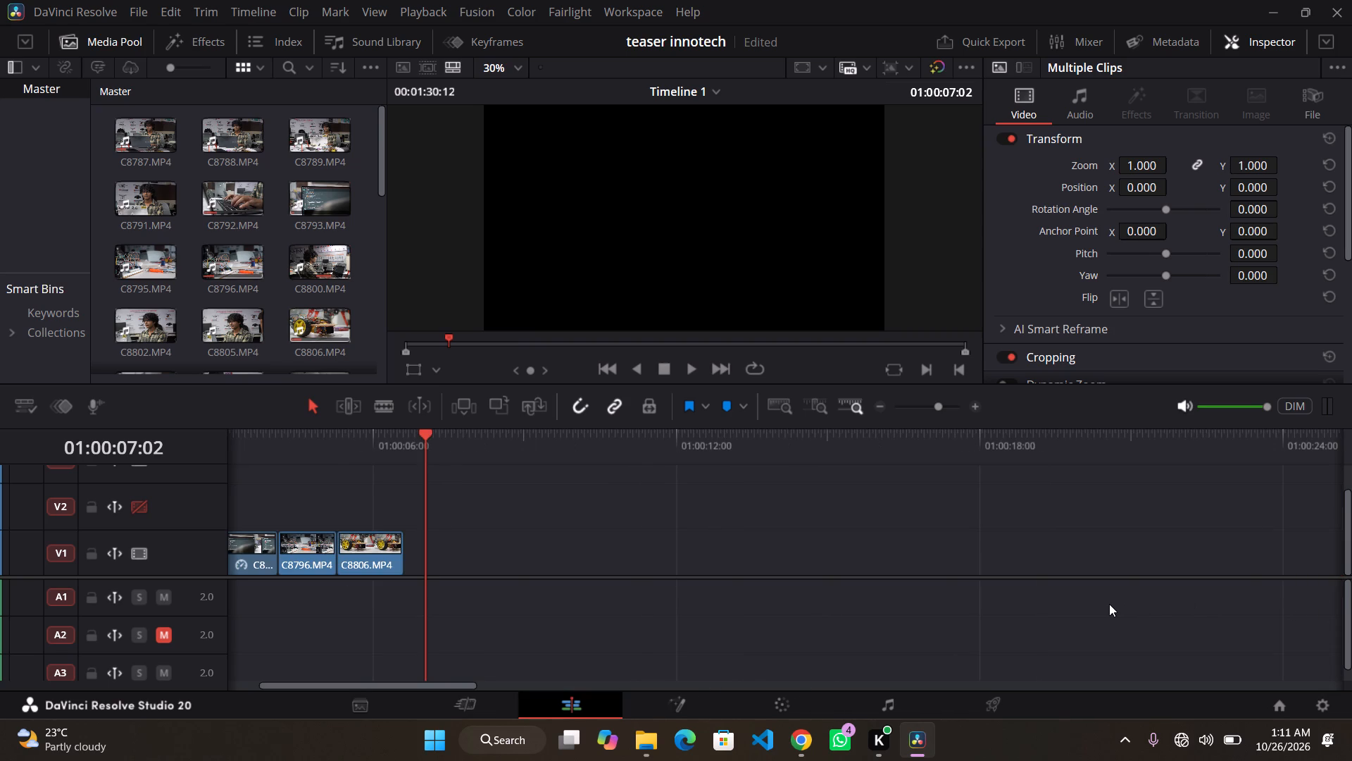
scroll(1109, 604, right, 1)
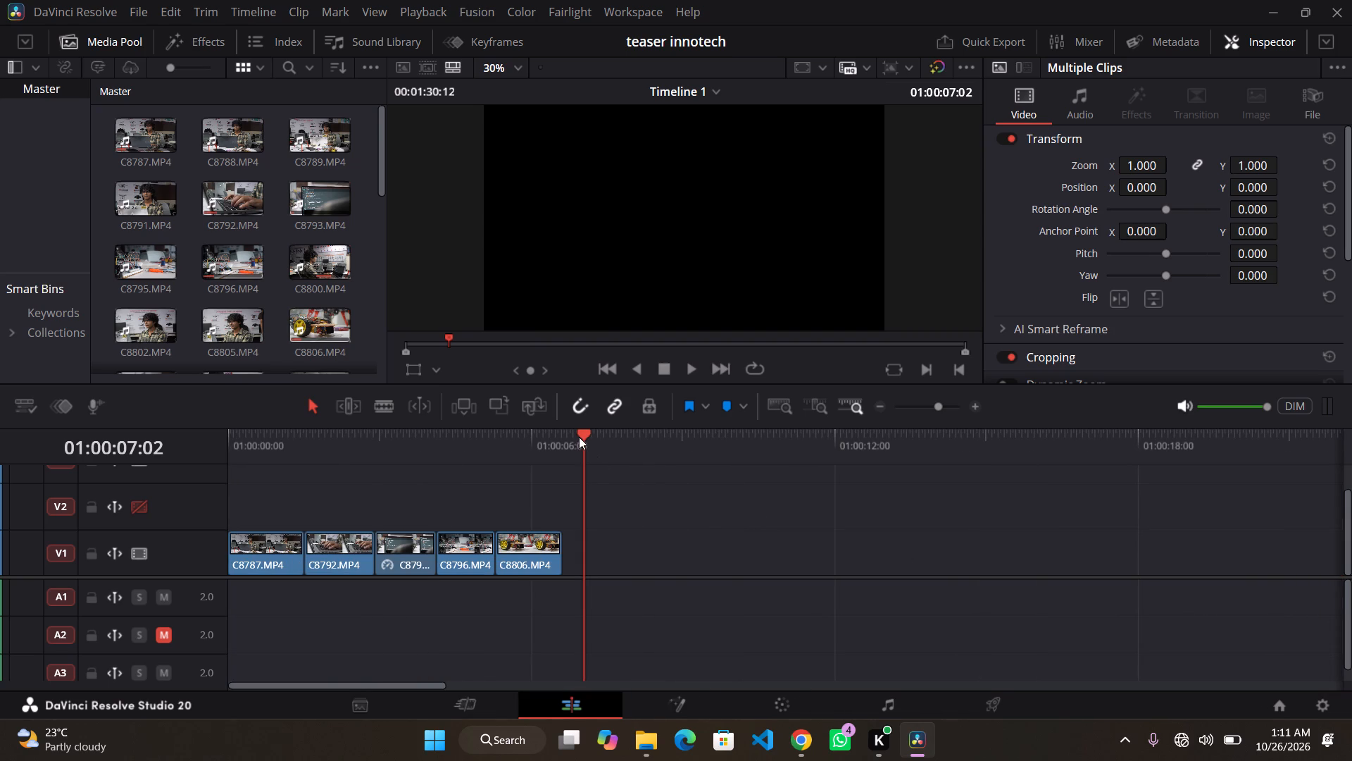
Play the five opening clips from the start of the timeline through C8806.MP4.
drag(579, 437, 414, 493)
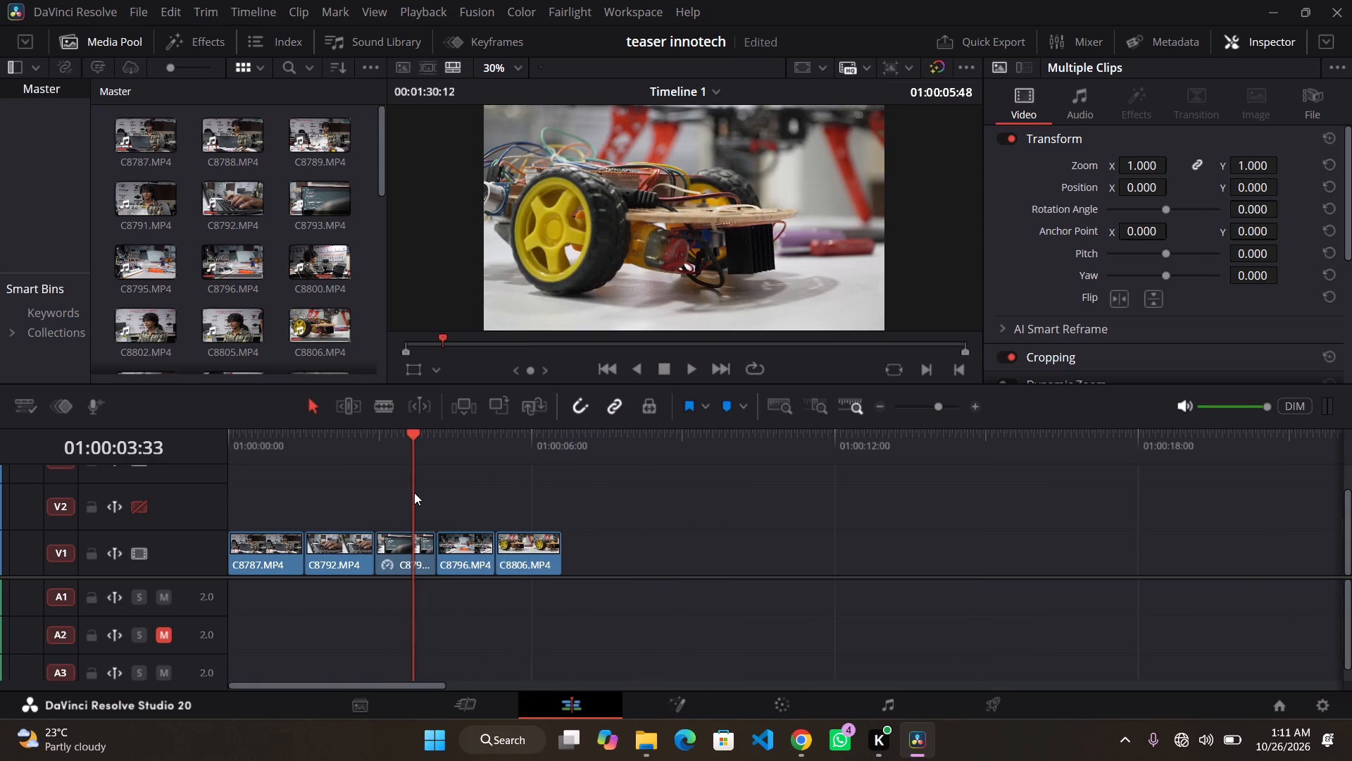
drag(414, 493, 183, 504)
key(space)
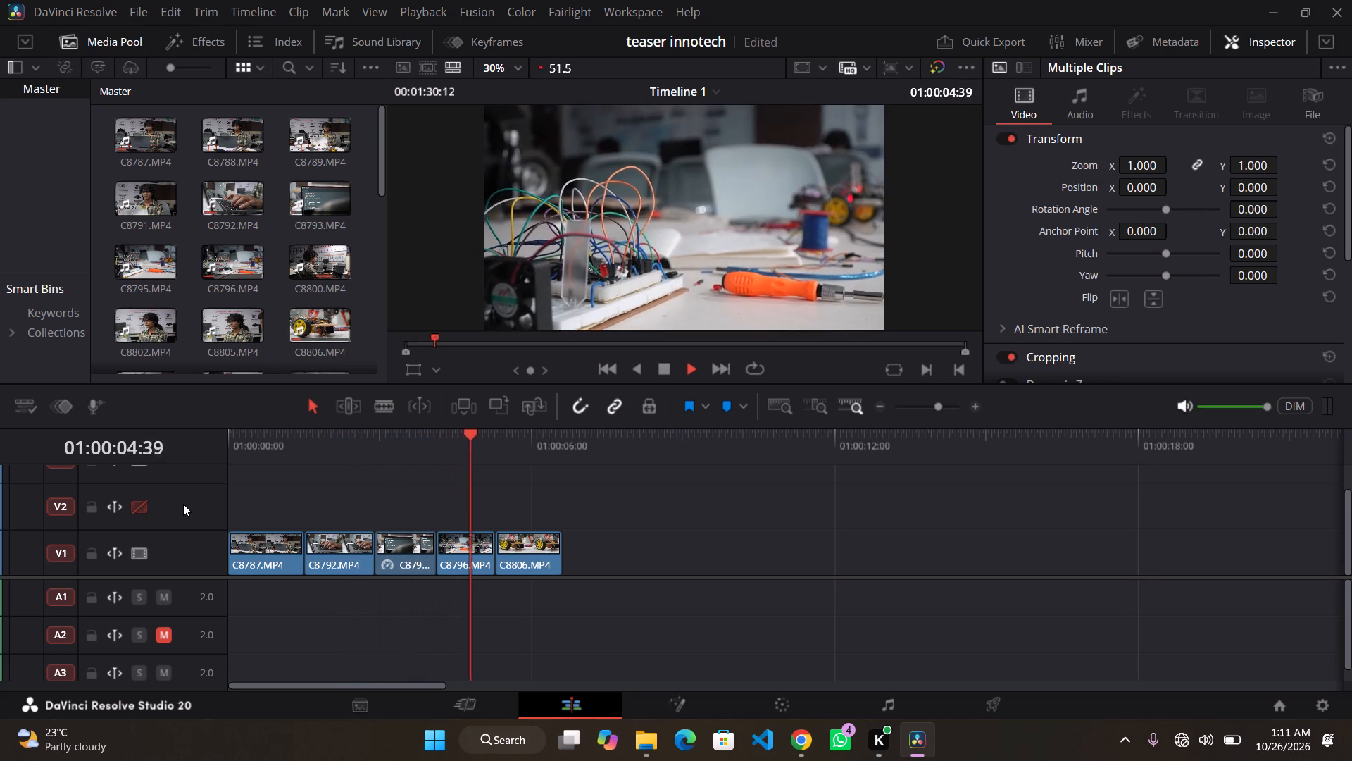
click(183, 504)
key(space)
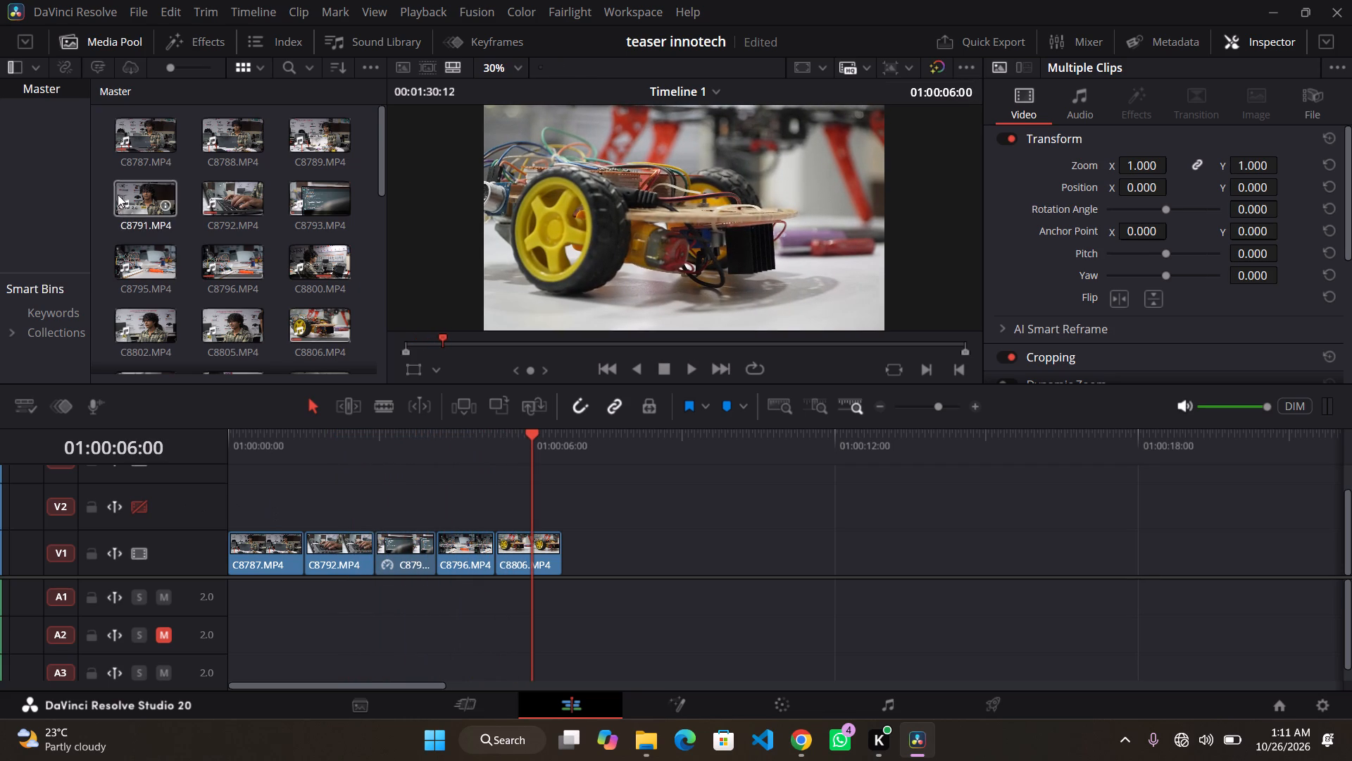
Look through the footage in the media pool's Master bin, from C8787.MP4 to Timeline 1.
scroll(174, 264, up, 4)
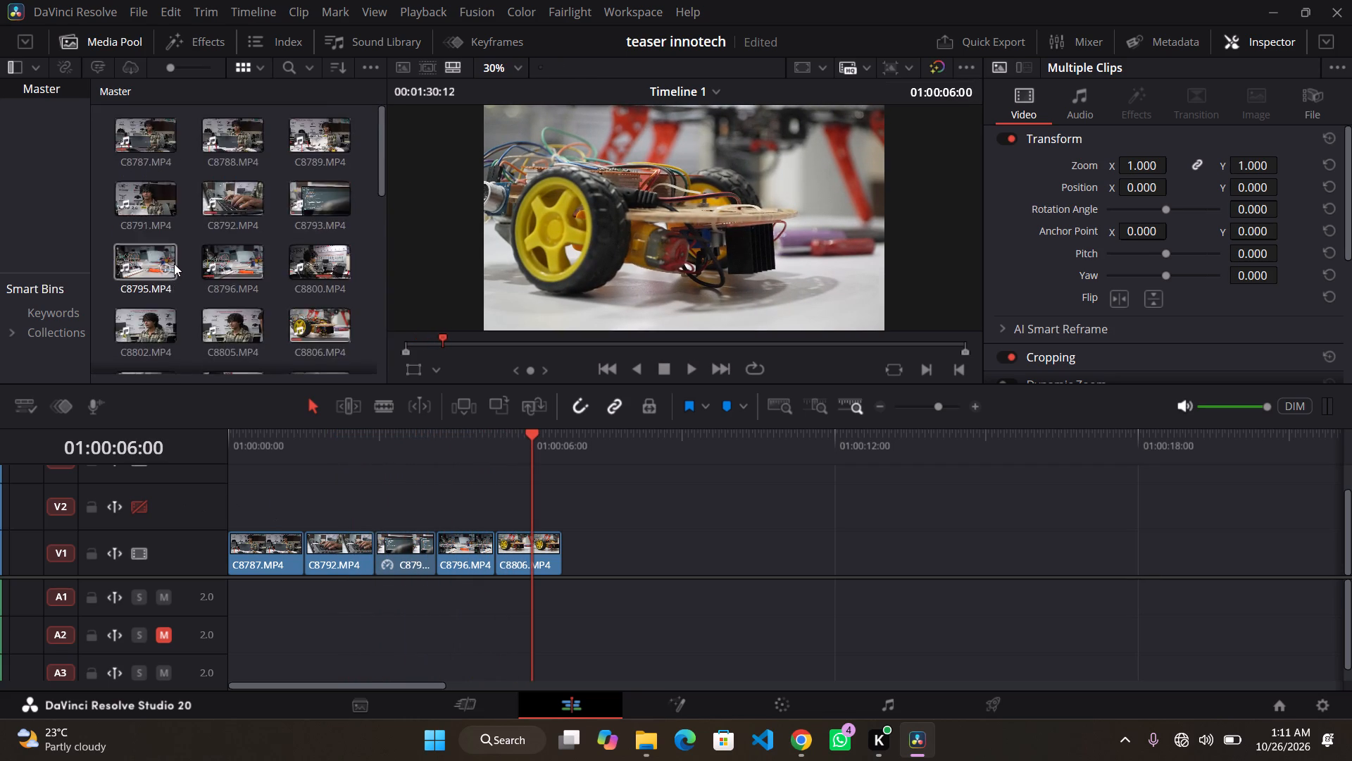
scroll(174, 264, down, 12)
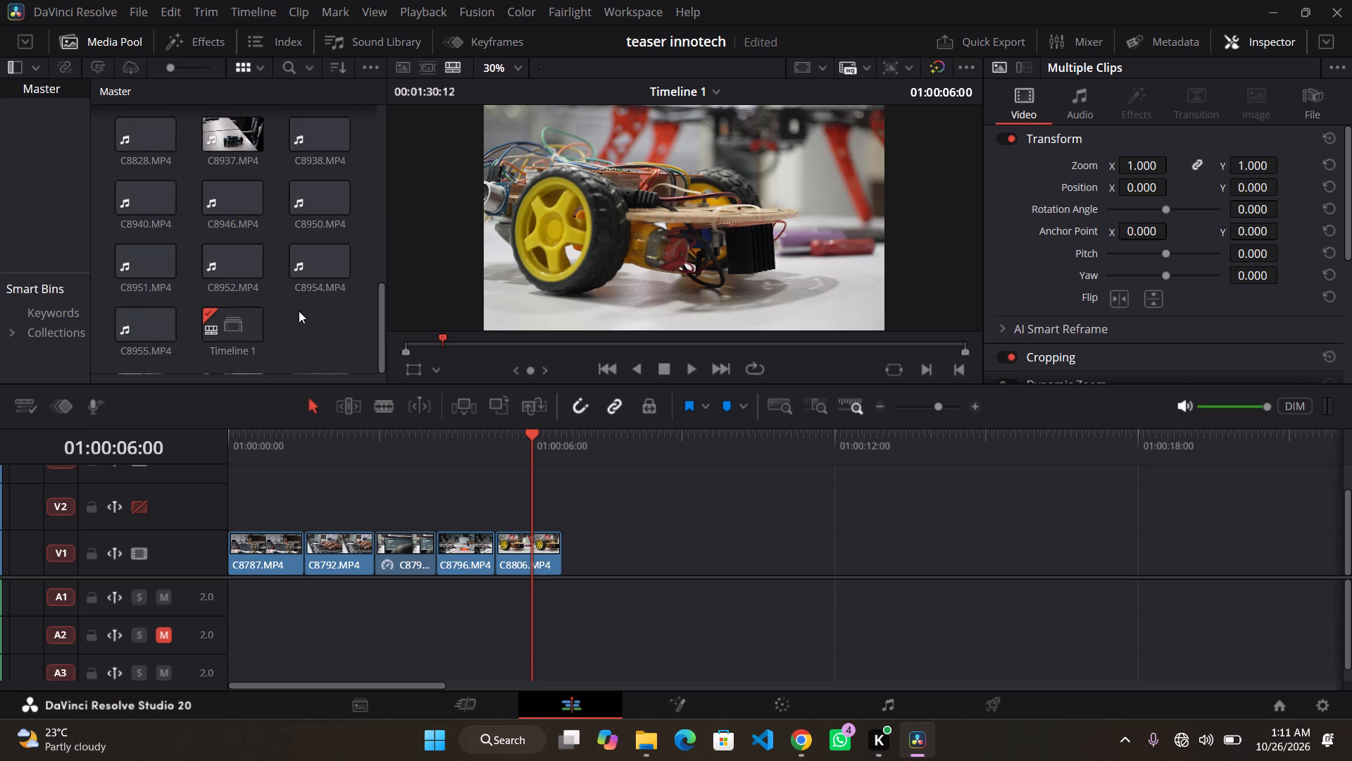
scroll(308, 333, up, 7)
scroll(308, 333, right, 1)
scroll(308, 333, up, 5)
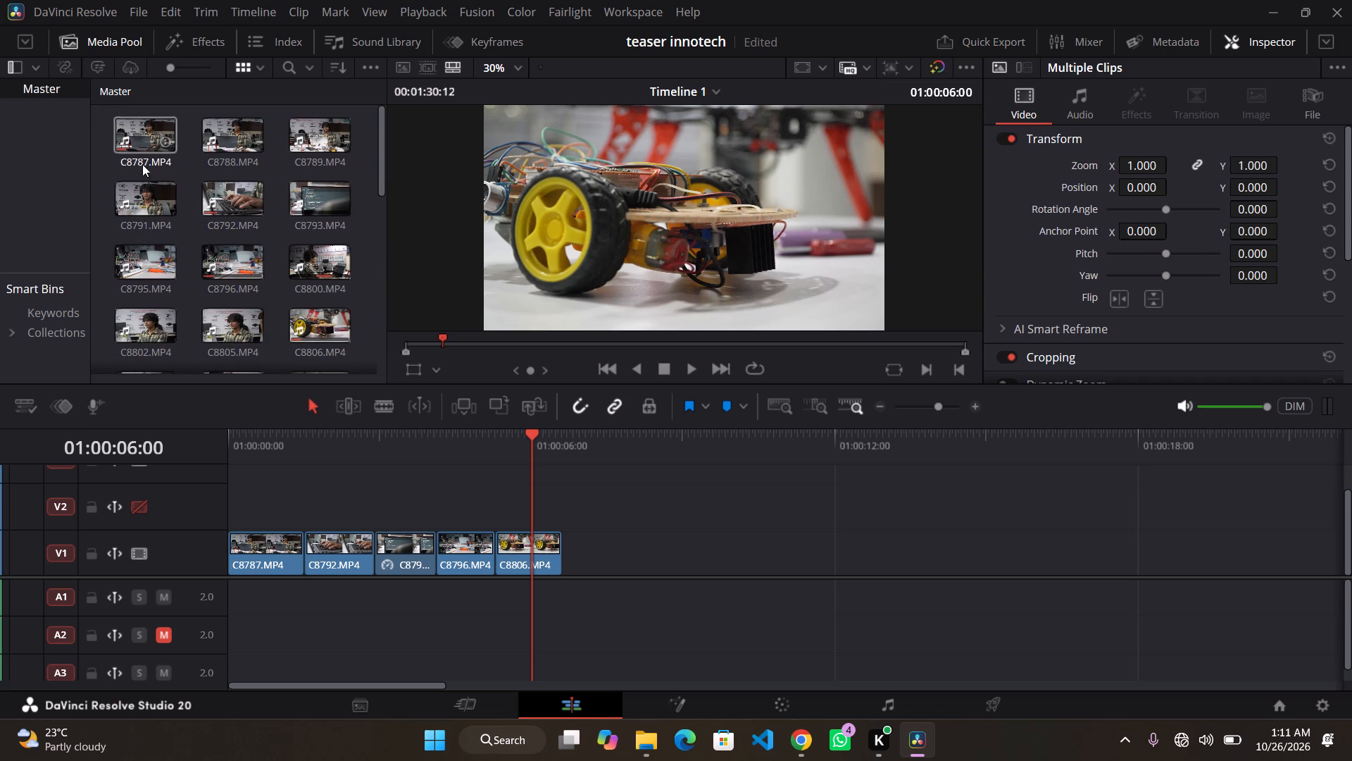
drag(99, 125, 306, 414)
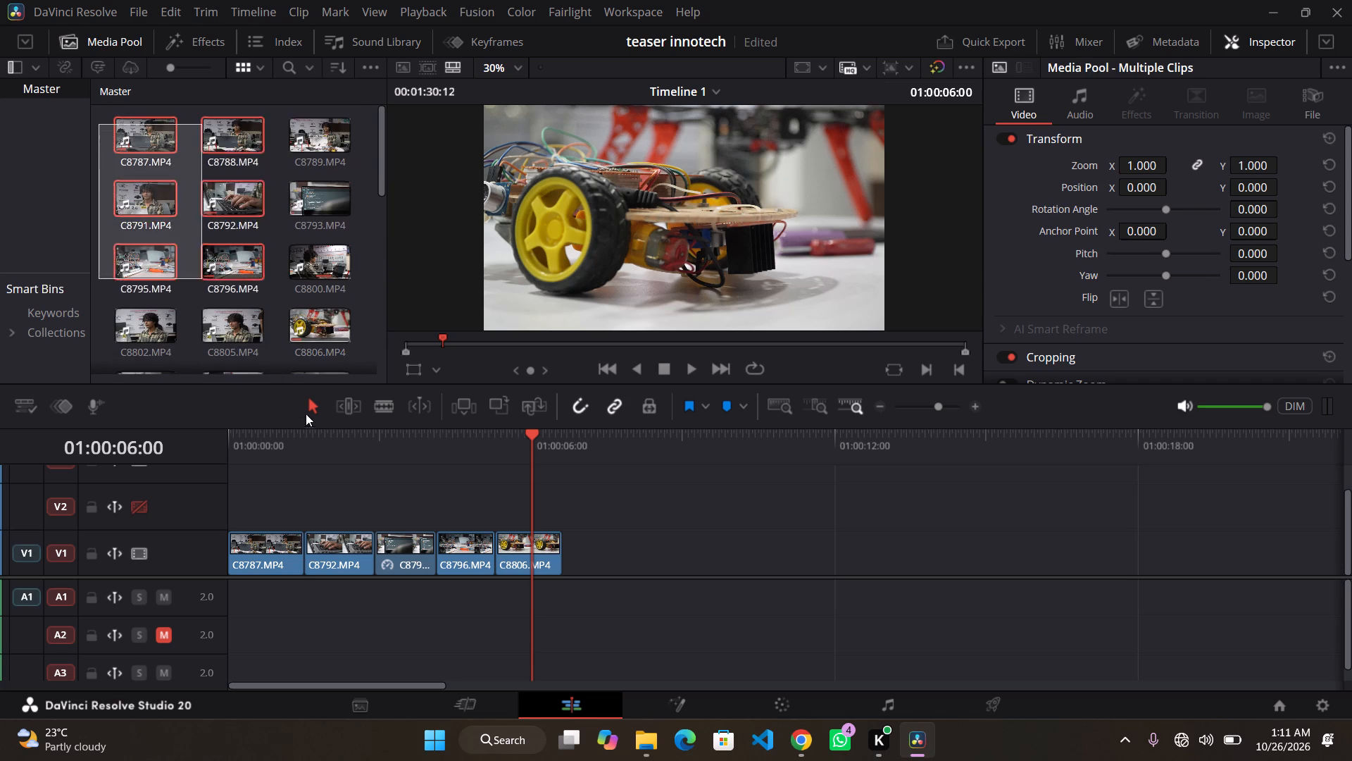
drag(306, 414, 313, 488)
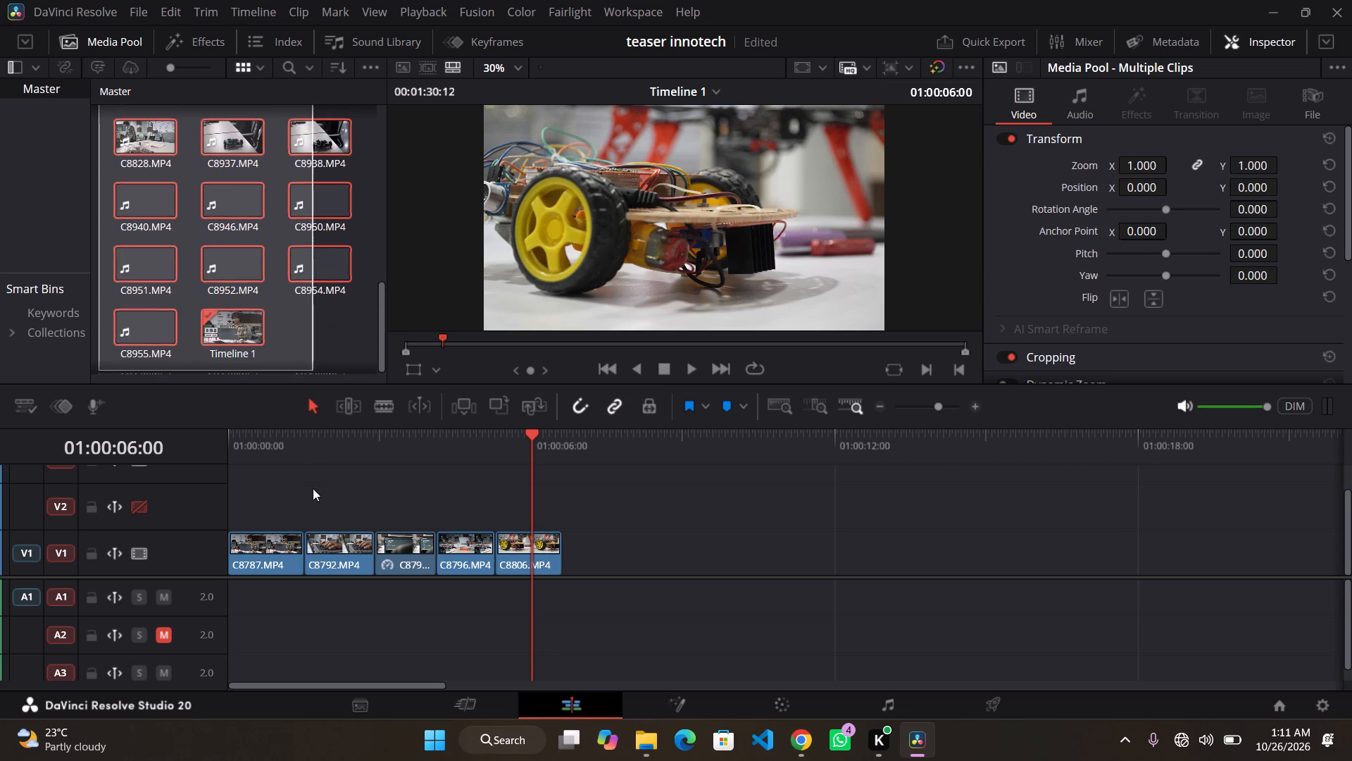
drag(313, 488, 313, 562)
click(306, 335)
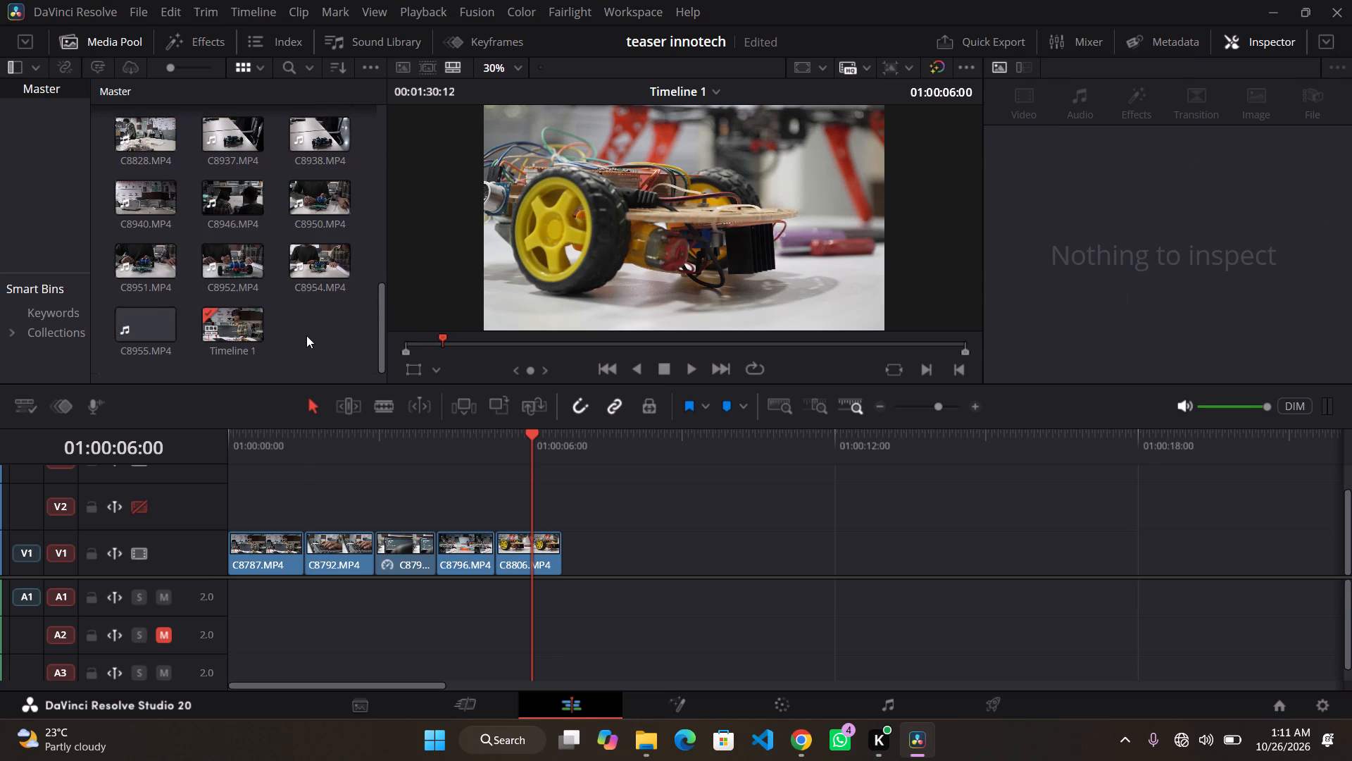
scroll(225, 247, up, 8)
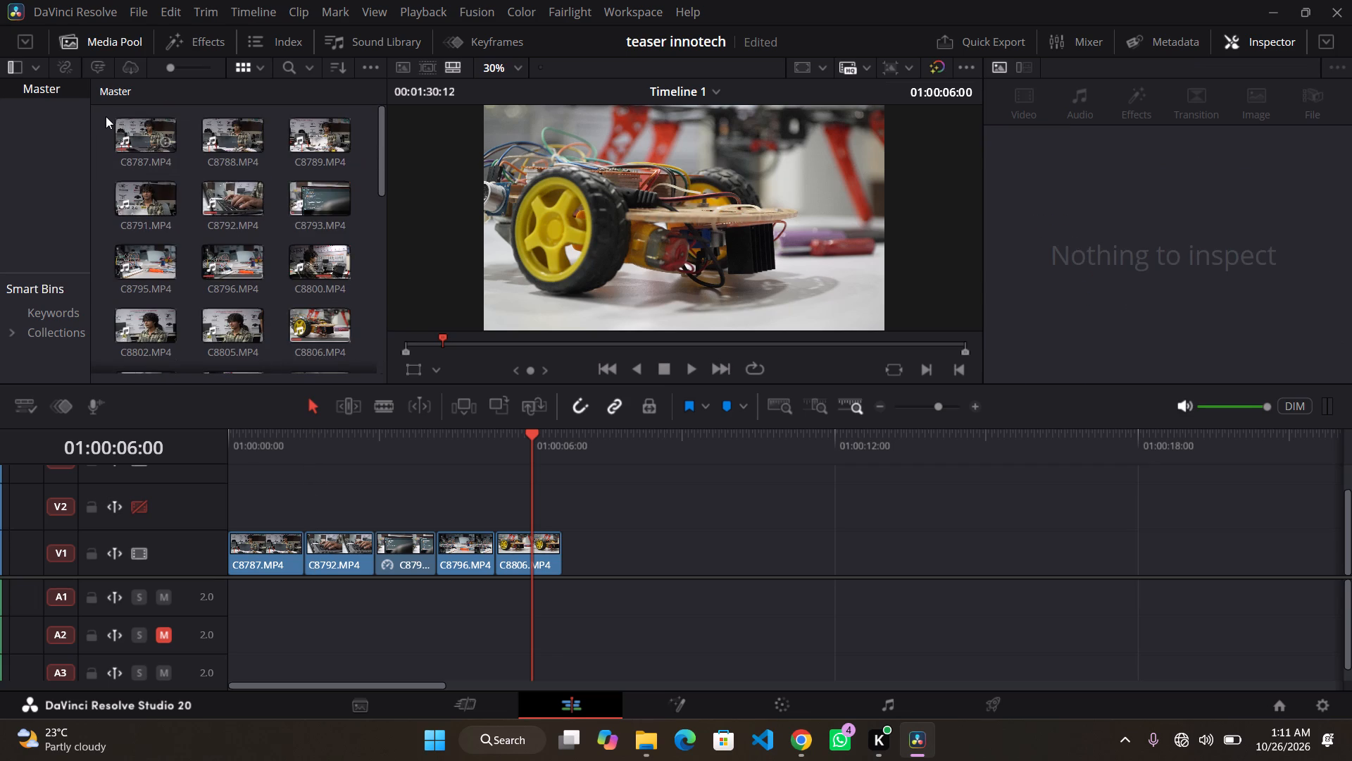
drag(106, 117, 303, 347)
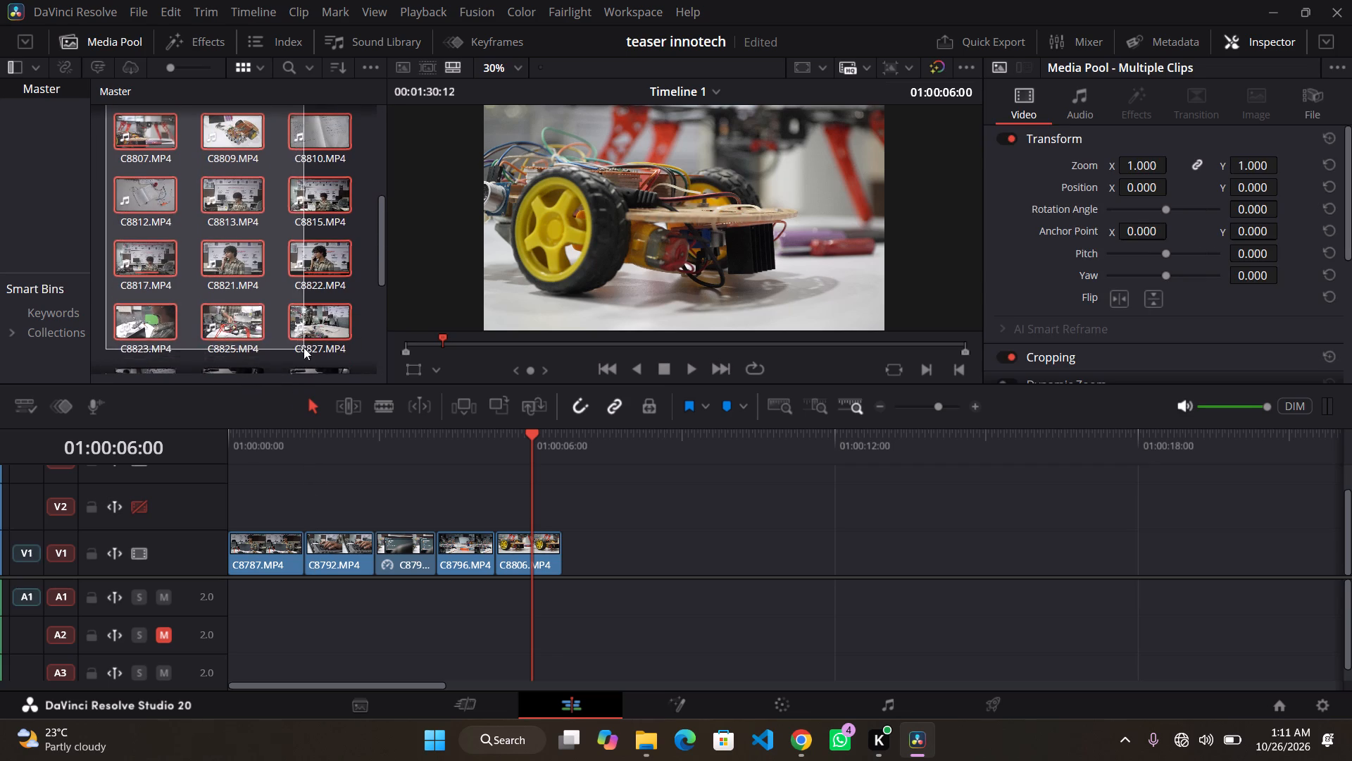
drag(303, 347, 301, 361)
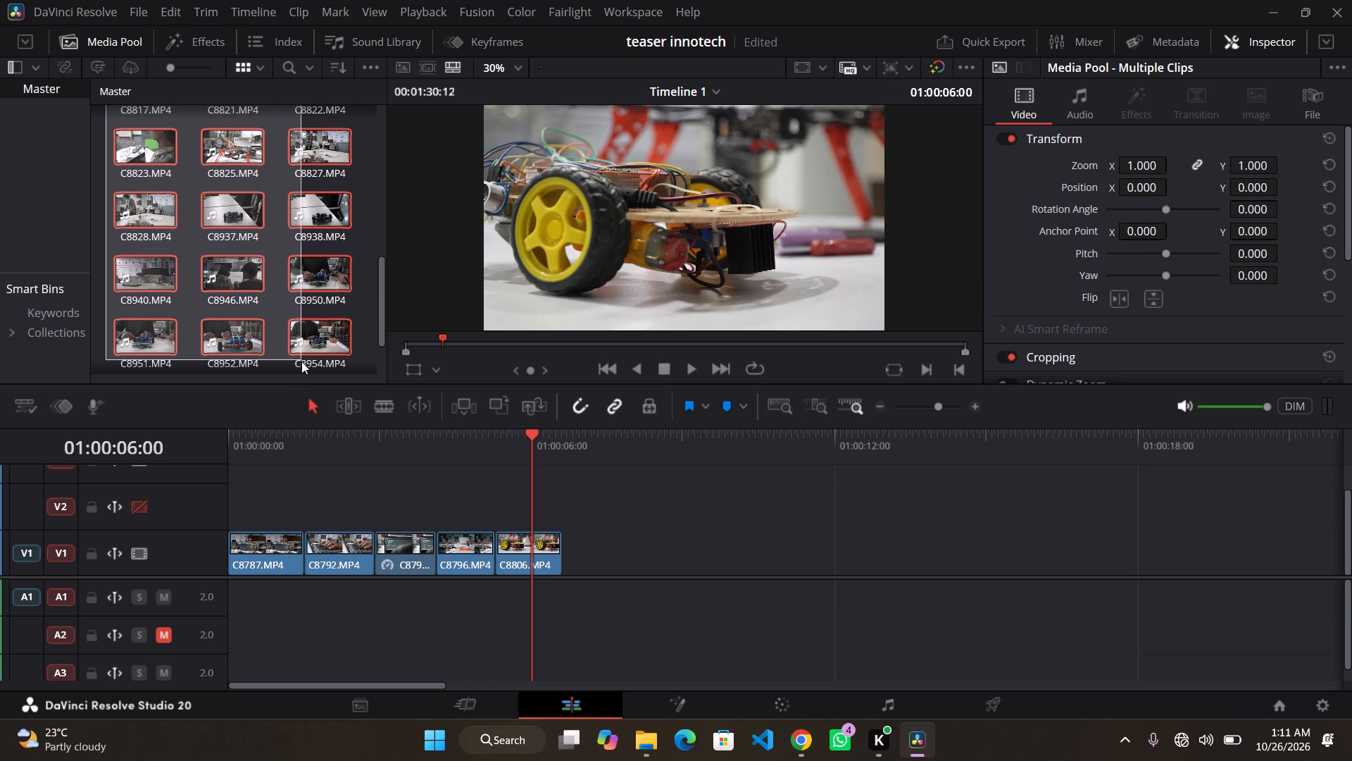
drag(301, 361, 301, 371)
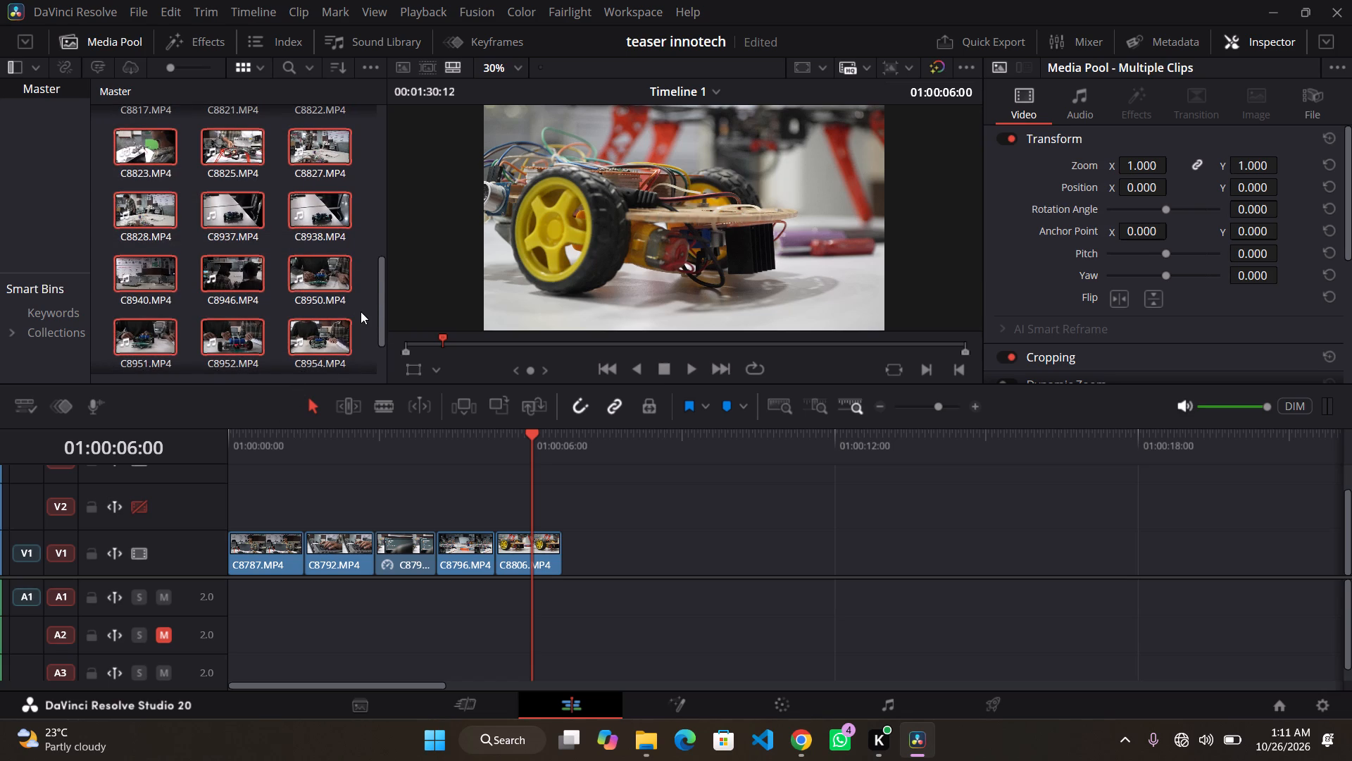
click(359, 312)
scroll(359, 312, down, 5)
click(316, 326)
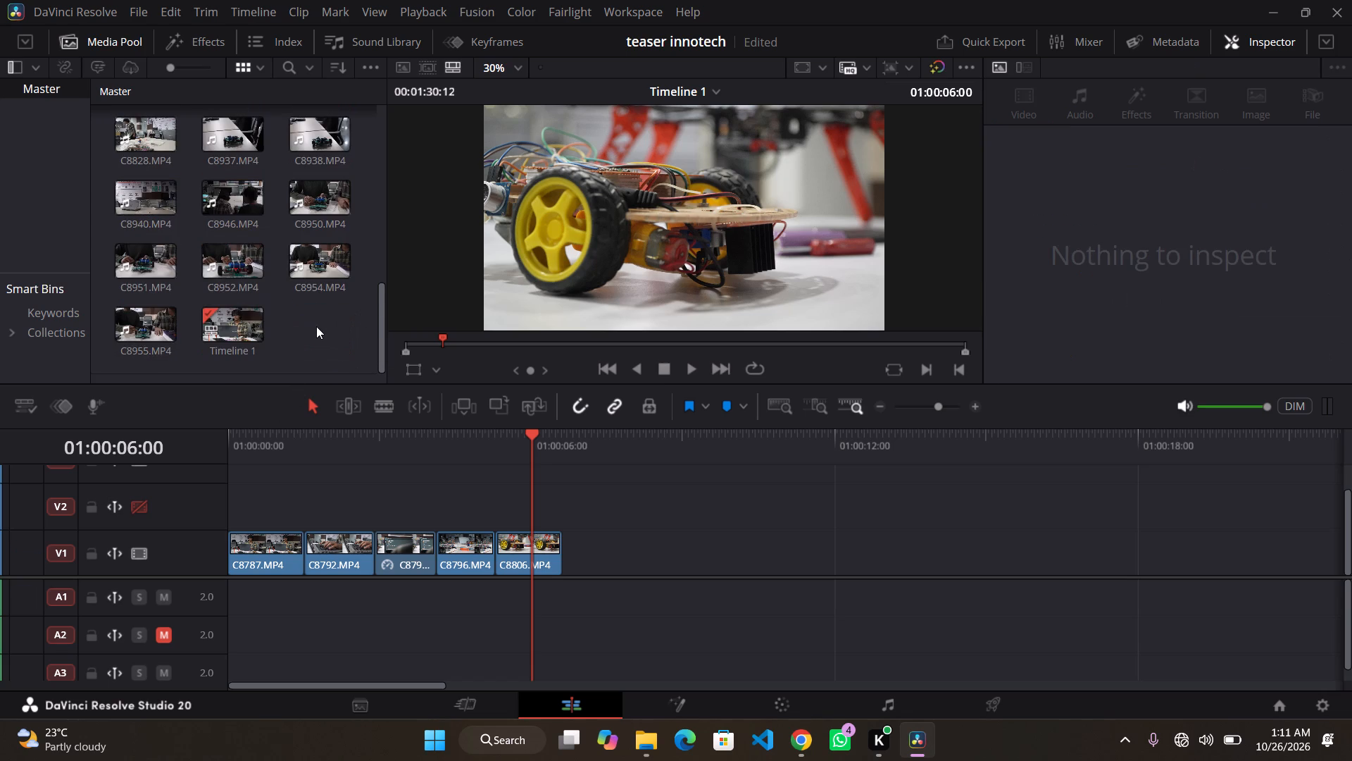
Open media import for the Master bin and select all the teaser folder's clips, from C8786 to C8958.
right_click(316, 326)
click(411, 520)
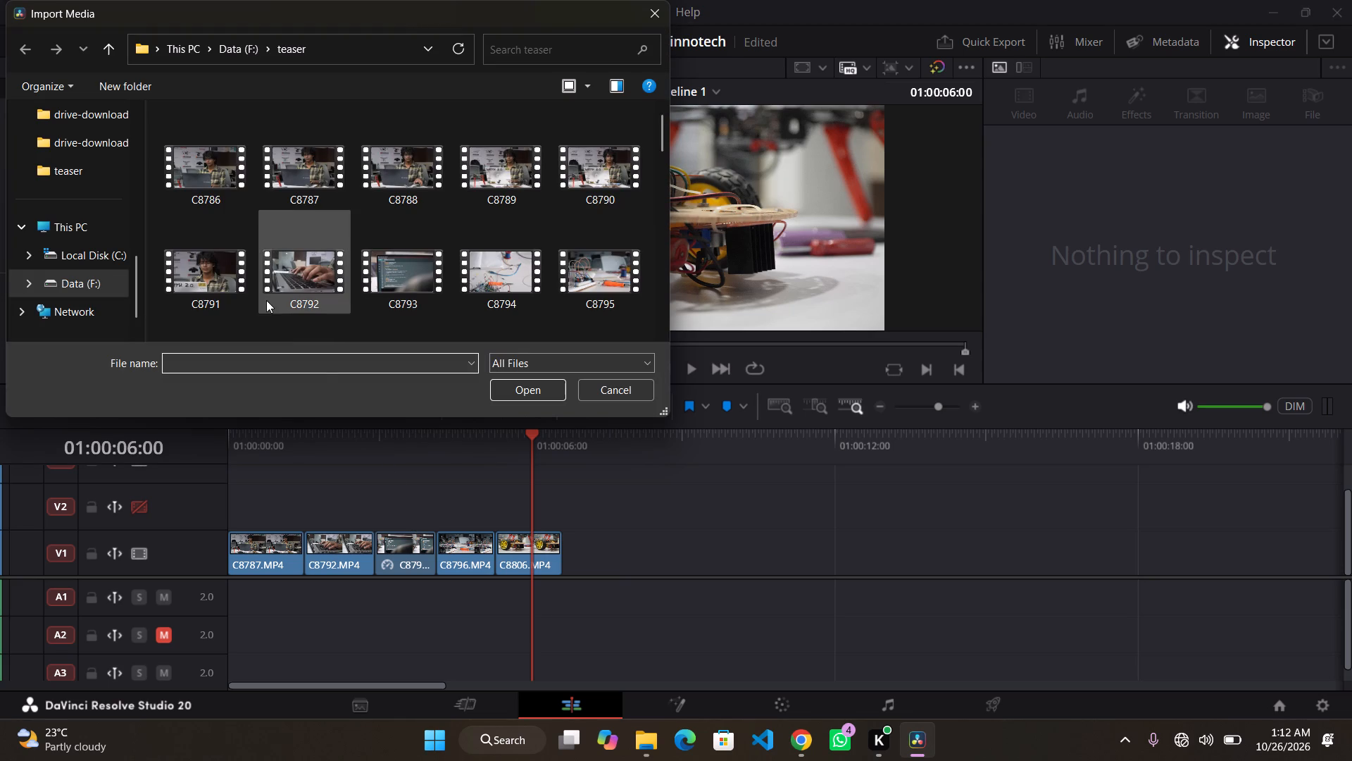
scroll(206, 278, down, 15)
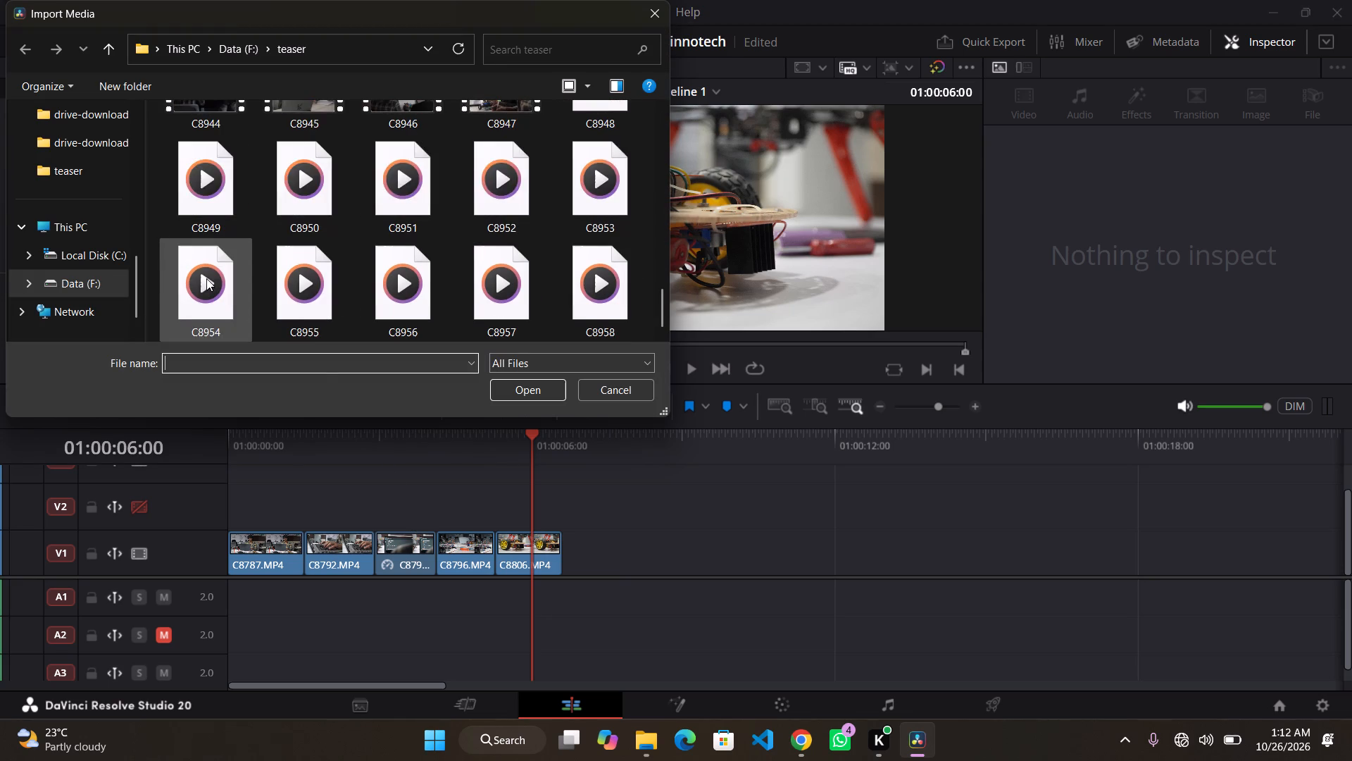
scroll(206, 278, down, 5)
scroll(206, 278, up, 13)
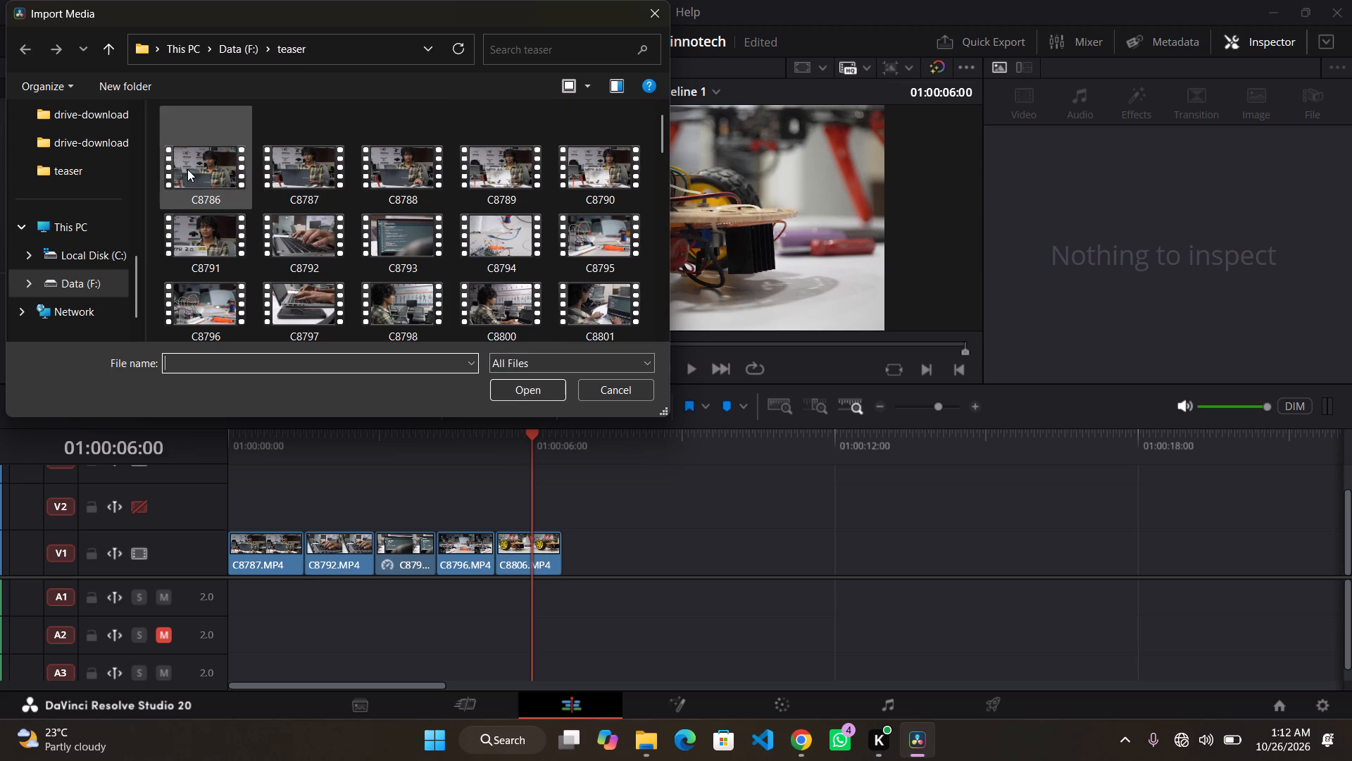
scroll(182, 170, down, 5)
scroll(182, 170, up, 9)
scroll(182, 170, down, 2)
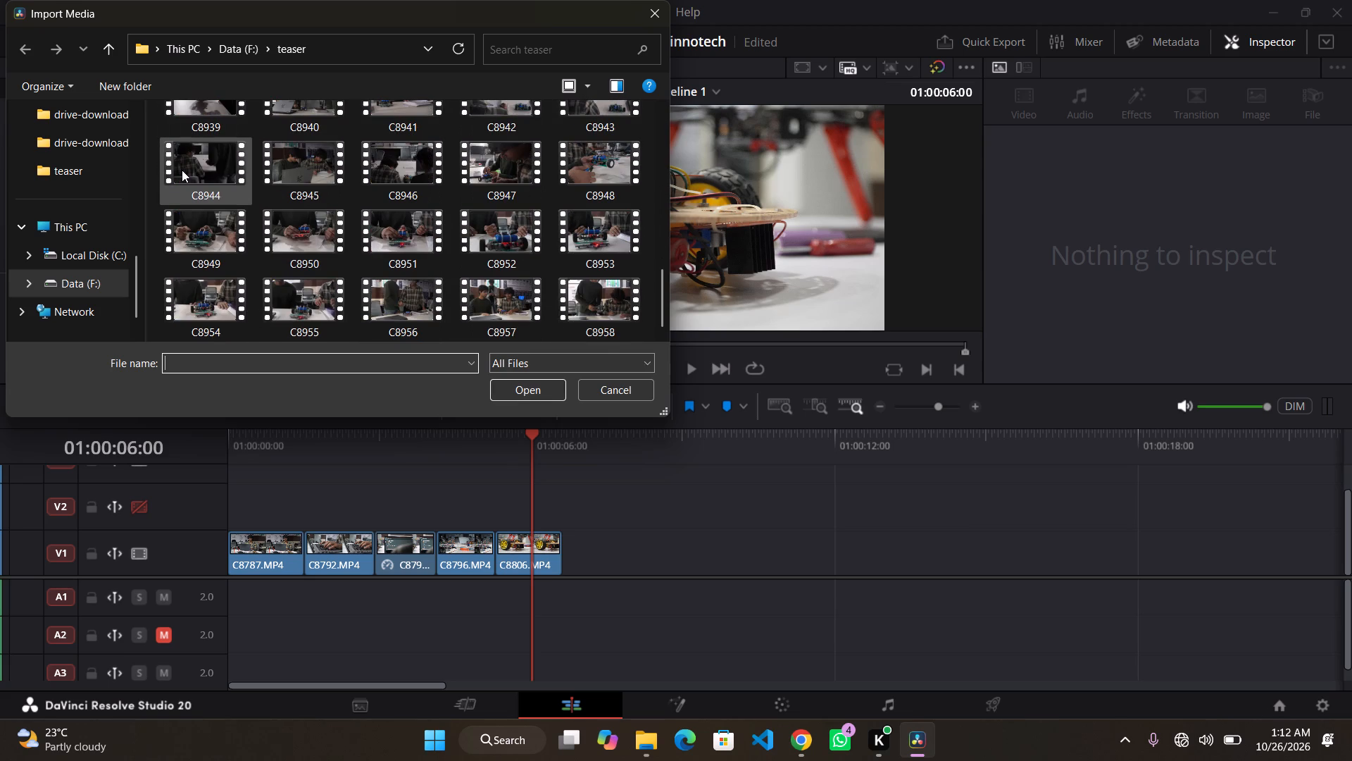
scroll(182, 170, down, 1)
scroll(182, 170, up, 7)
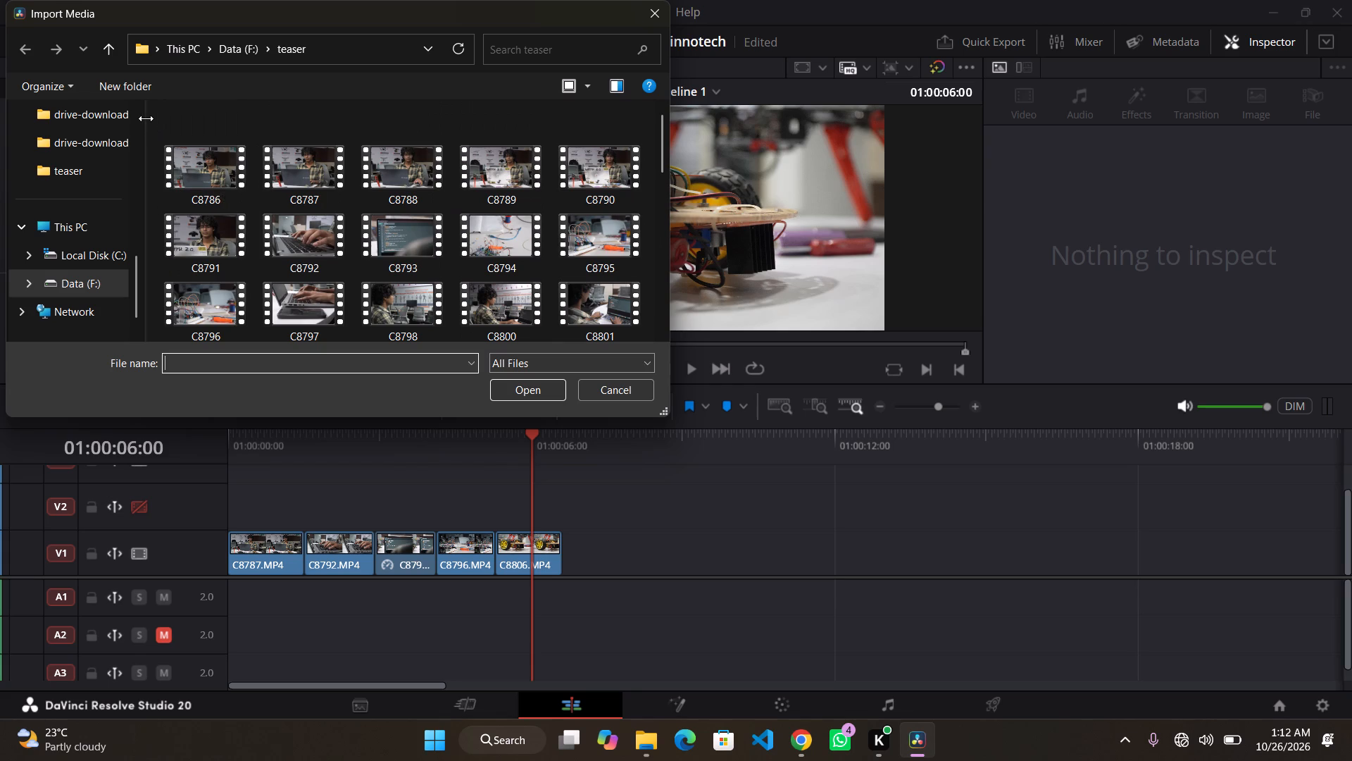
drag(154, 123, 432, 247)
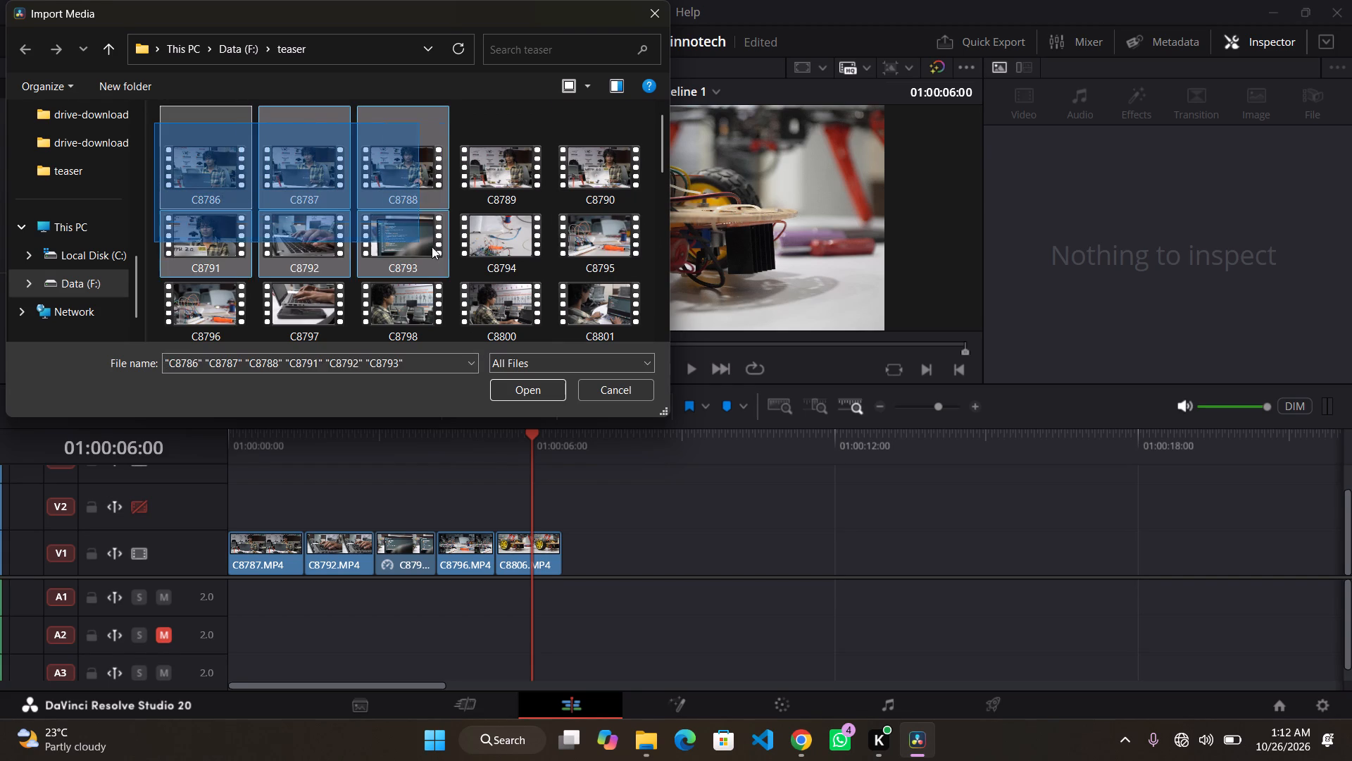
drag(432, 247, 599, 482)
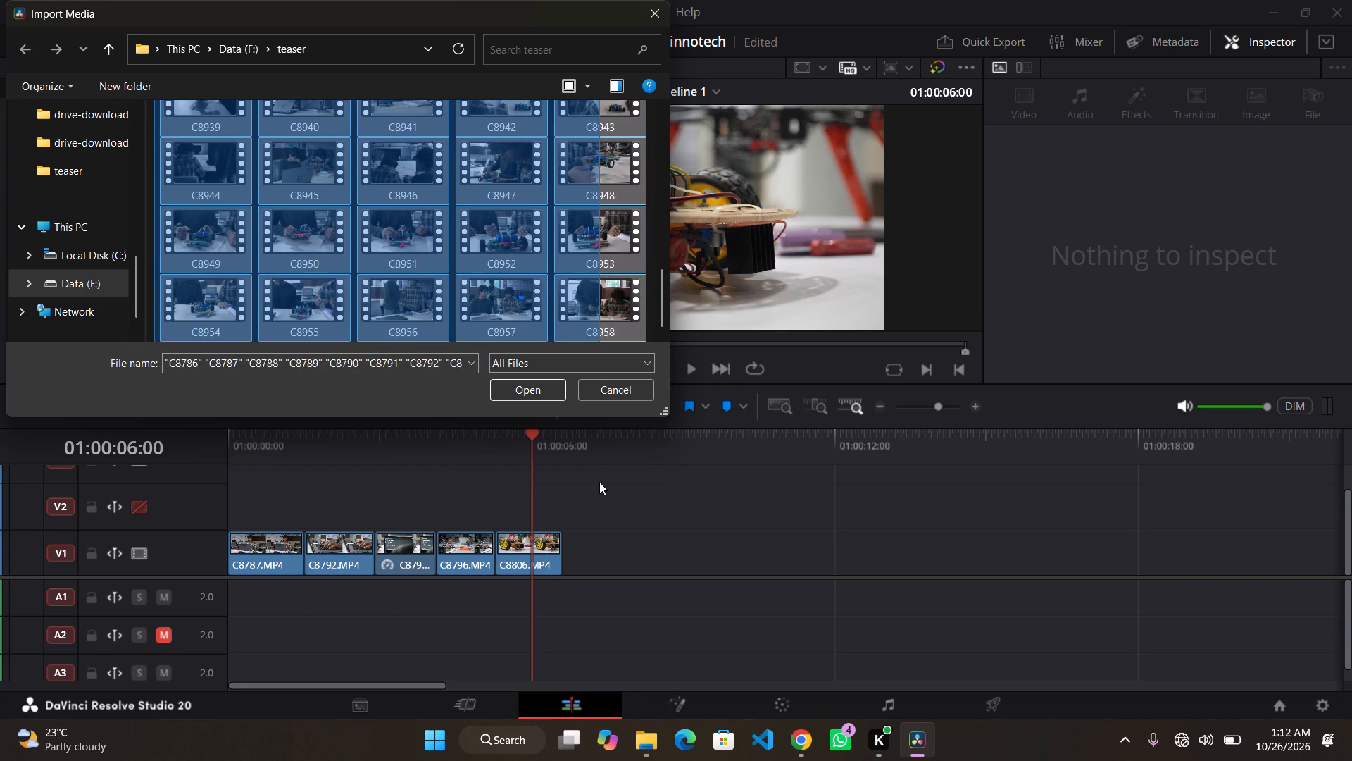
drag(599, 482, 626, 286)
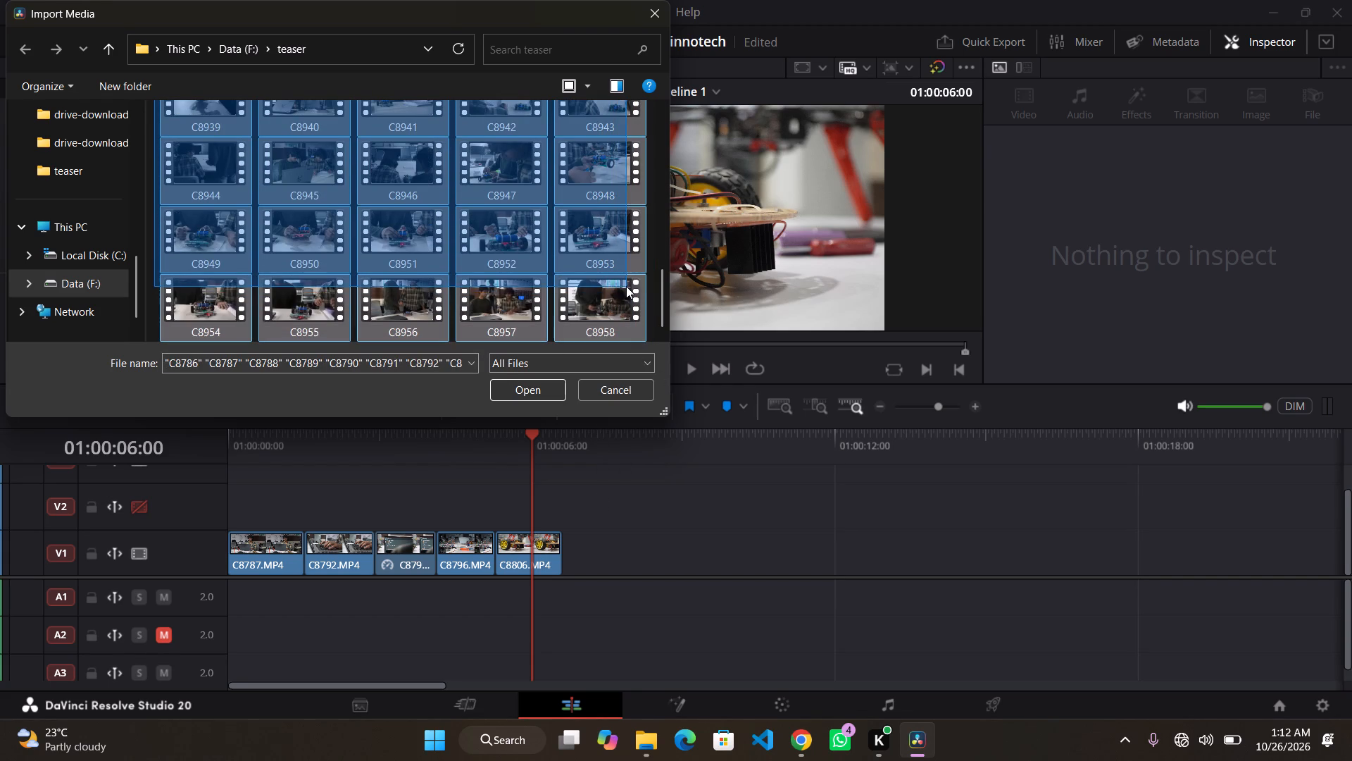
drag(626, 286, 620, 342)
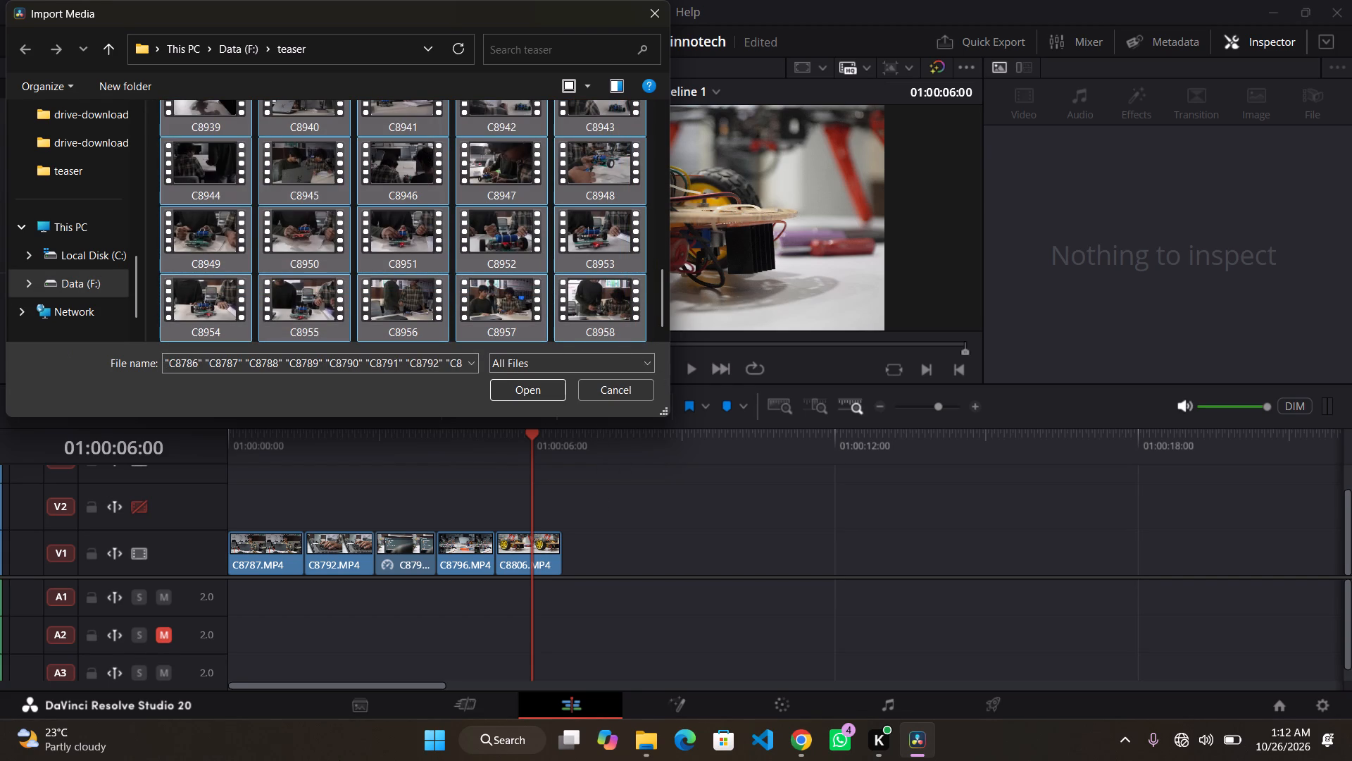
Switch to File Explorer and check the properties of the teaser folder on Data (F:).
click(641, 731)
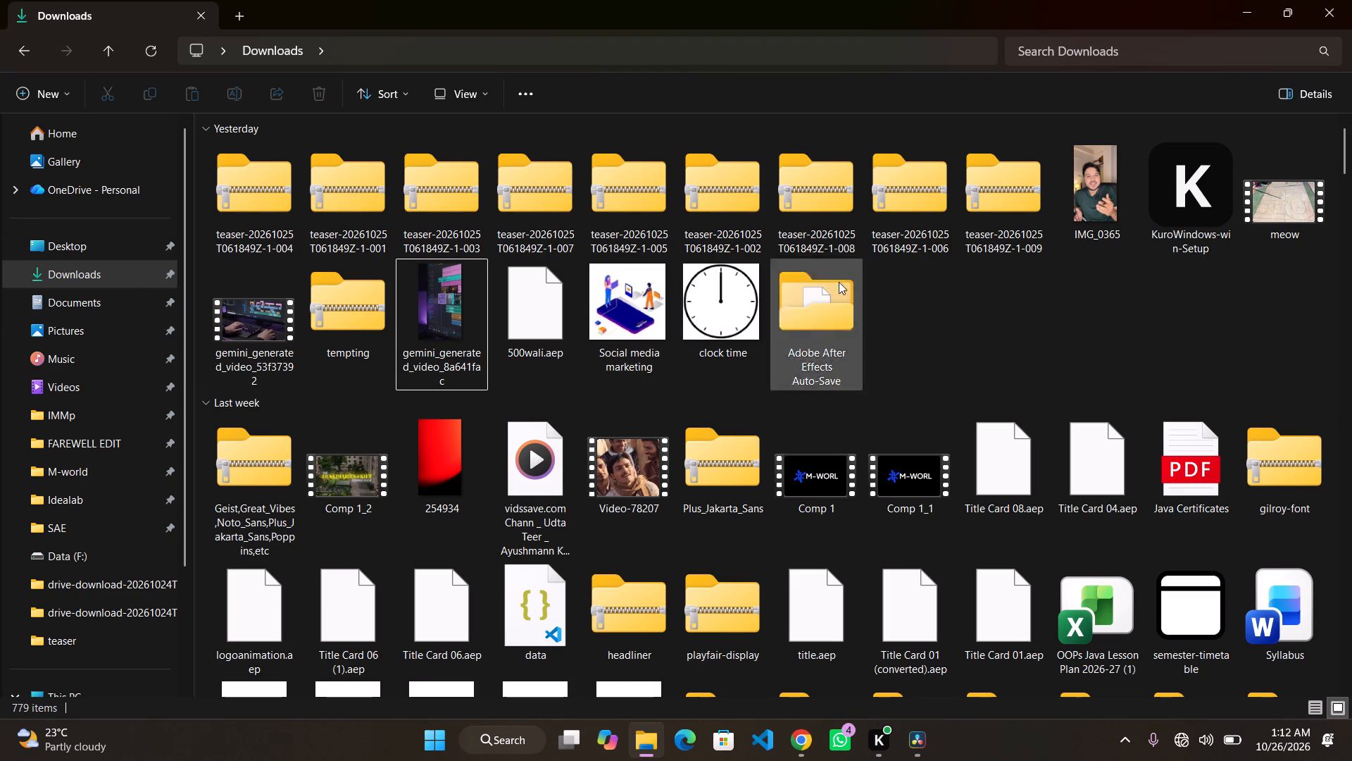
click(114, 554)
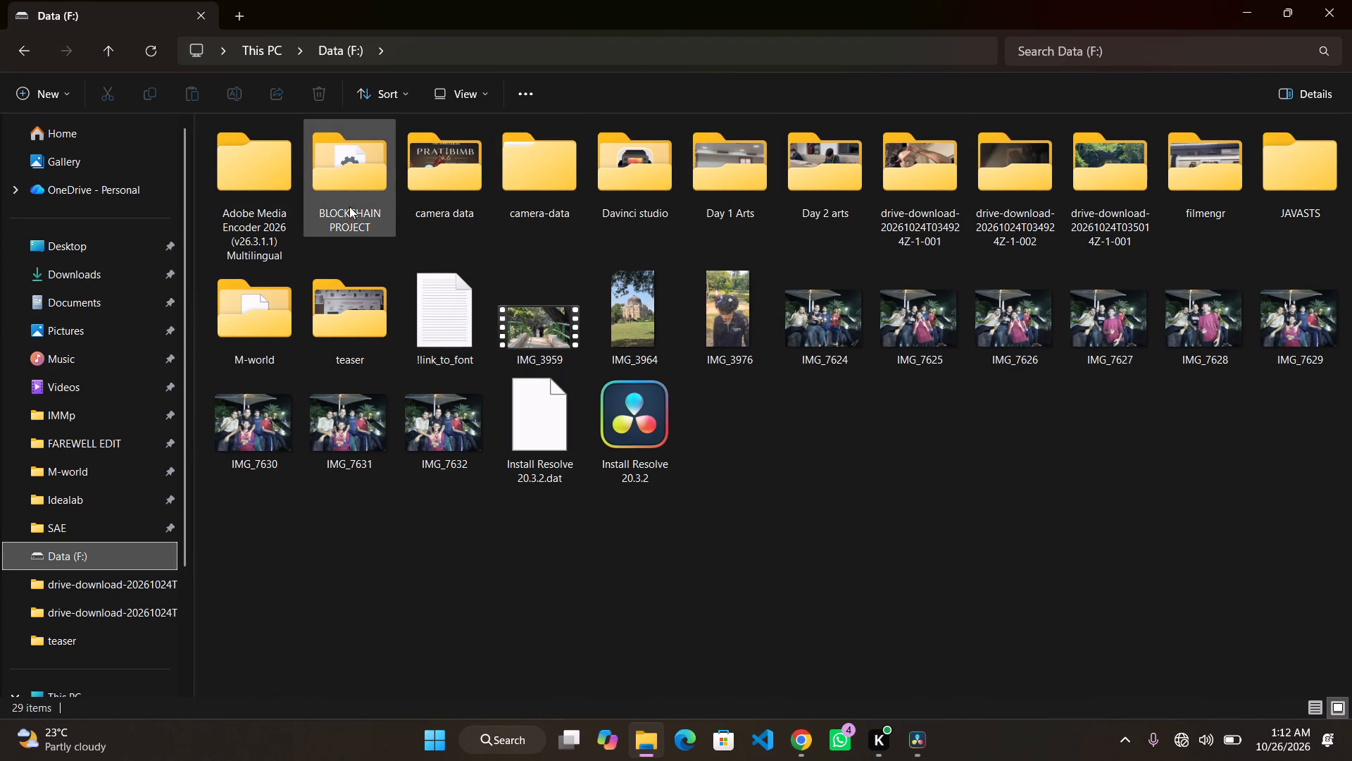
click(370, 314)
right_click(370, 314)
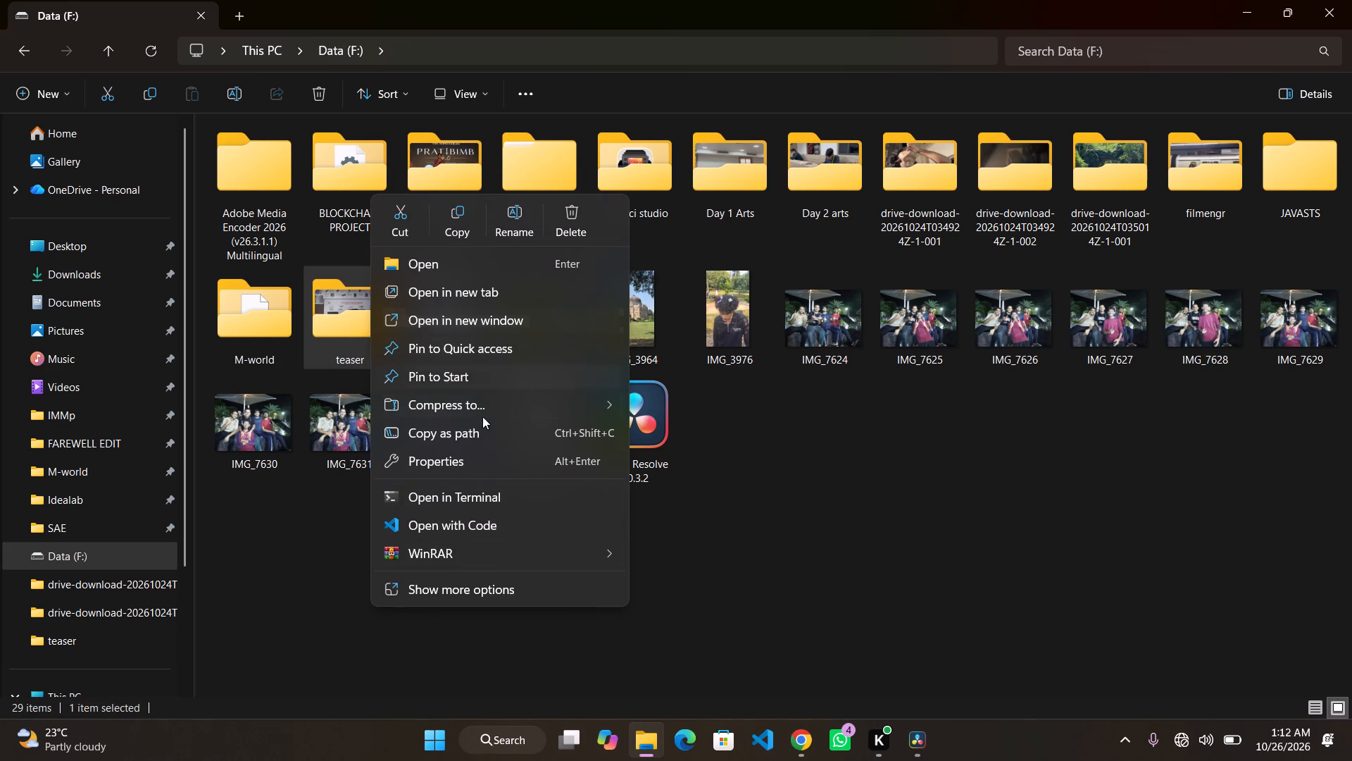
click(468, 455)
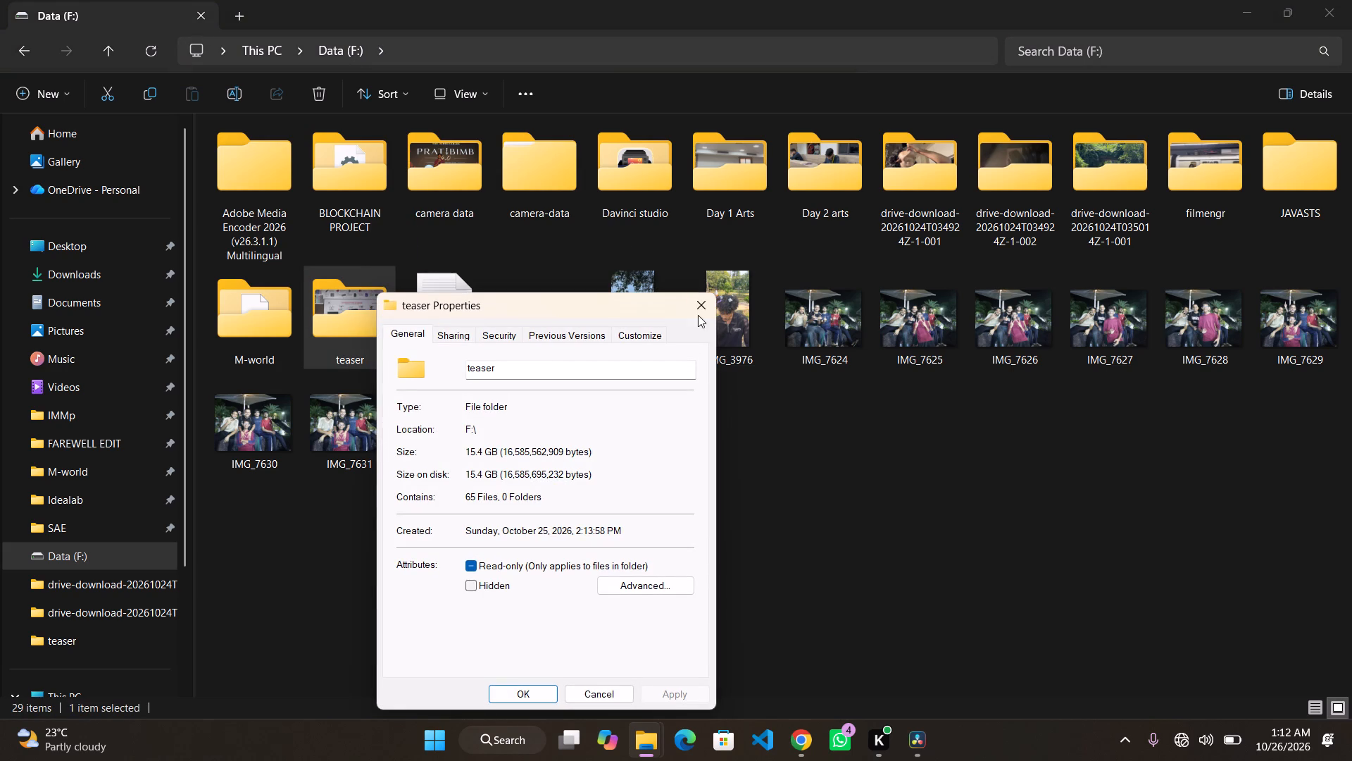
click(700, 310)
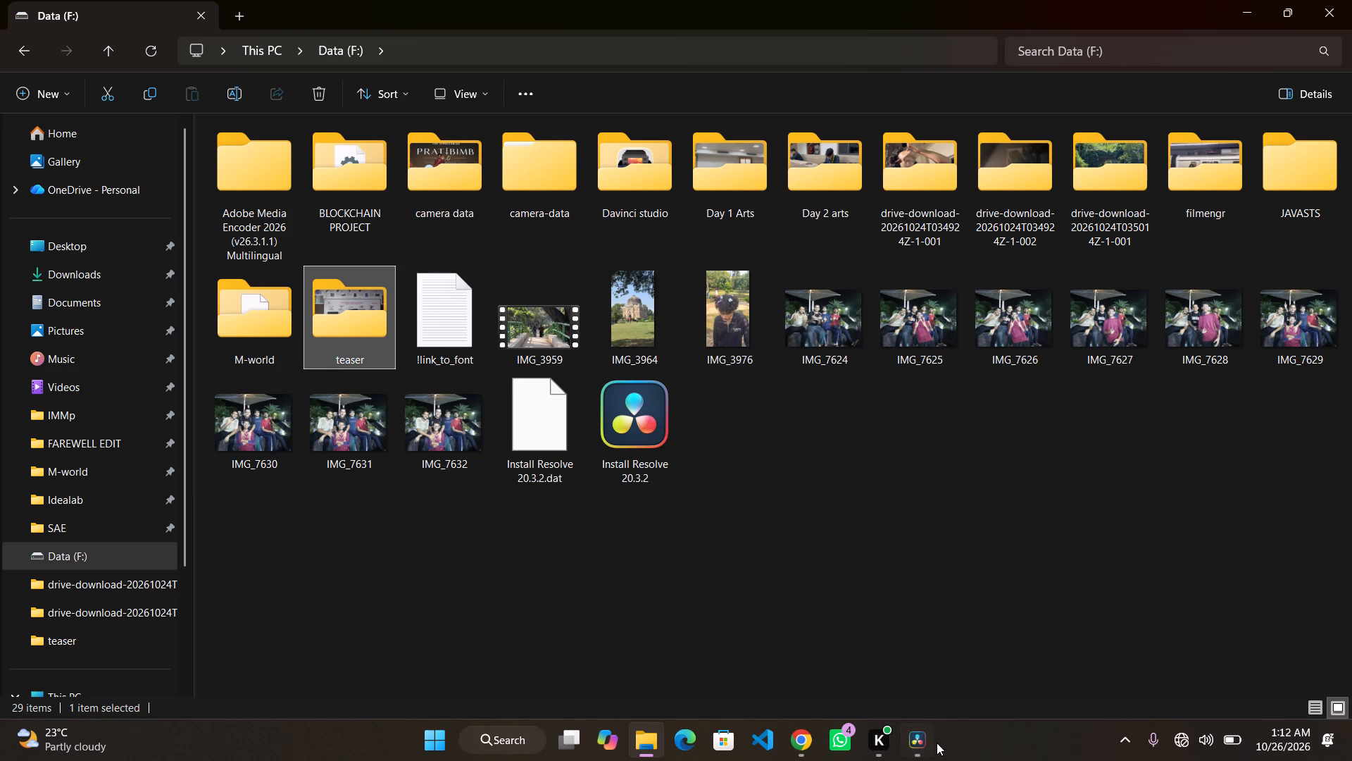
Return to DaVinci Resolve, import the selected teaser clips into the Master bin, and clear the clip selection.
click(912, 743)
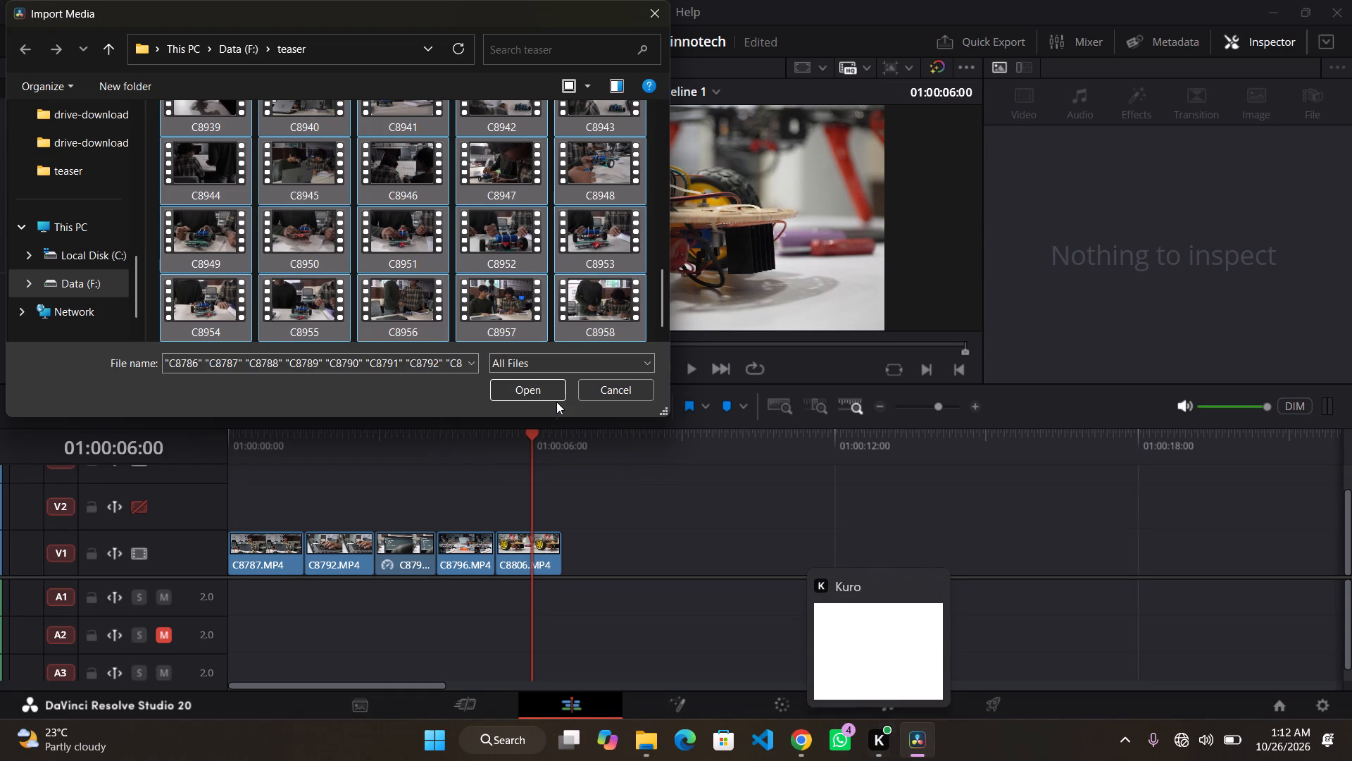
click(547, 391)
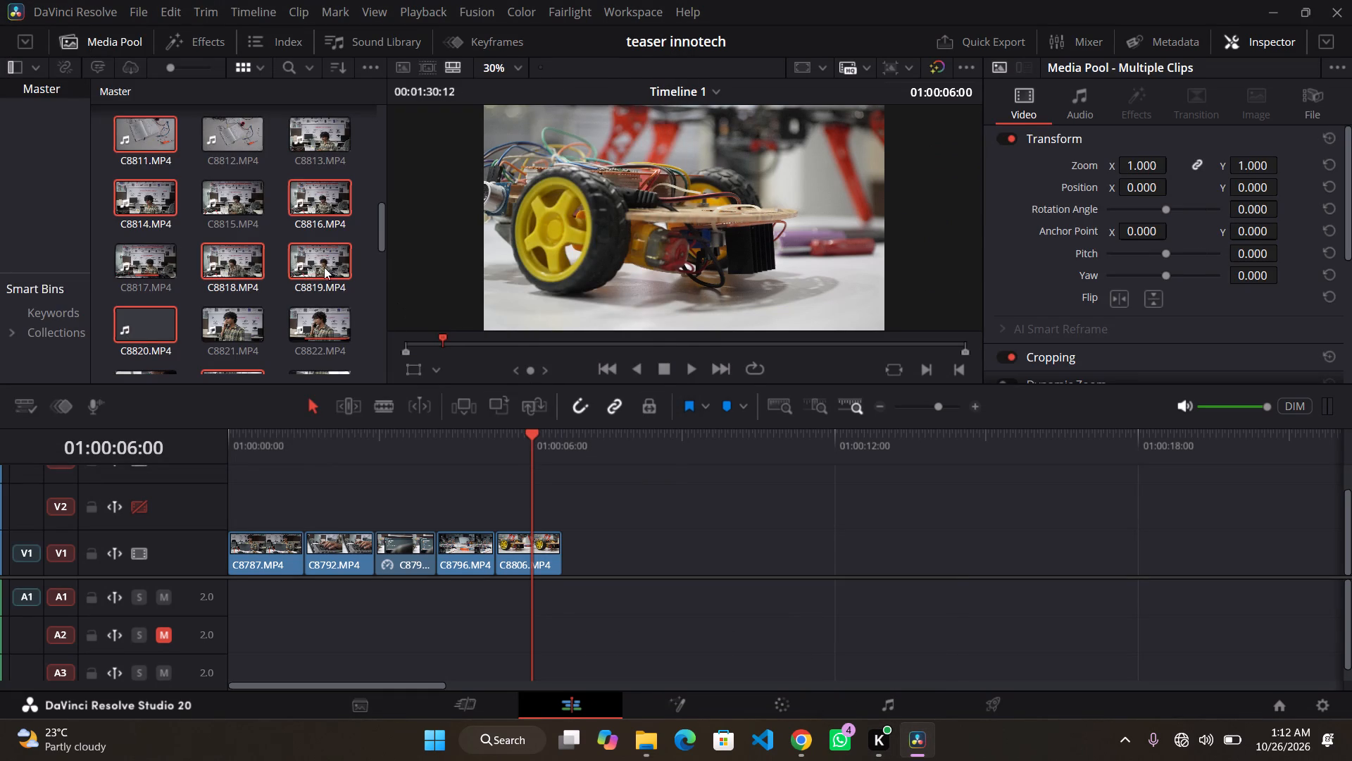
drag(306, 266, 307, 254)
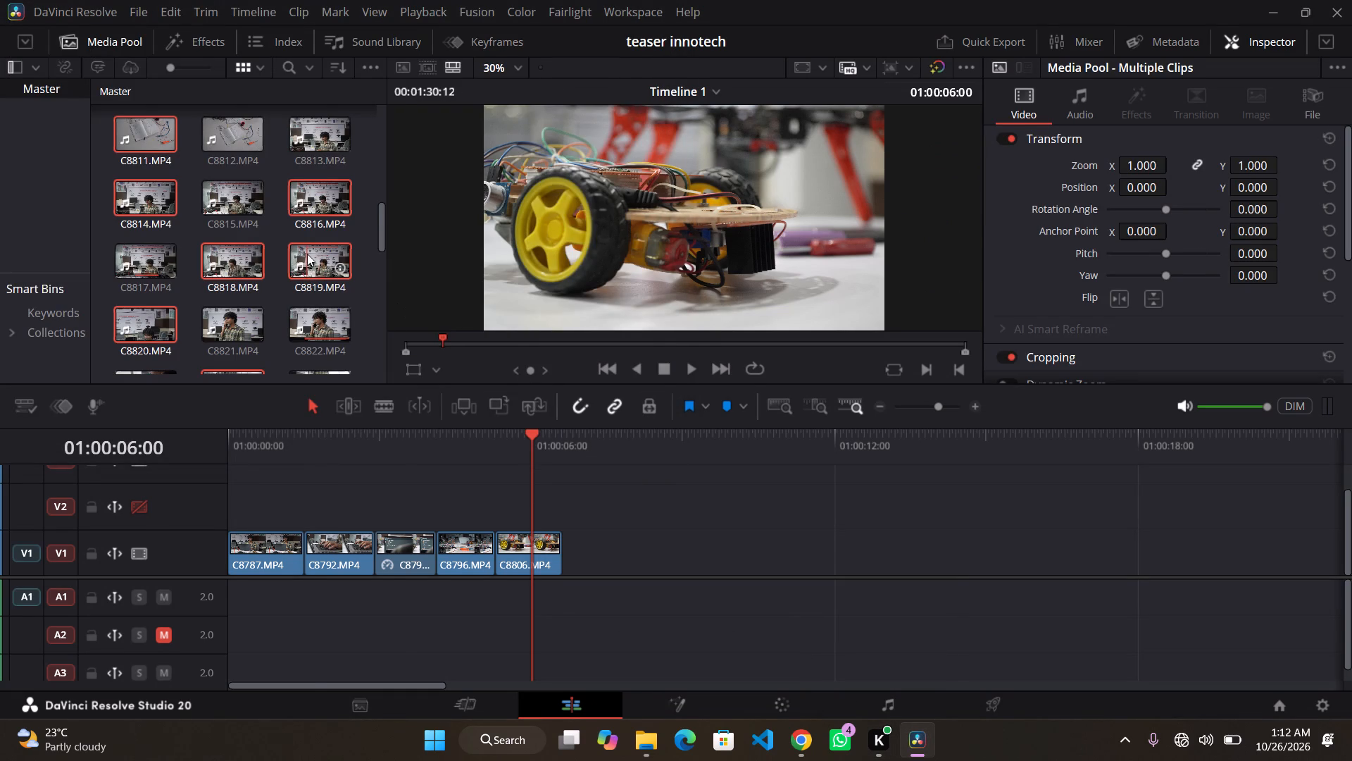
drag(307, 254, 361, 176)
click(358, 182)
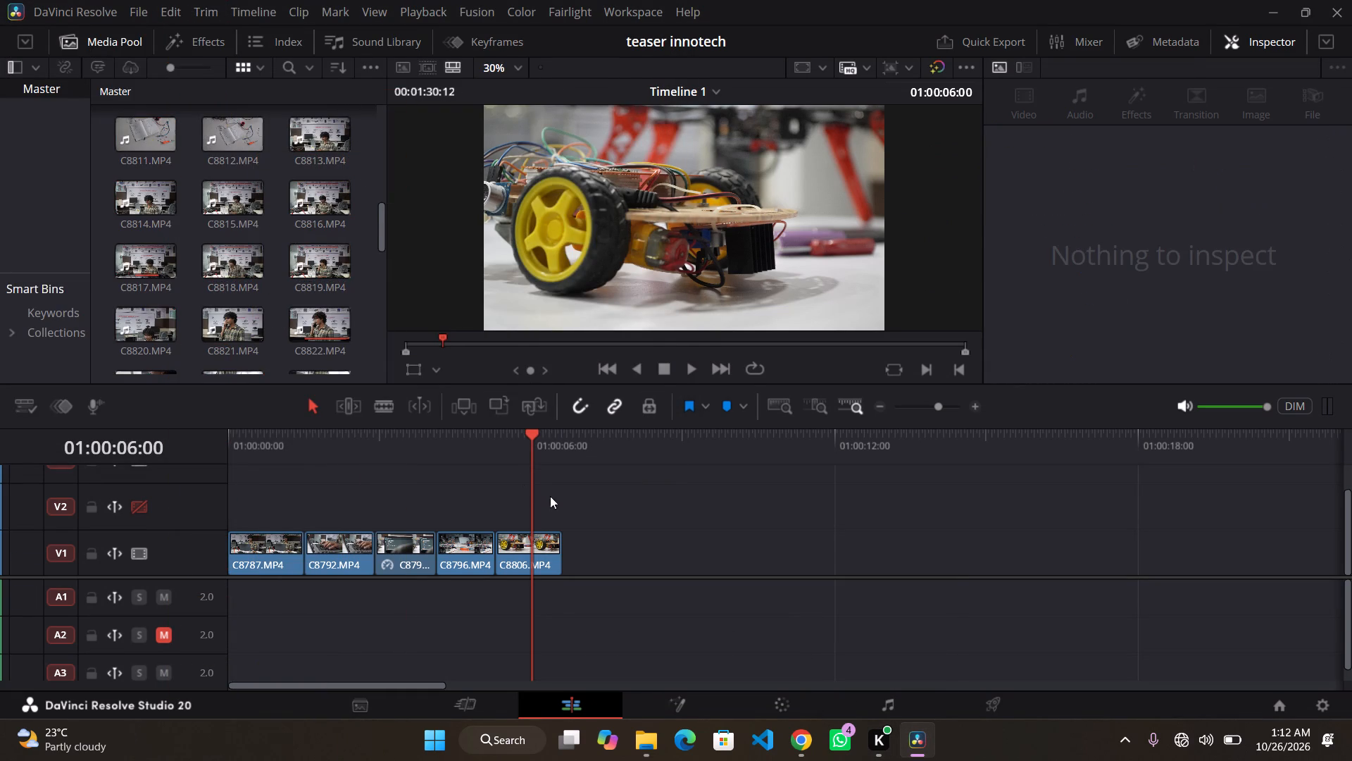
Move the five opening clips, C8787.MP4 through C8806.MP4, about 5.6 seconds further along video track V1.
drag(637, 552, 218, 538)
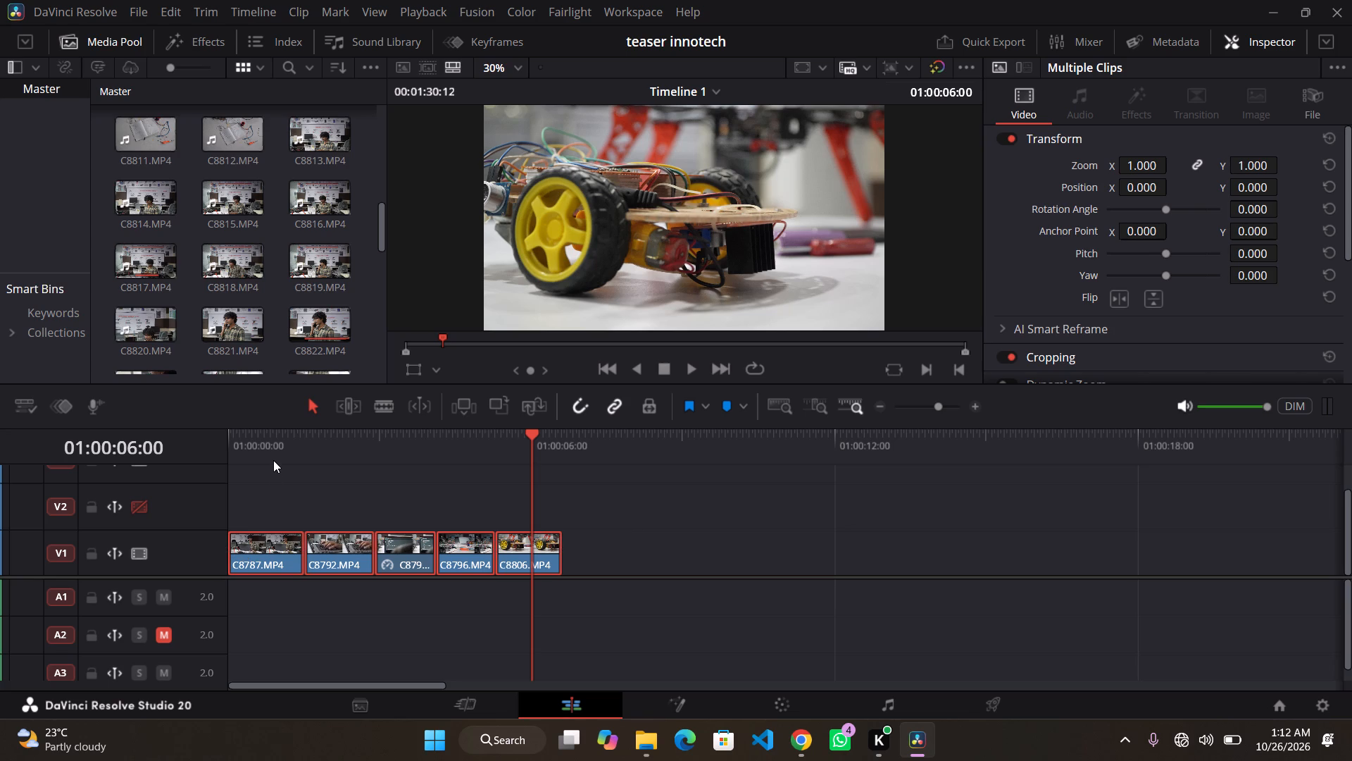
click(273, 459)
click(281, 502)
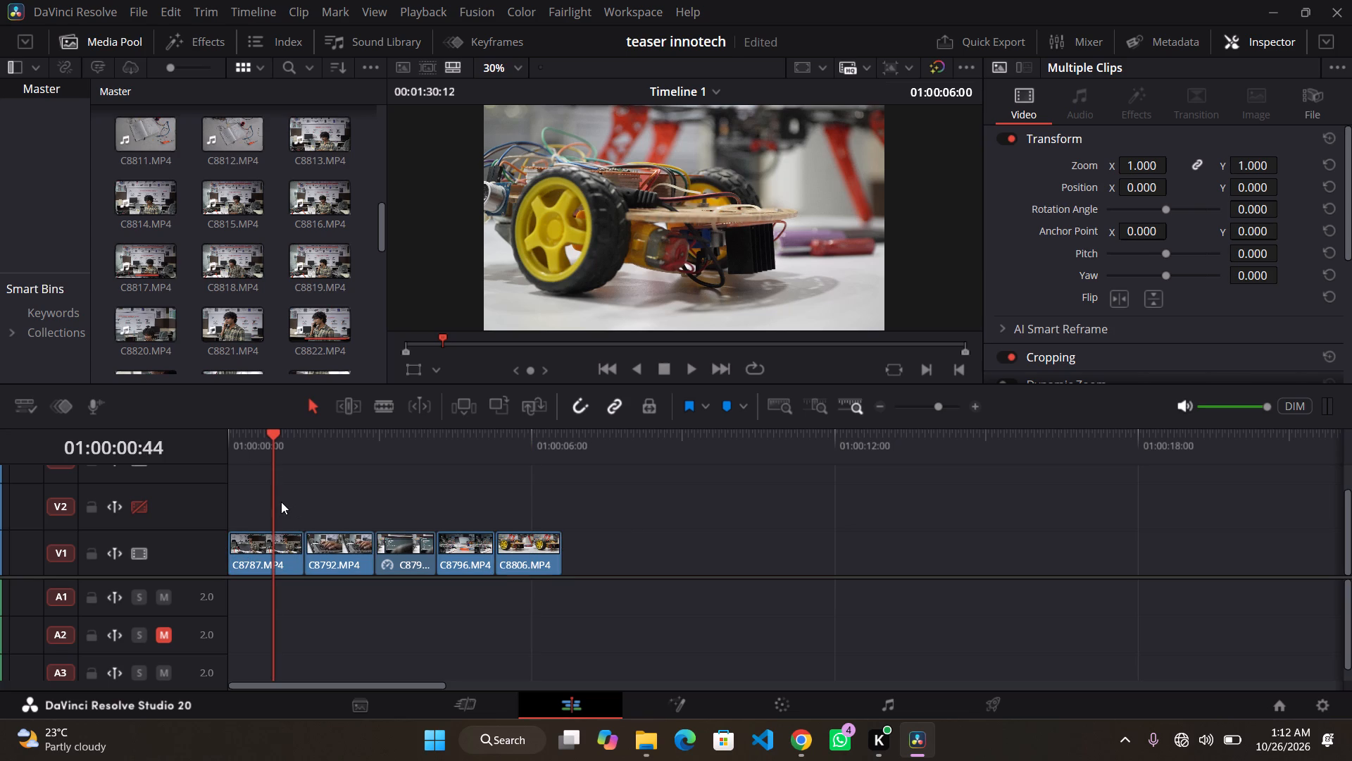
drag(277, 540, 270, 550)
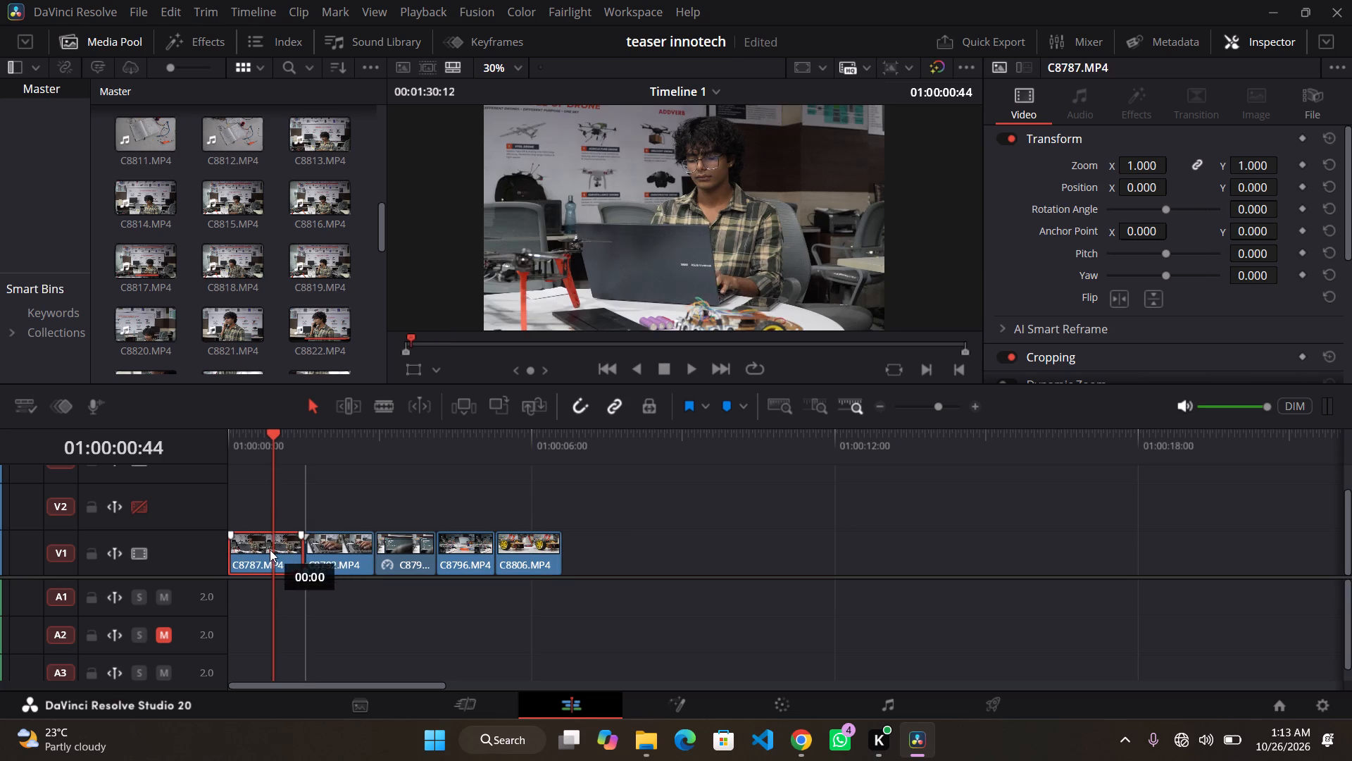
drag(270, 550, 267, 550)
drag(613, 570, 353, 575)
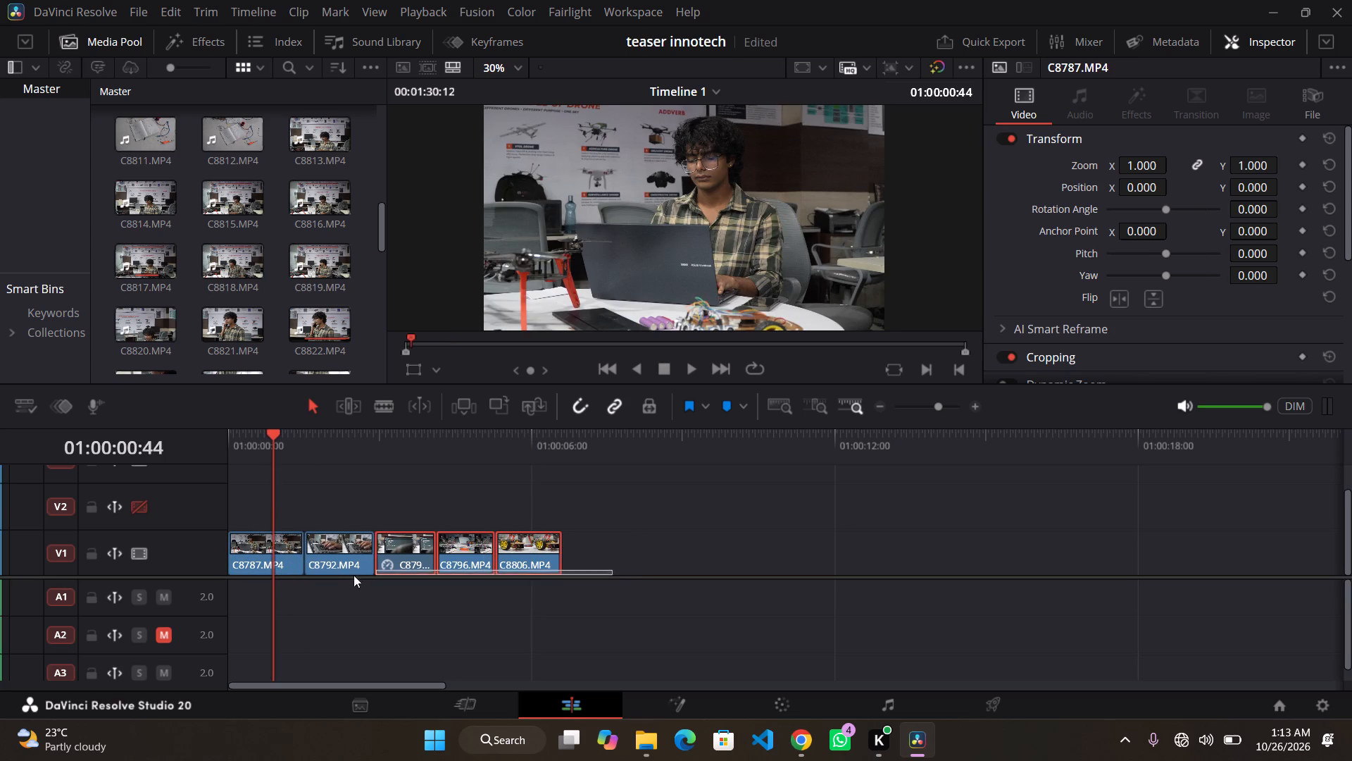
drag(353, 575, 282, 563)
drag(282, 563, 568, 533)
click(582, 491)
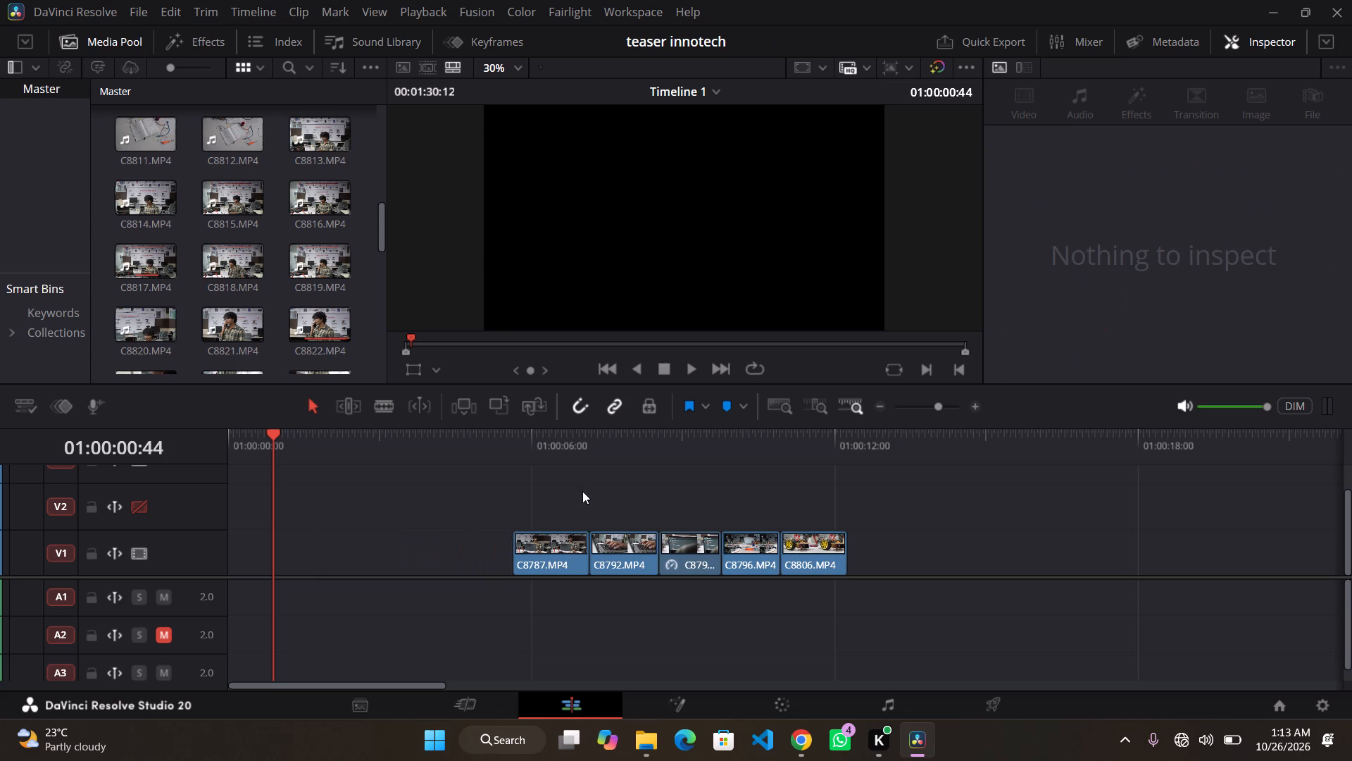
Move the five opening clips from video track V1 up to V2, keeping roughly the same timing.
drag(483, 531, 820, 559)
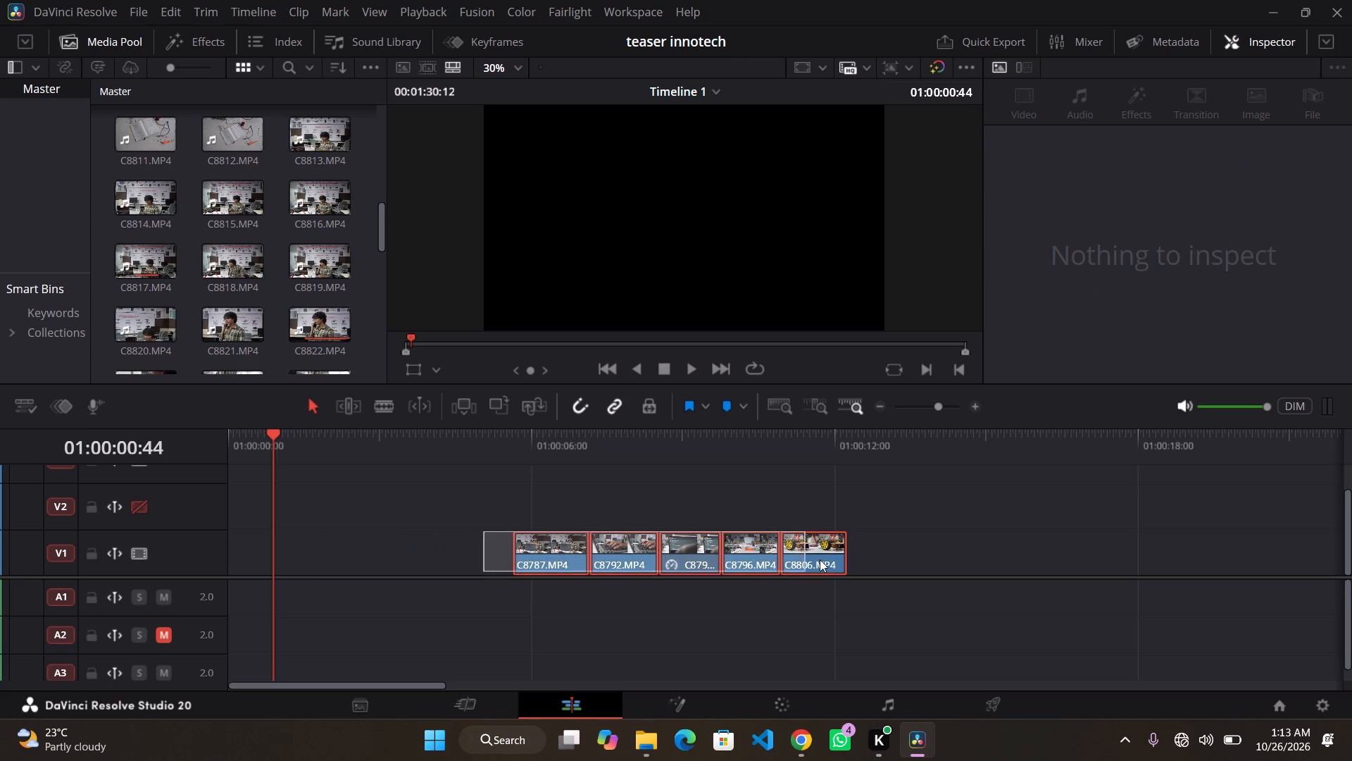
drag(820, 559, 820, 558)
drag(538, 547, 534, 509)
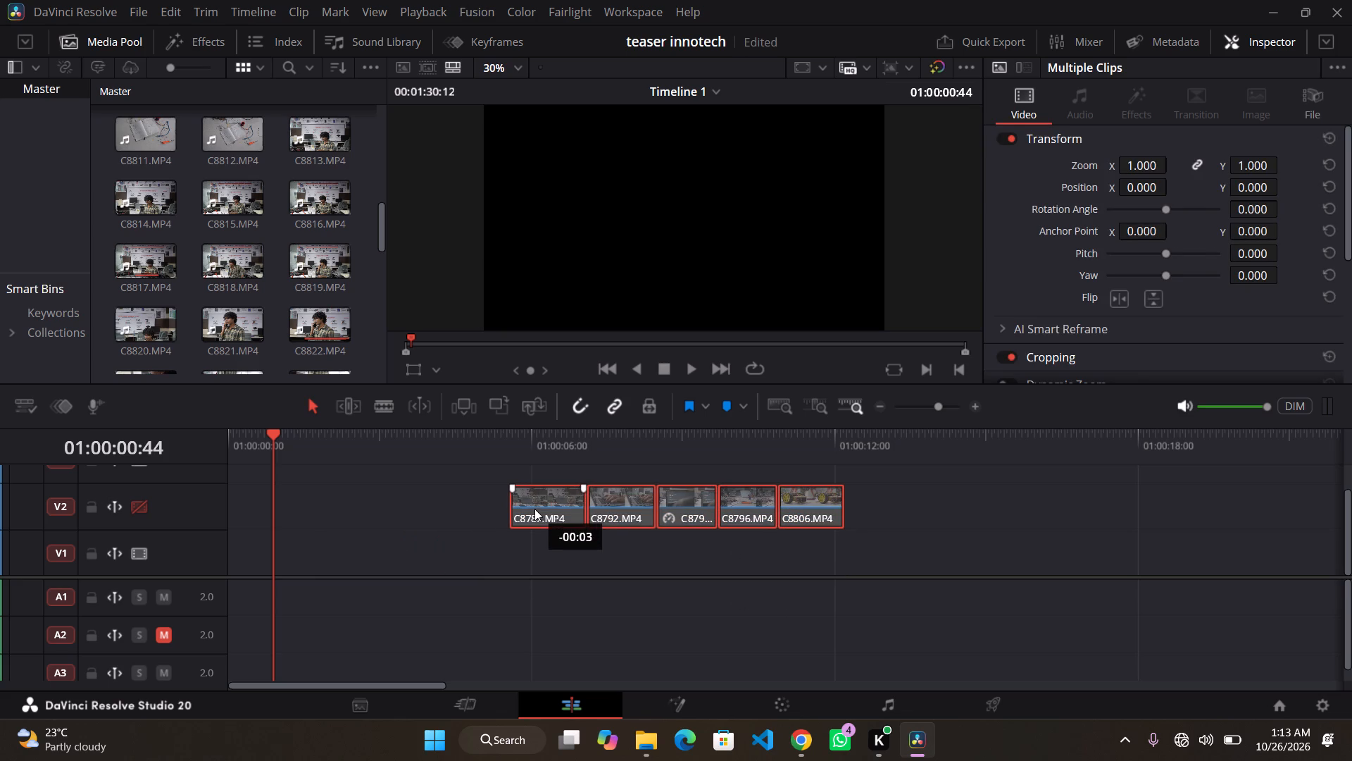
drag(534, 509, 535, 507)
Add C8811.MP4 with its audio from the Master bin at the very start of tracks V1 and A1.
drag(136, 132, 287, 421)
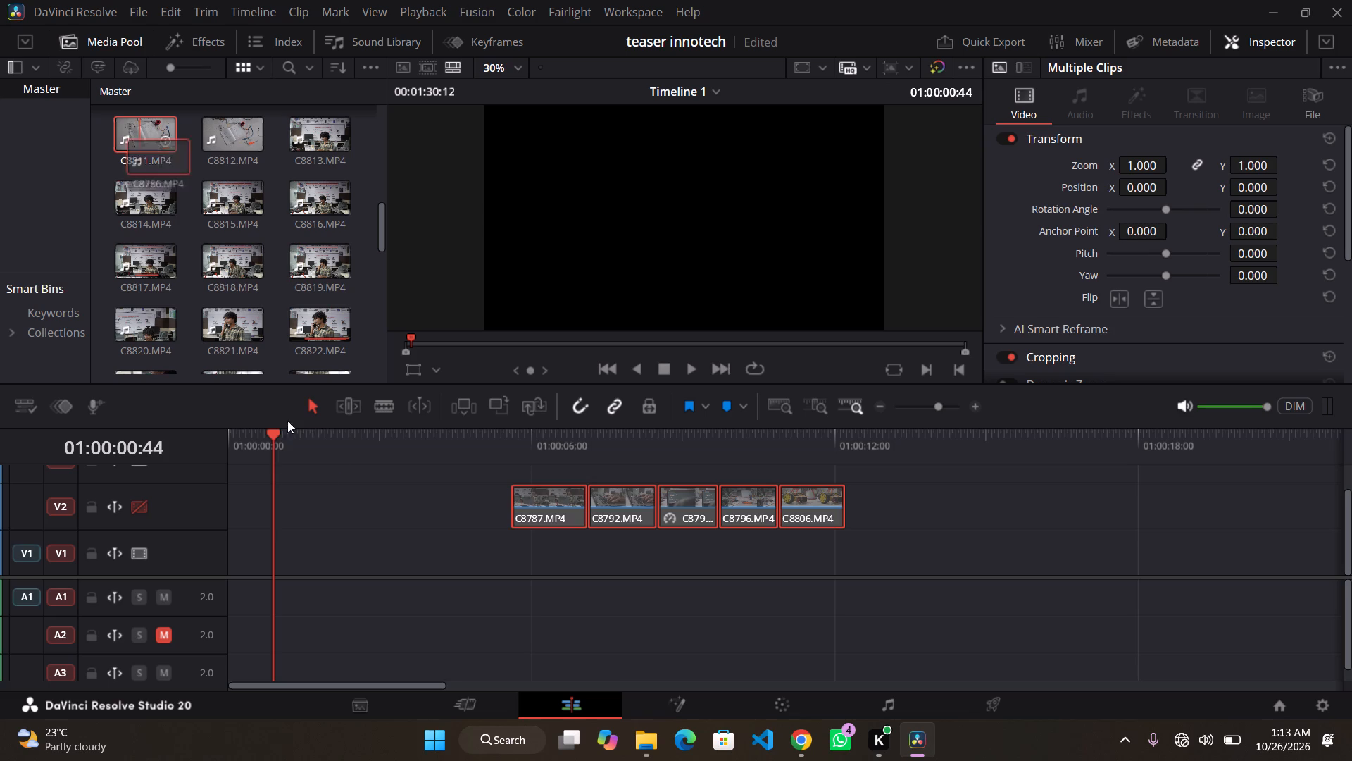
drag(287, 421, 220, 575)
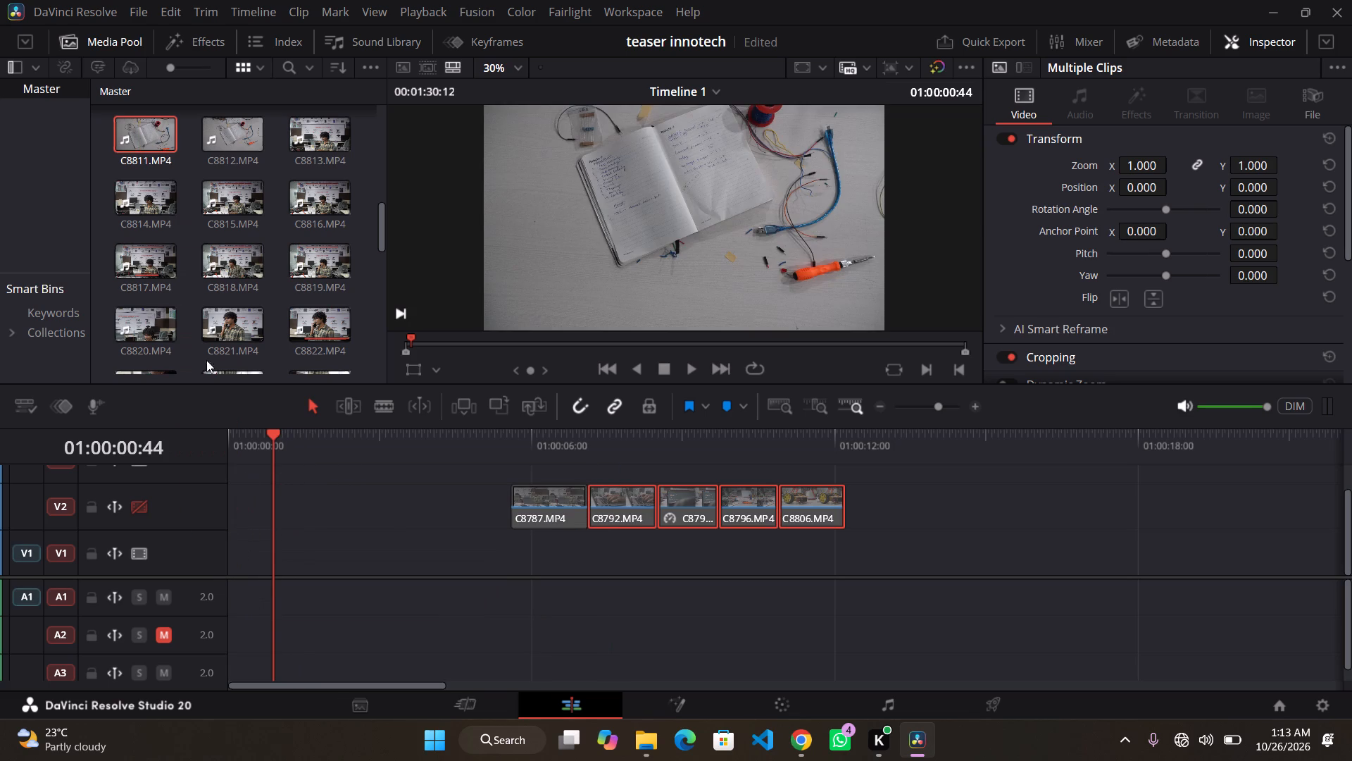
drag(161, 120, 372, 611)
drag(472, 553, 300, 557)
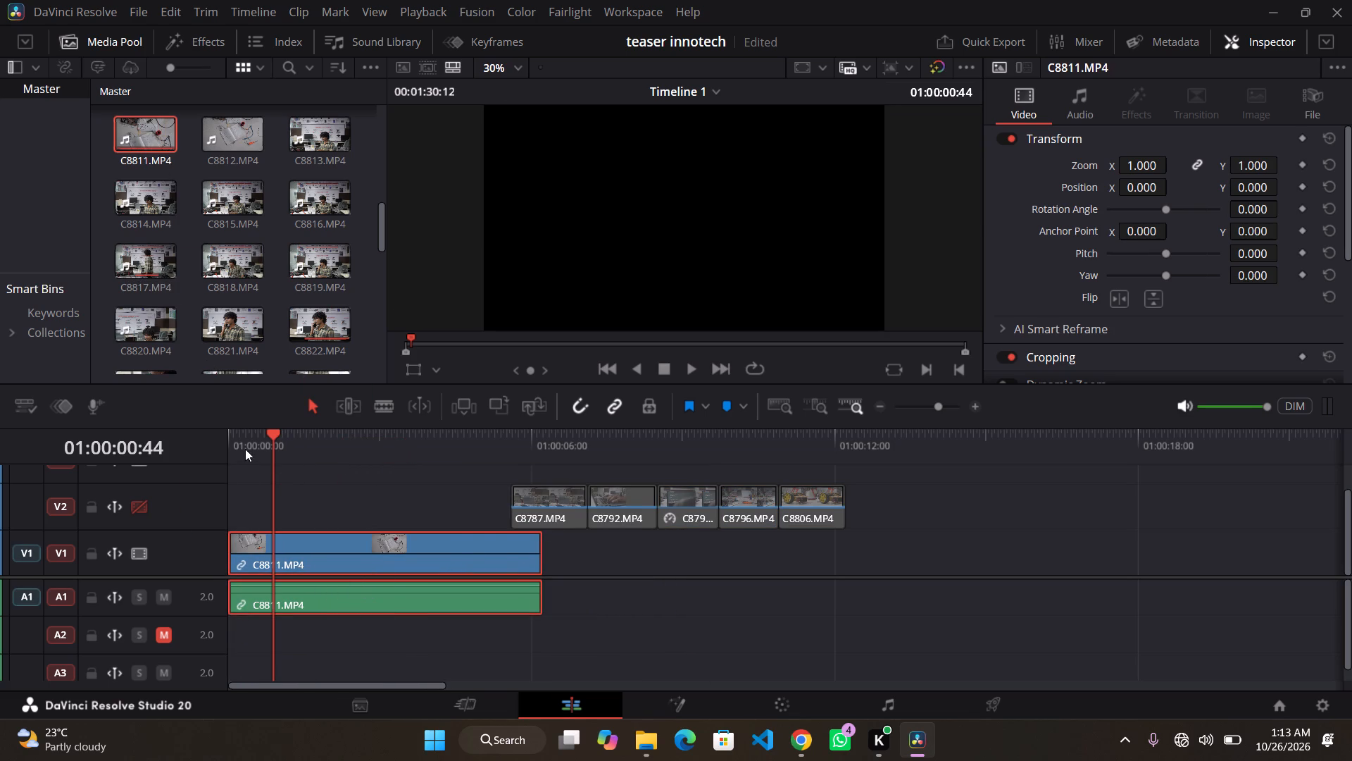
Play C8811.MP4 from the start of the timeline for about two seconds.
click(241, 443)
drag(237, 430, 188, 440)
key(space)
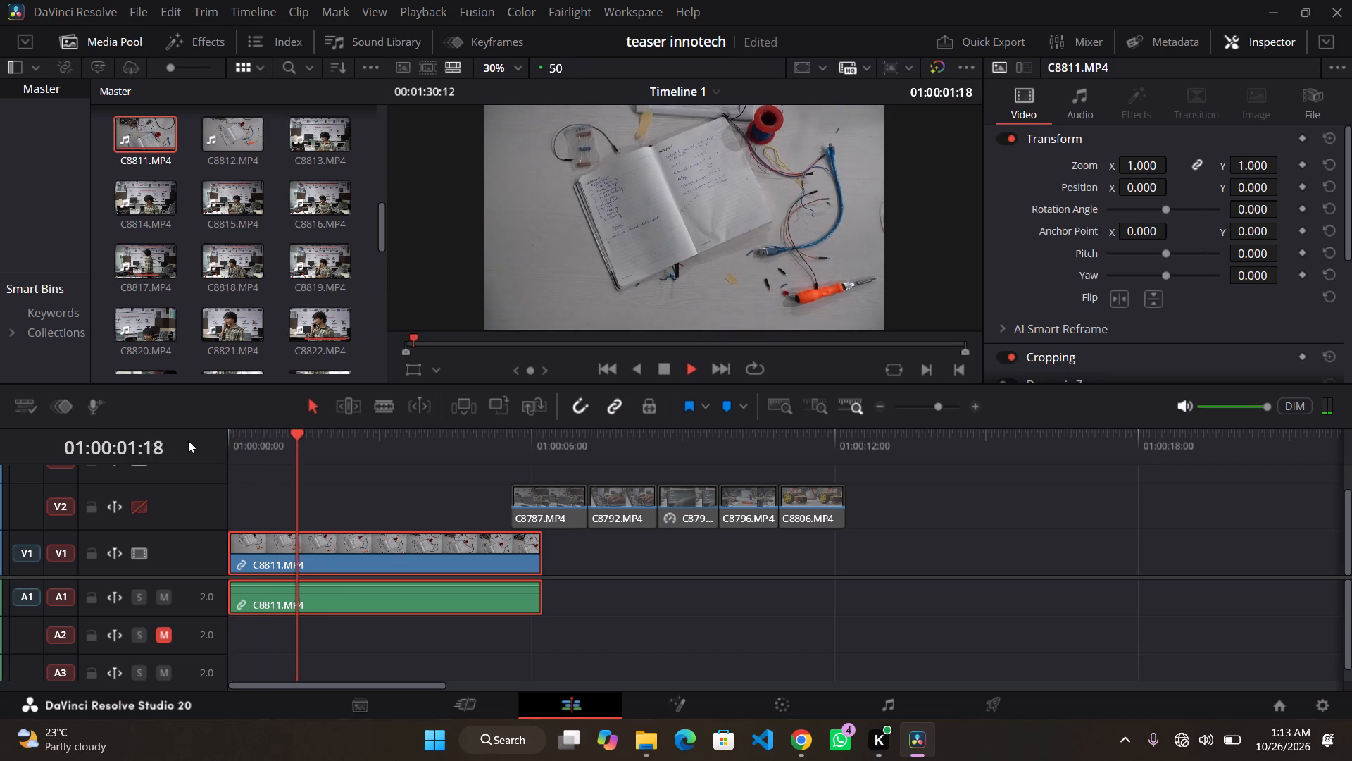
key(space)
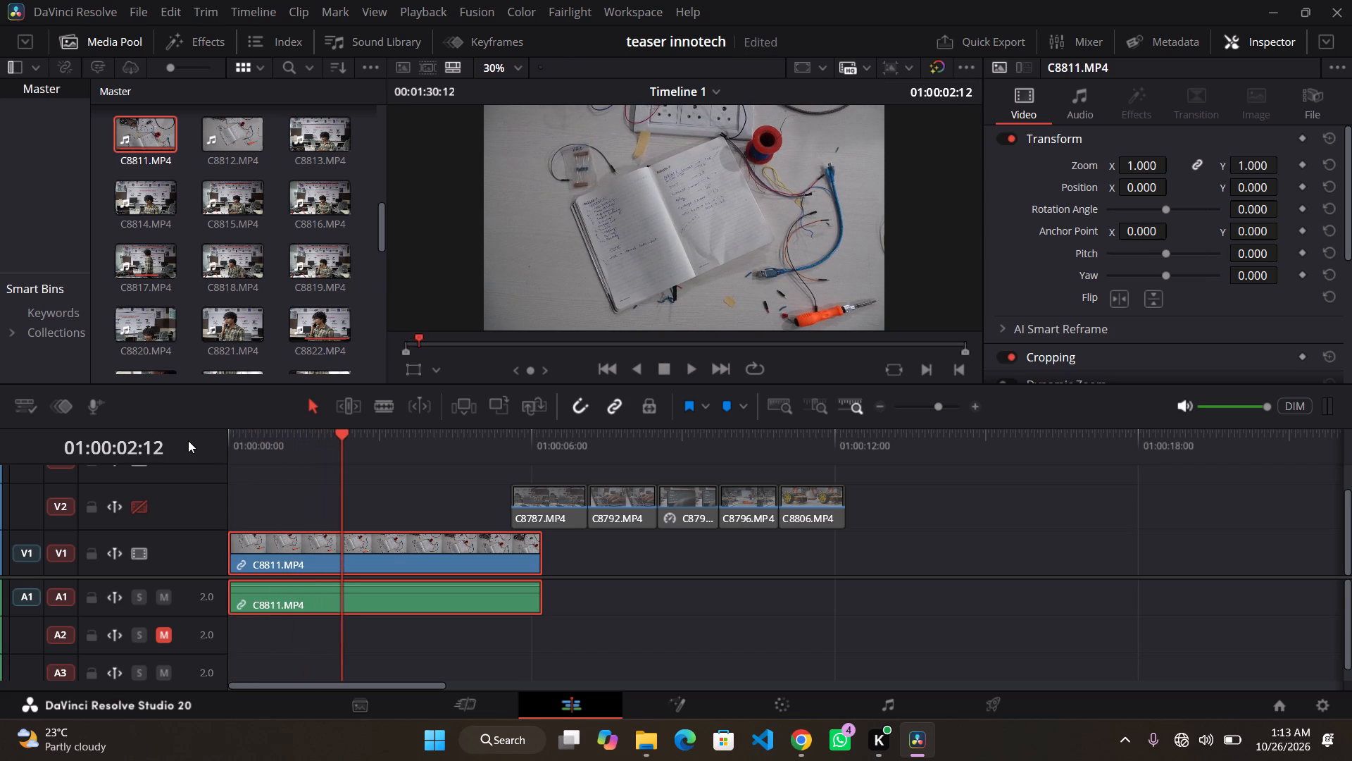
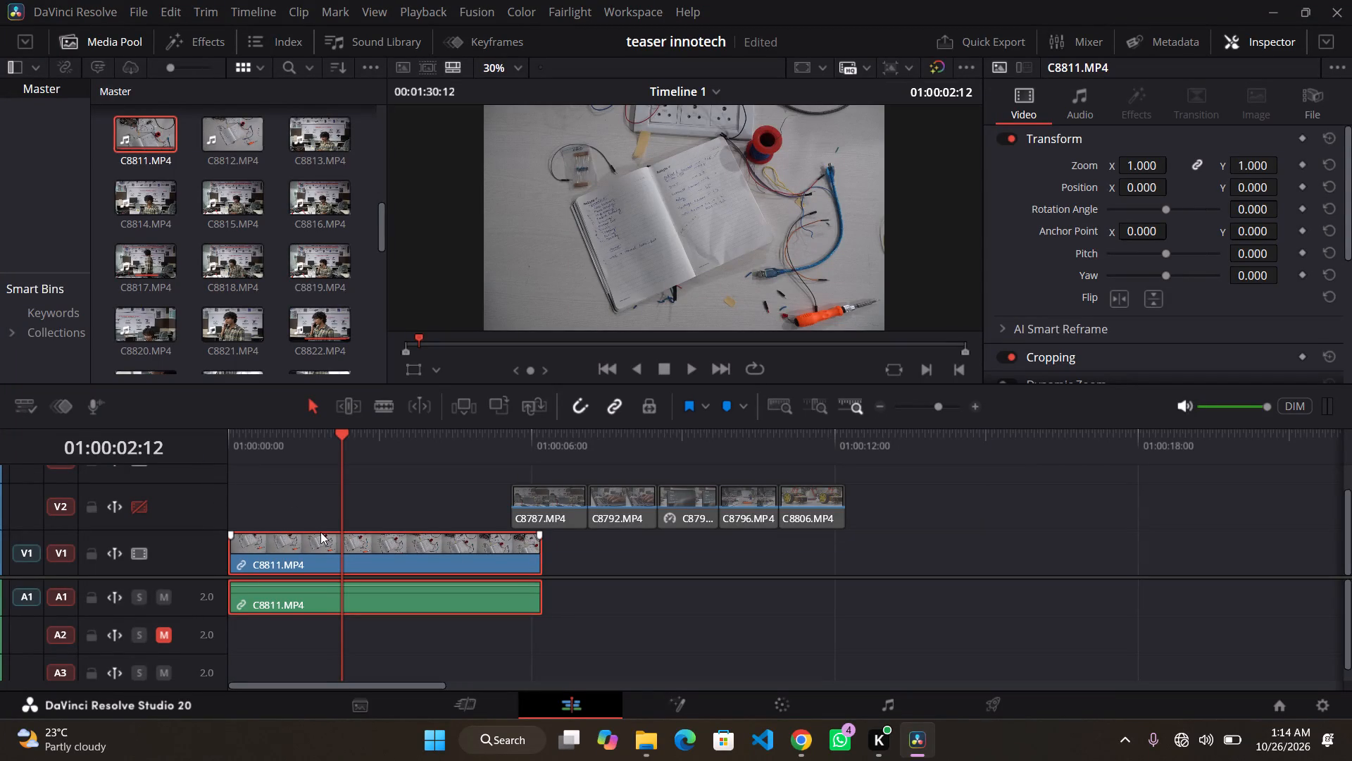
Play and scrub through roughly the first four seconds of C8811.MP4 to judge its camera movement.
key(space)
key(space)
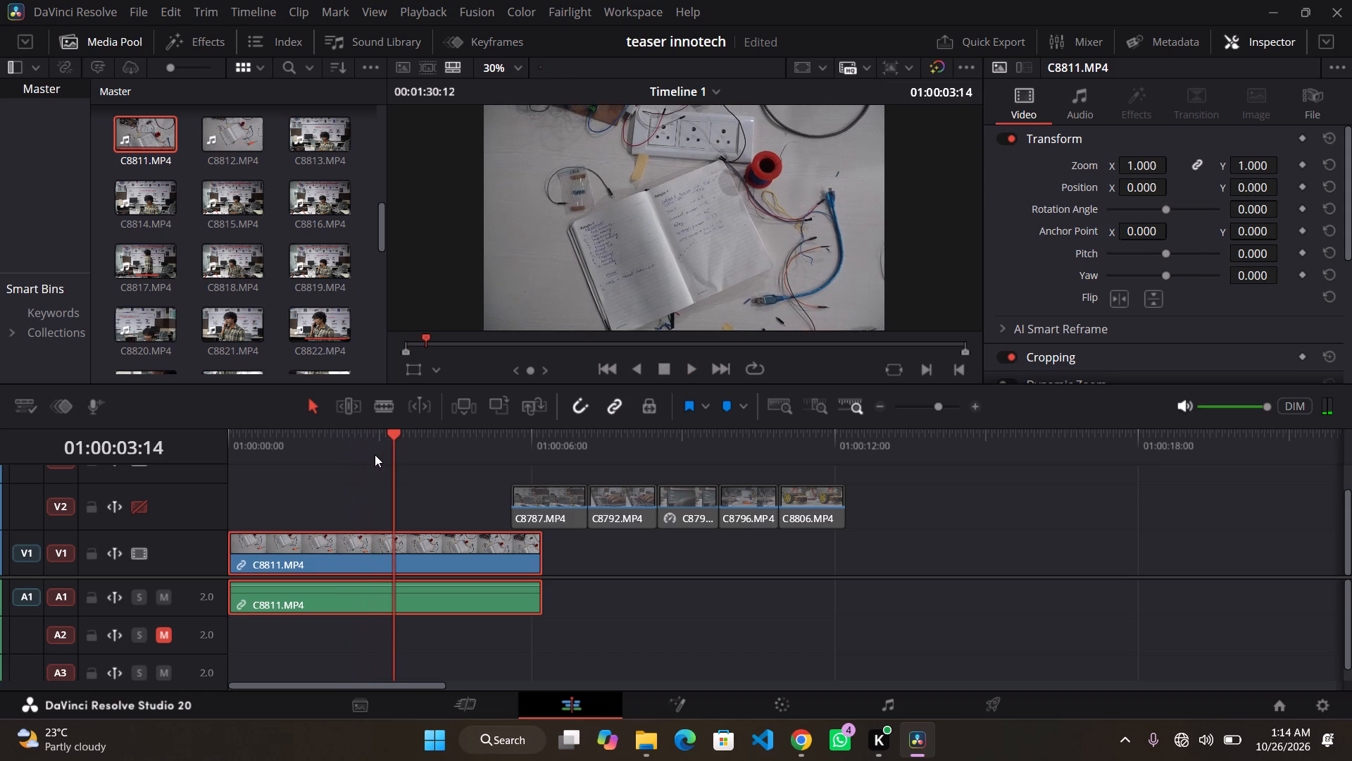
drag(397, 443, 411, 444)
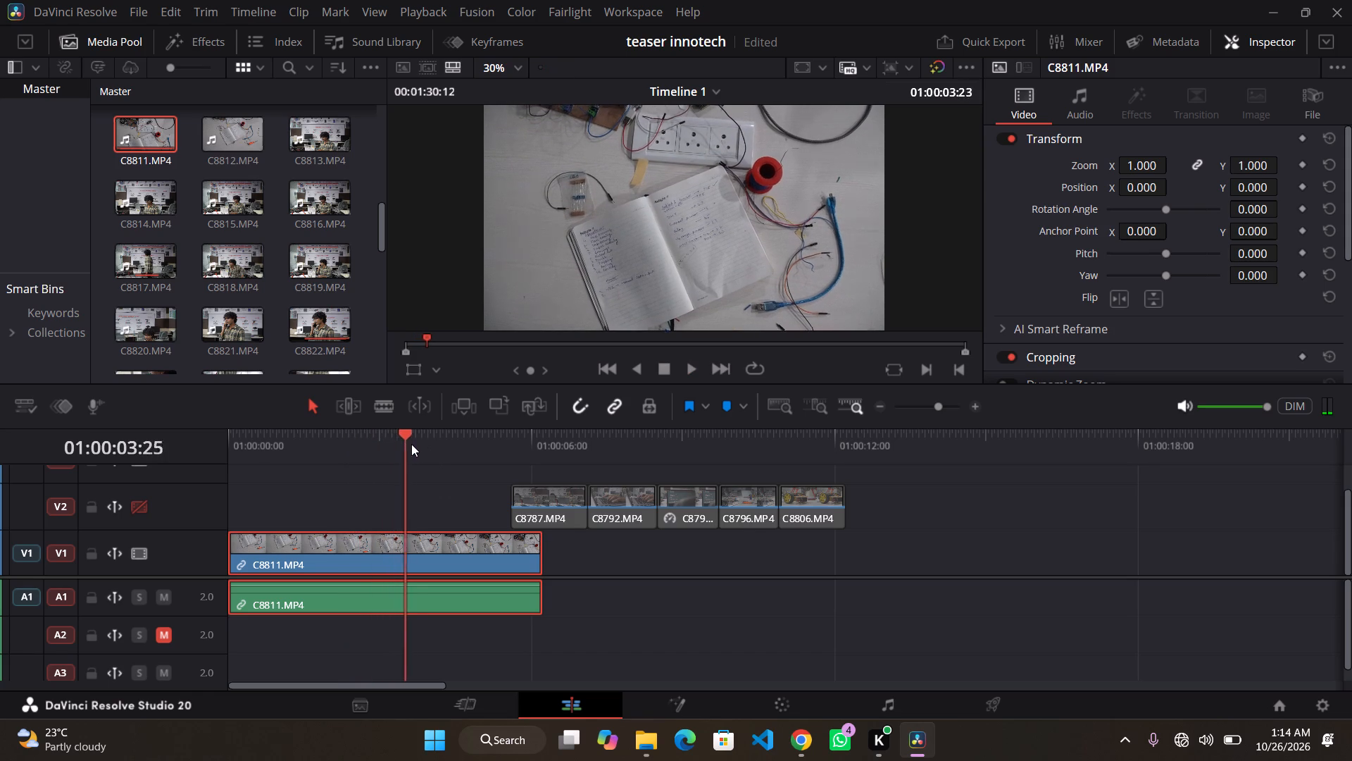
drag(411, 444, 268, 460)
key(space)
key(space)
key(space)
key(space)
key(space)
key(space)
key(space)
key(space)
key(space)
key(space)
key(space)
key(space)
key(space)
key(space)
key(space)
key(space)
key(space)
key(space)
key(space)
key(space)
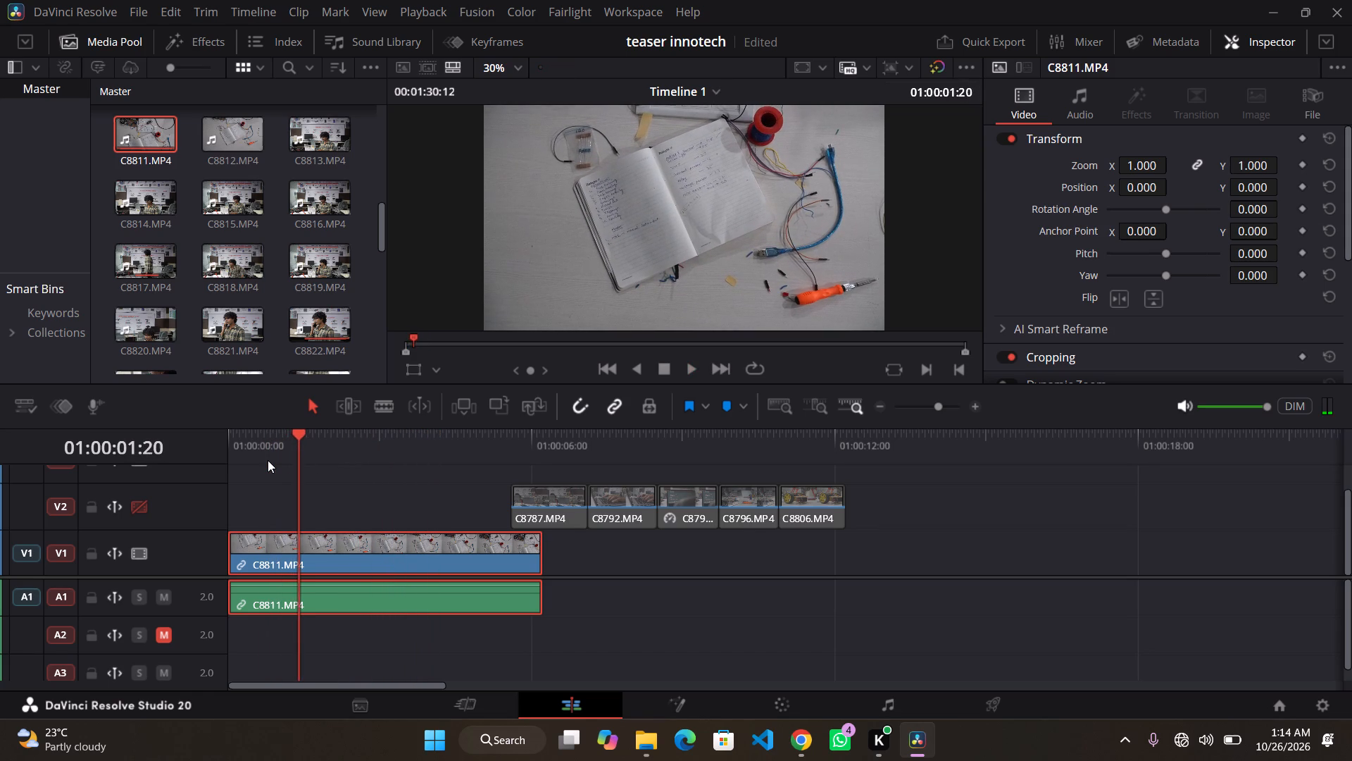
key(space)
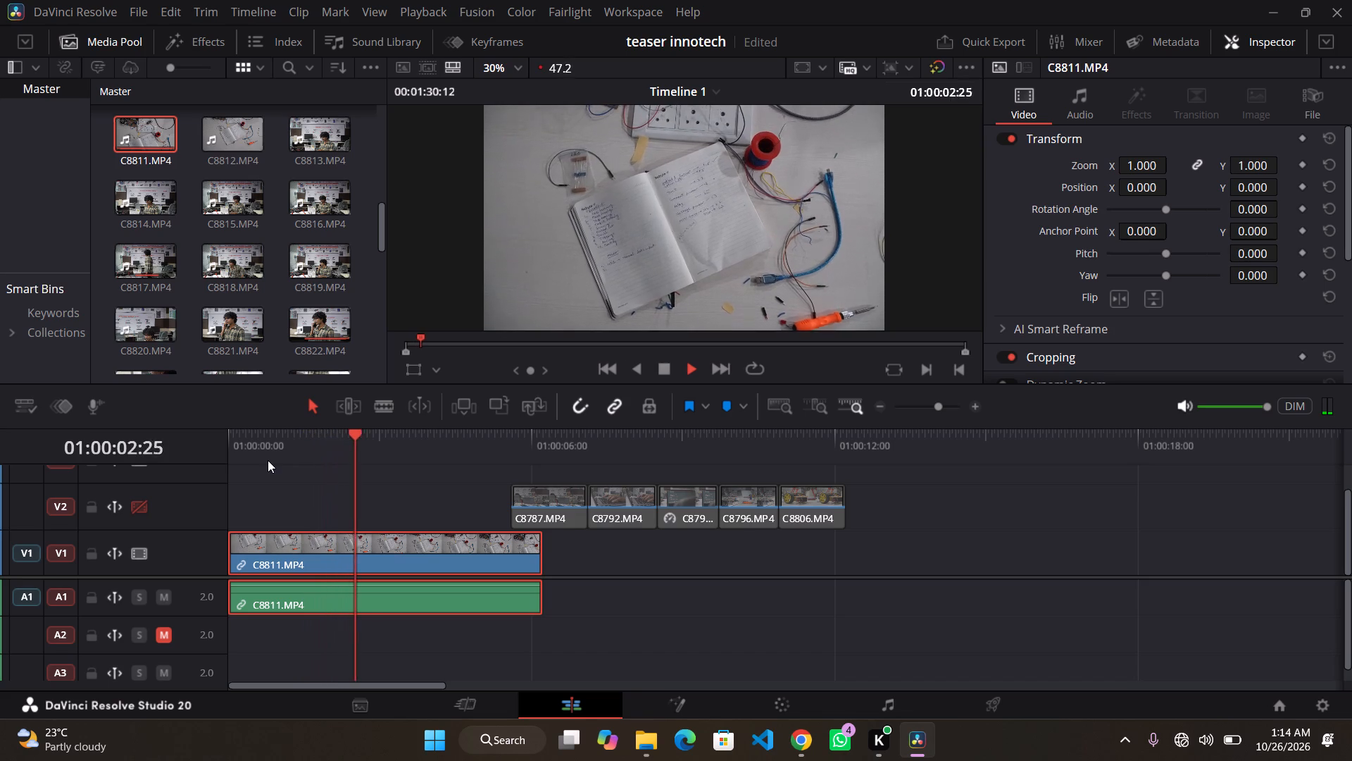
key(space)
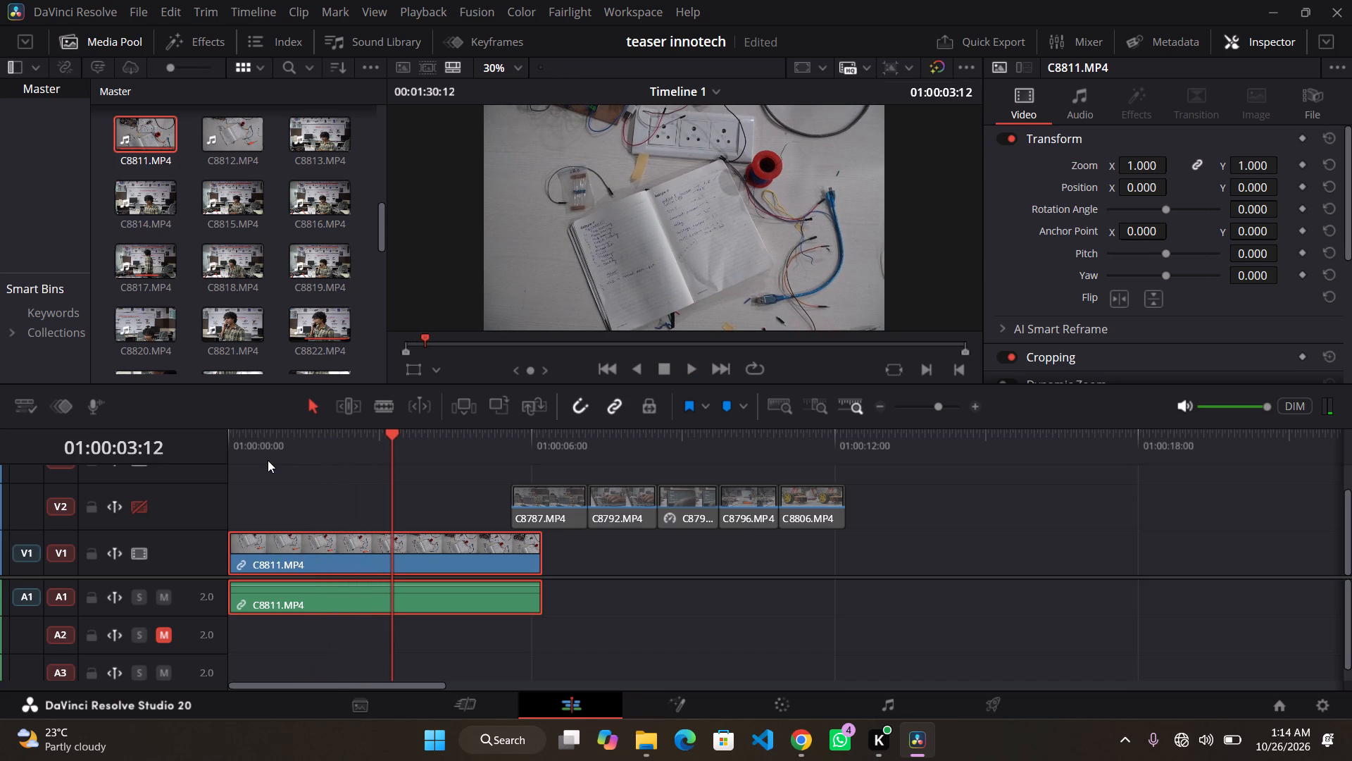
key(space)
key(space)
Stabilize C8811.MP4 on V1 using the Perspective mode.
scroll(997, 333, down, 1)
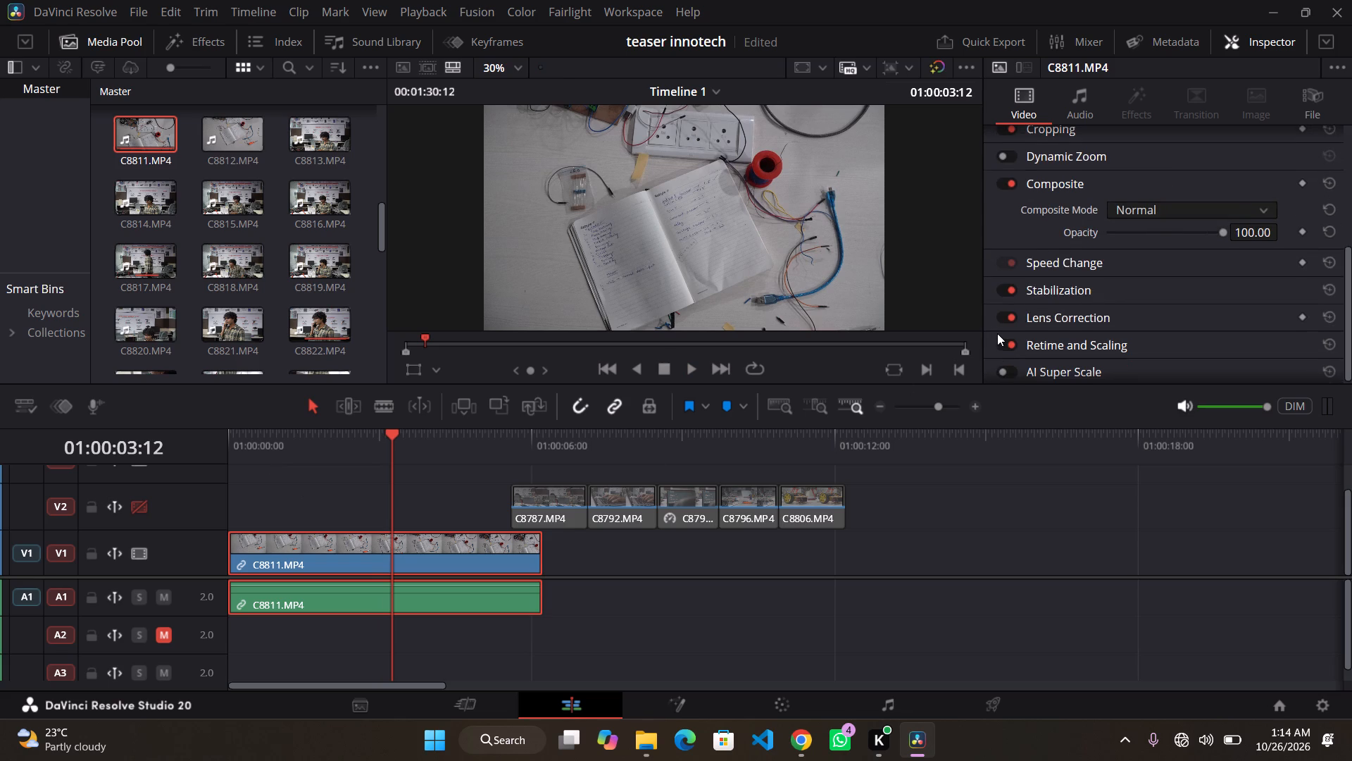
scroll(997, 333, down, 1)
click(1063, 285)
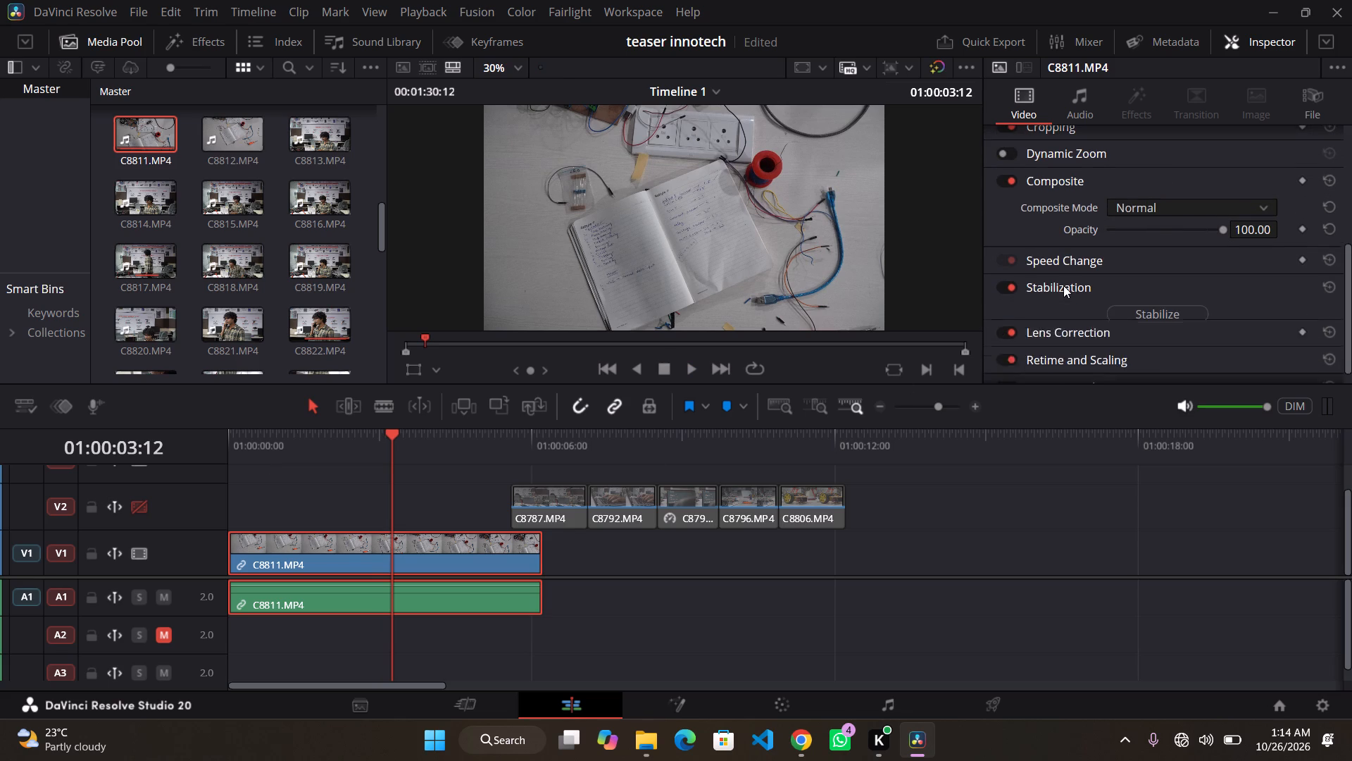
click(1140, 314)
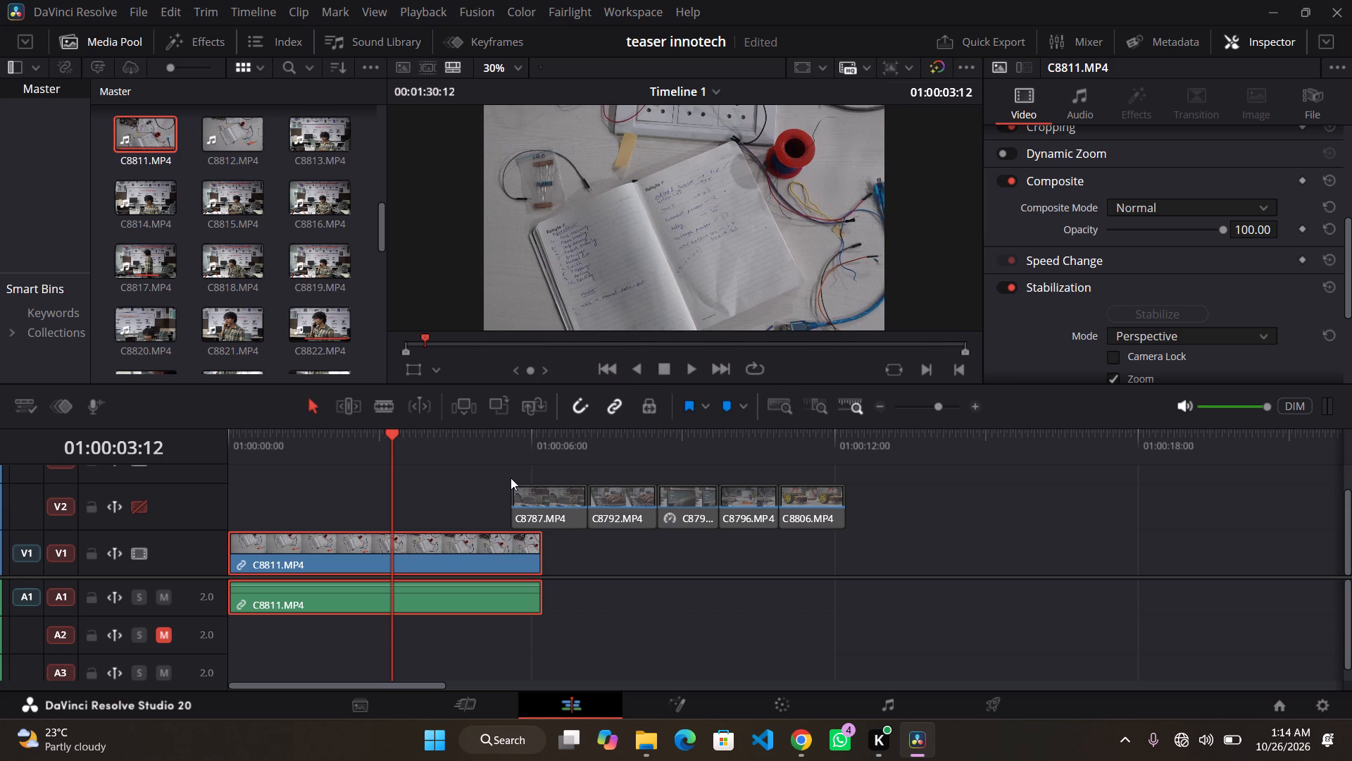
Replay the stabilized C8811.MP4 from near its start to check the motion and framing.
drag(381, 457, 121, 507)
key(space)
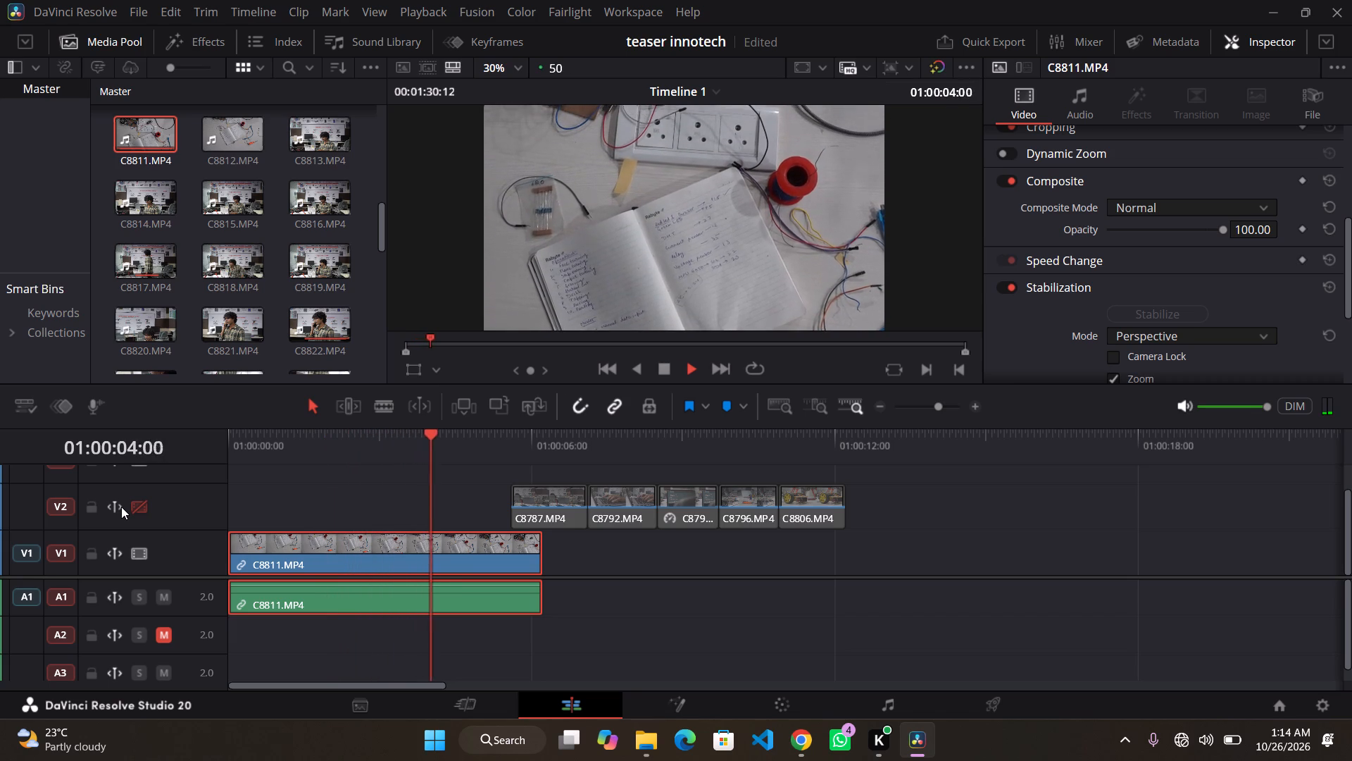
key(space)
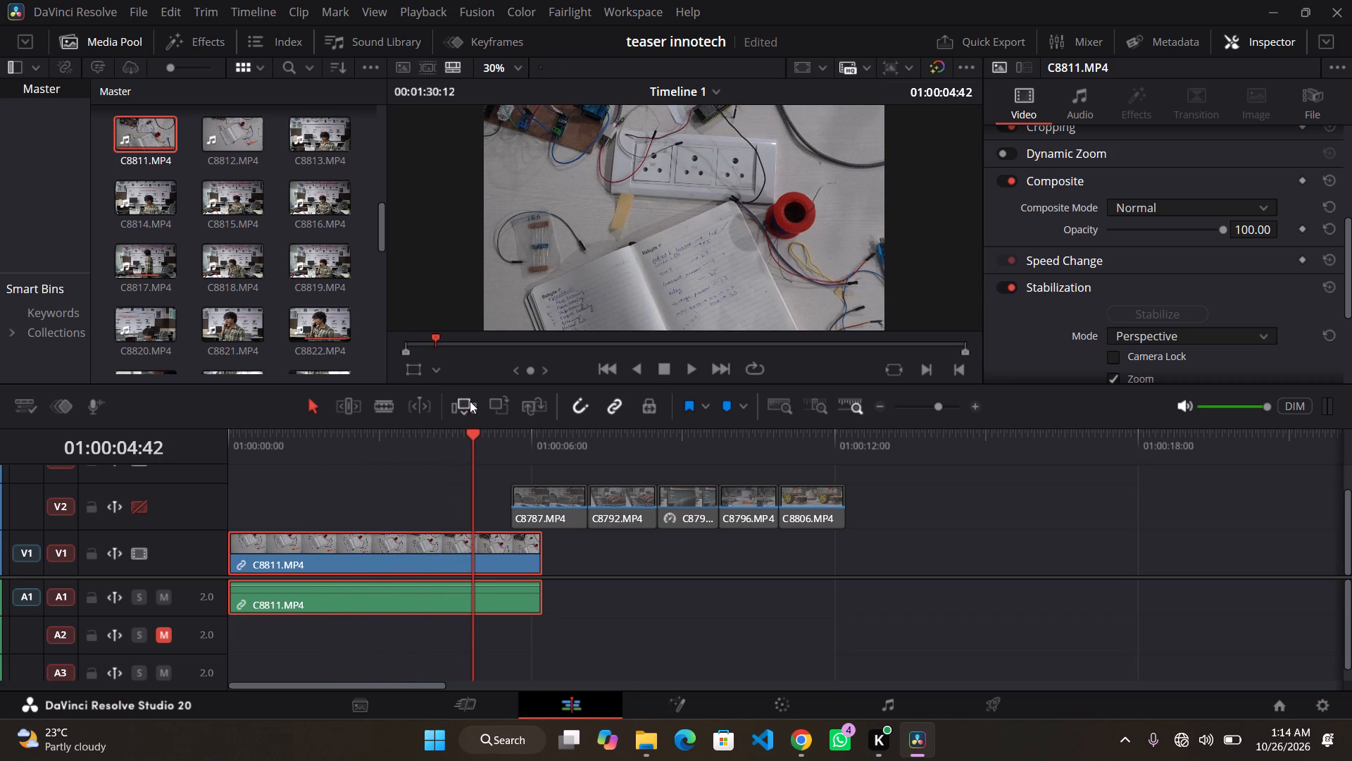
drag(474, 437, 246, 466)
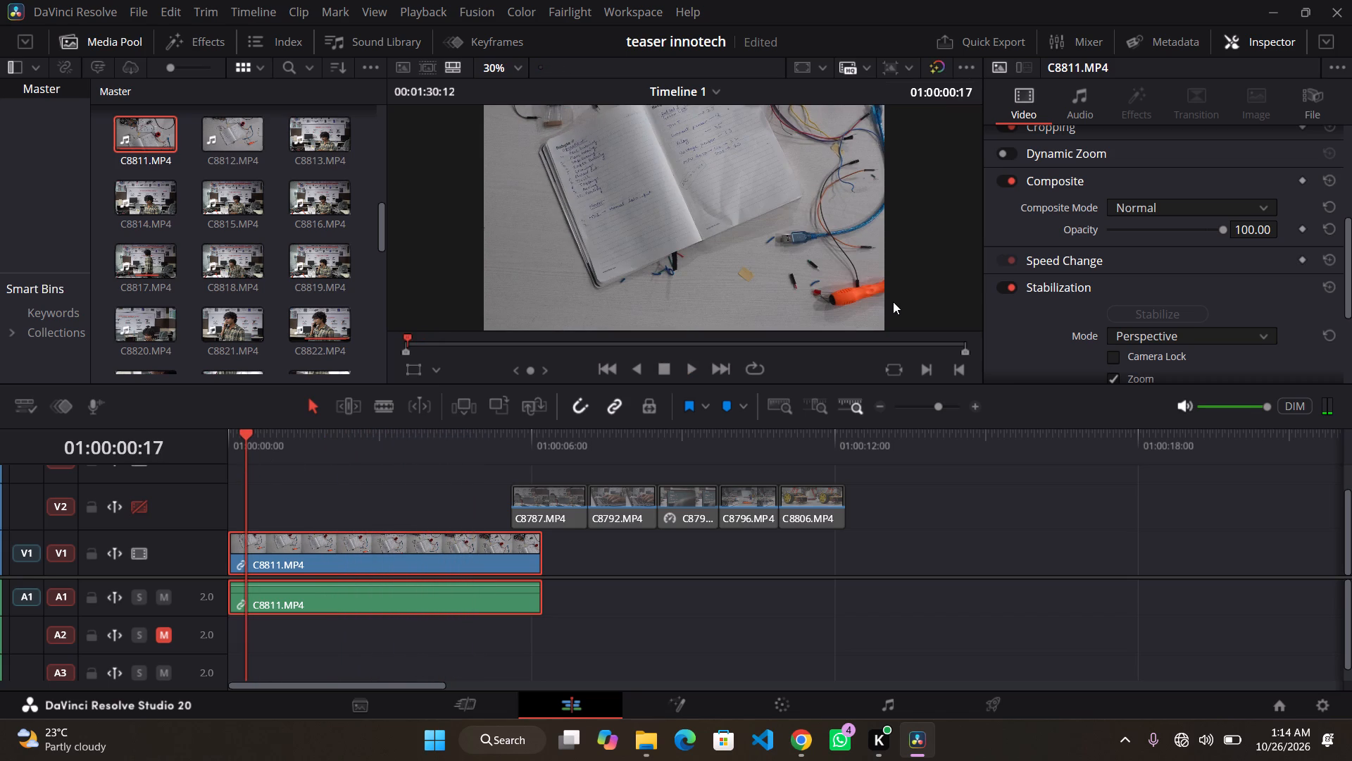
key(space)
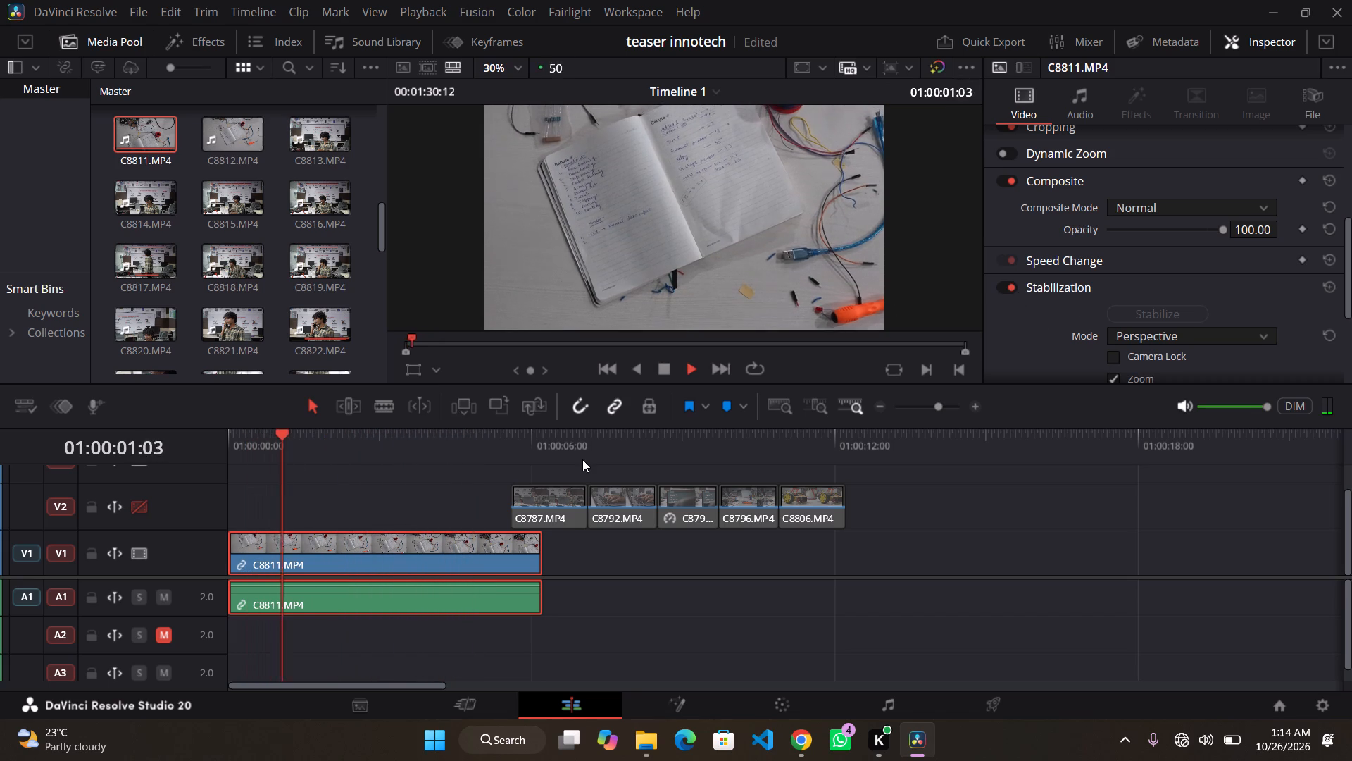
key(space)
key(space)
key(space)
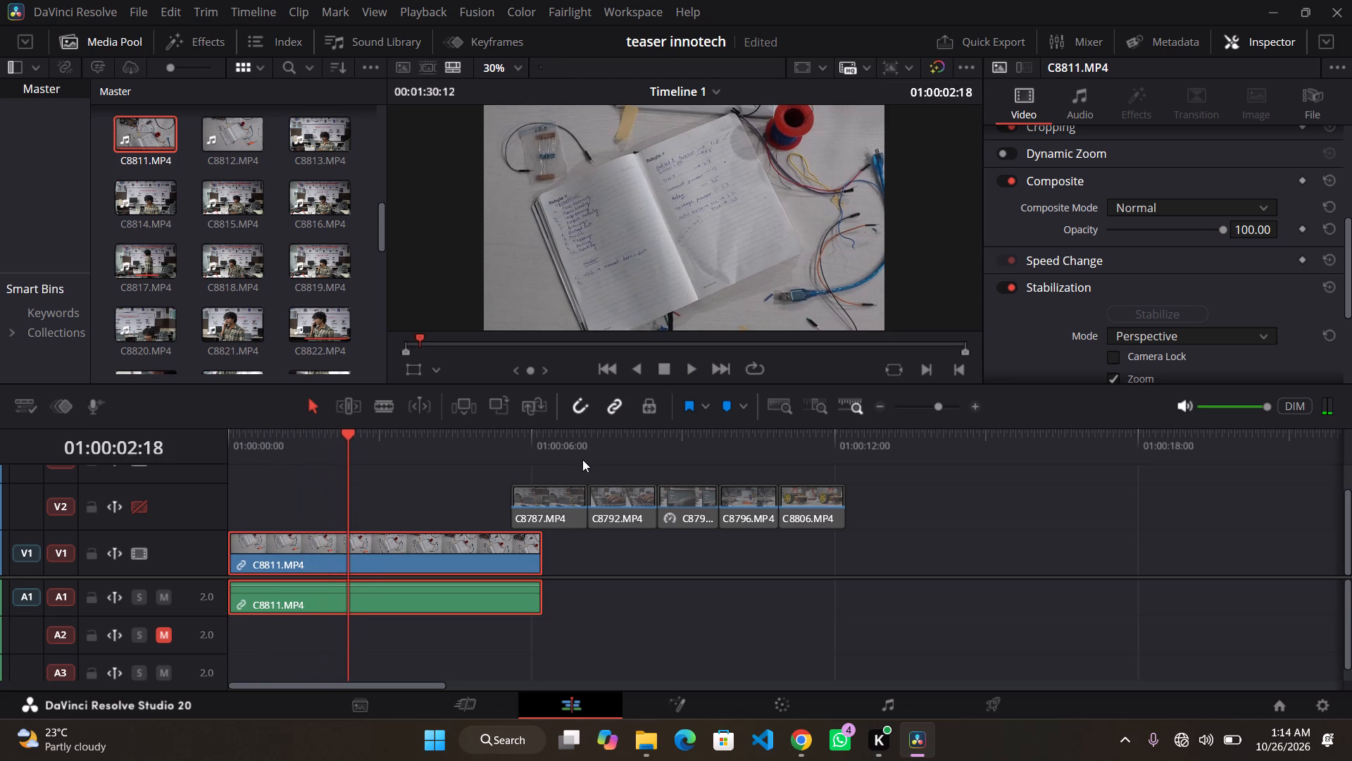
key(space)
key(space)
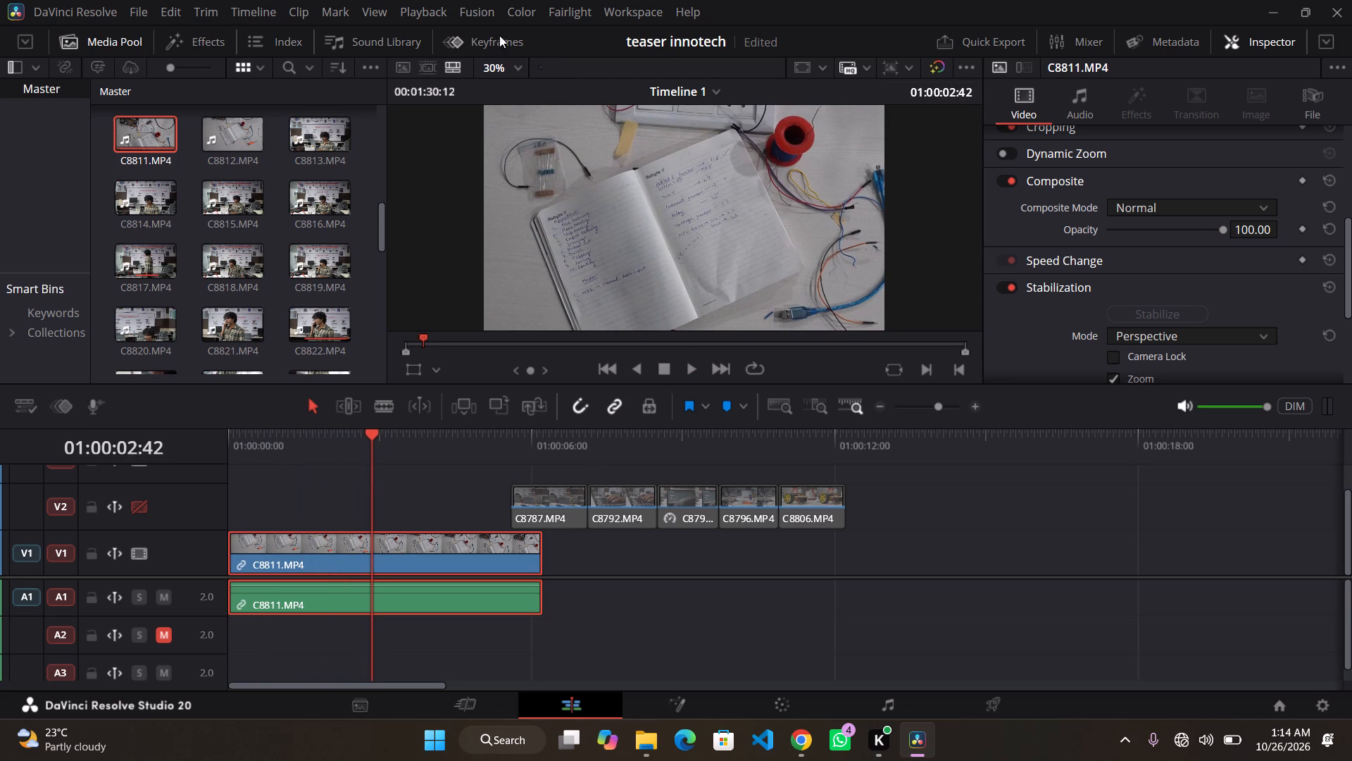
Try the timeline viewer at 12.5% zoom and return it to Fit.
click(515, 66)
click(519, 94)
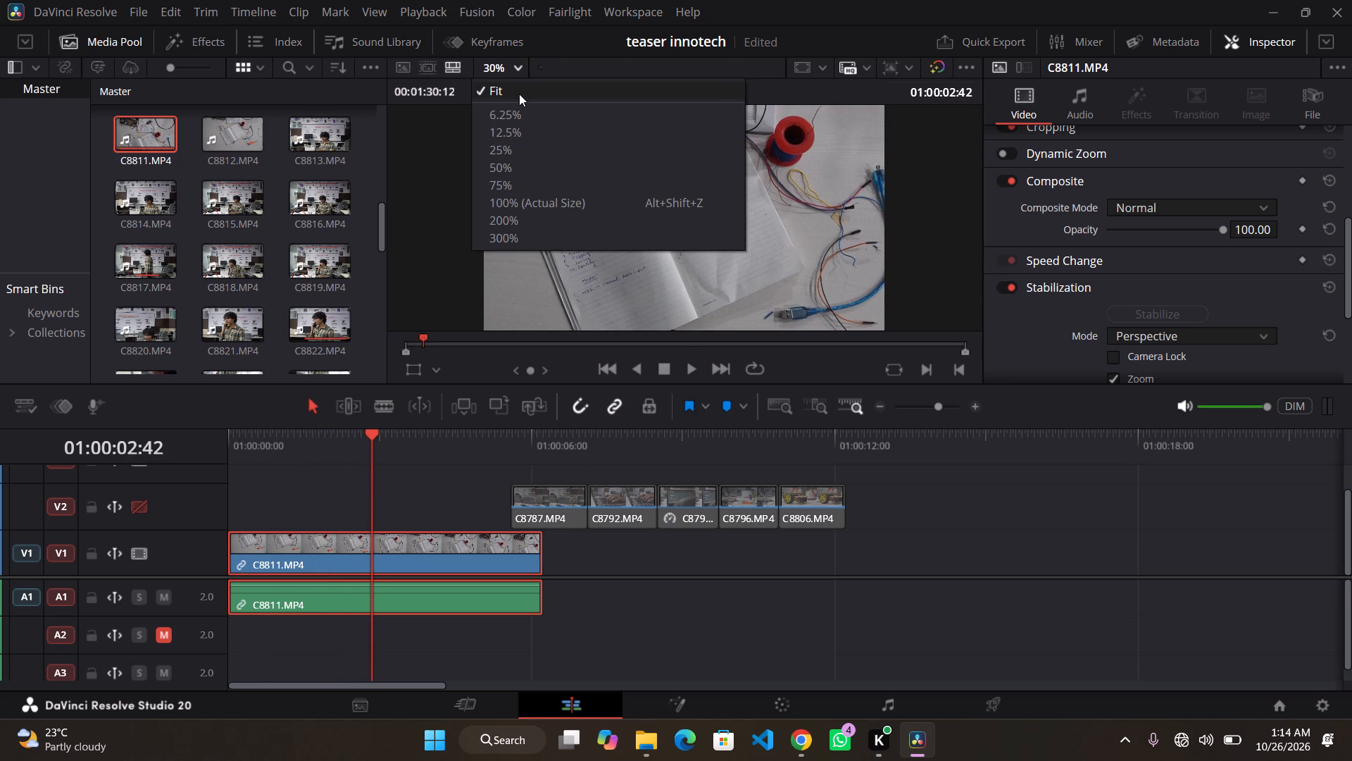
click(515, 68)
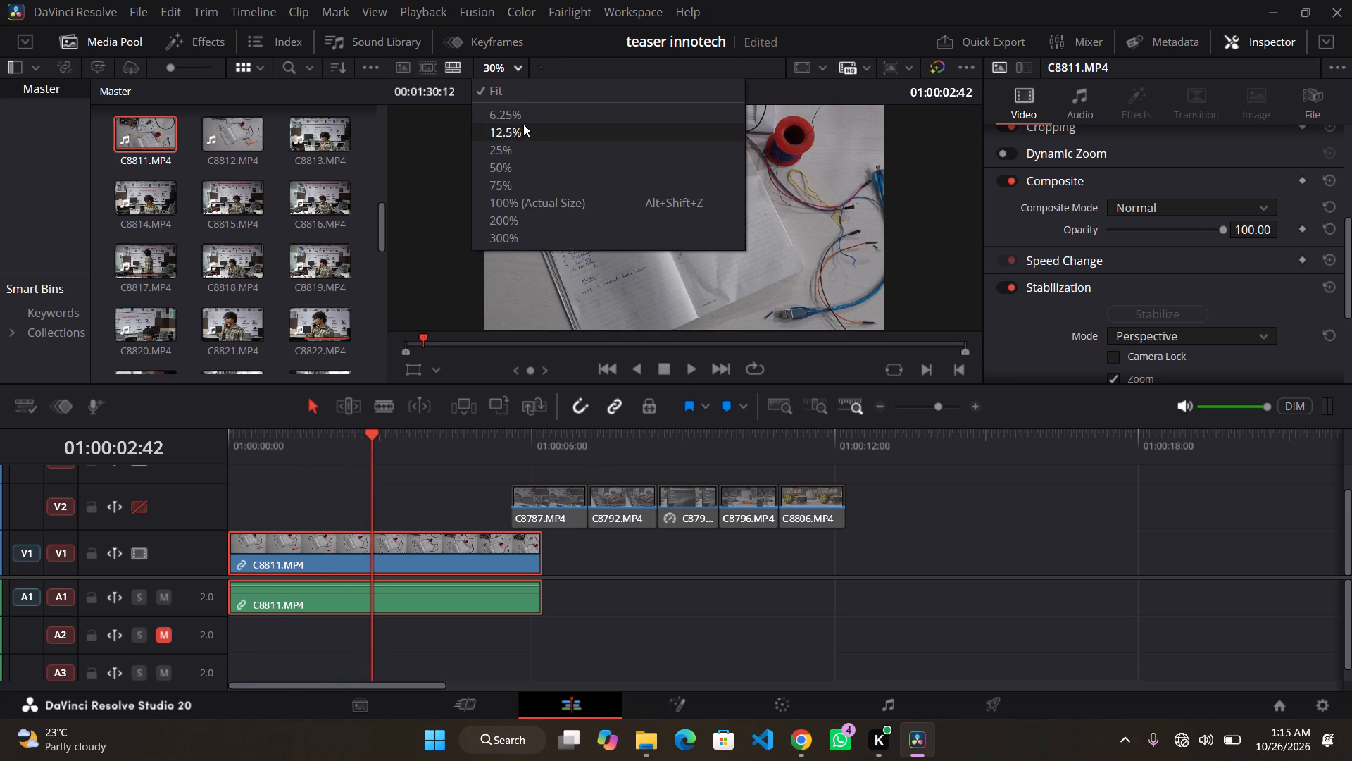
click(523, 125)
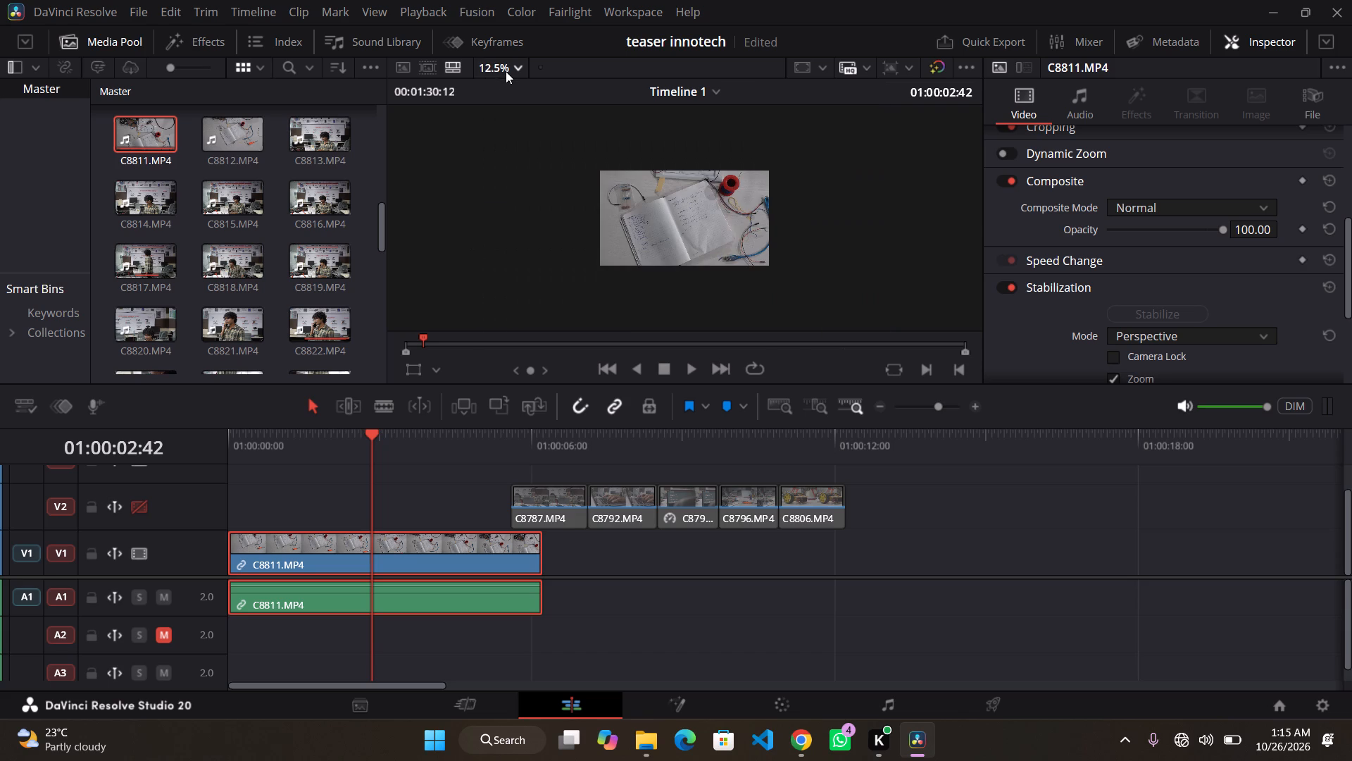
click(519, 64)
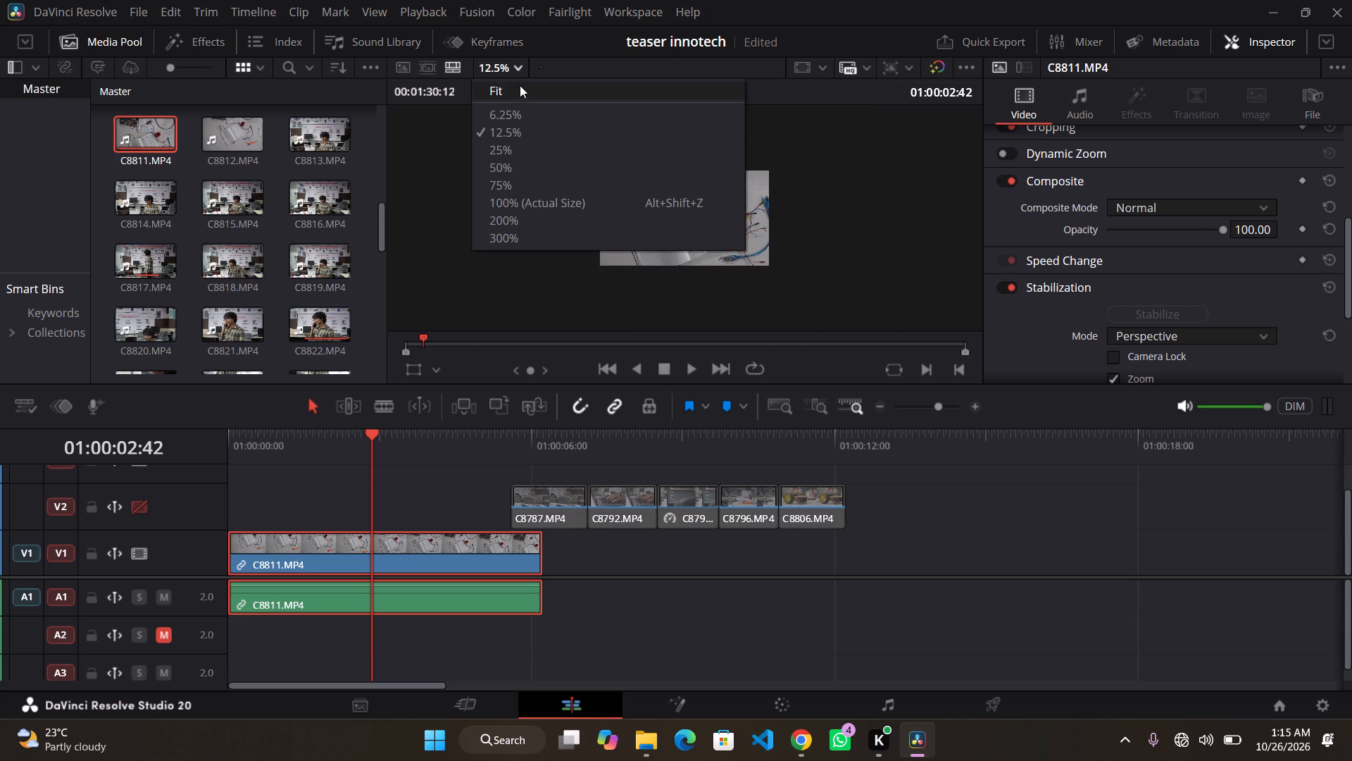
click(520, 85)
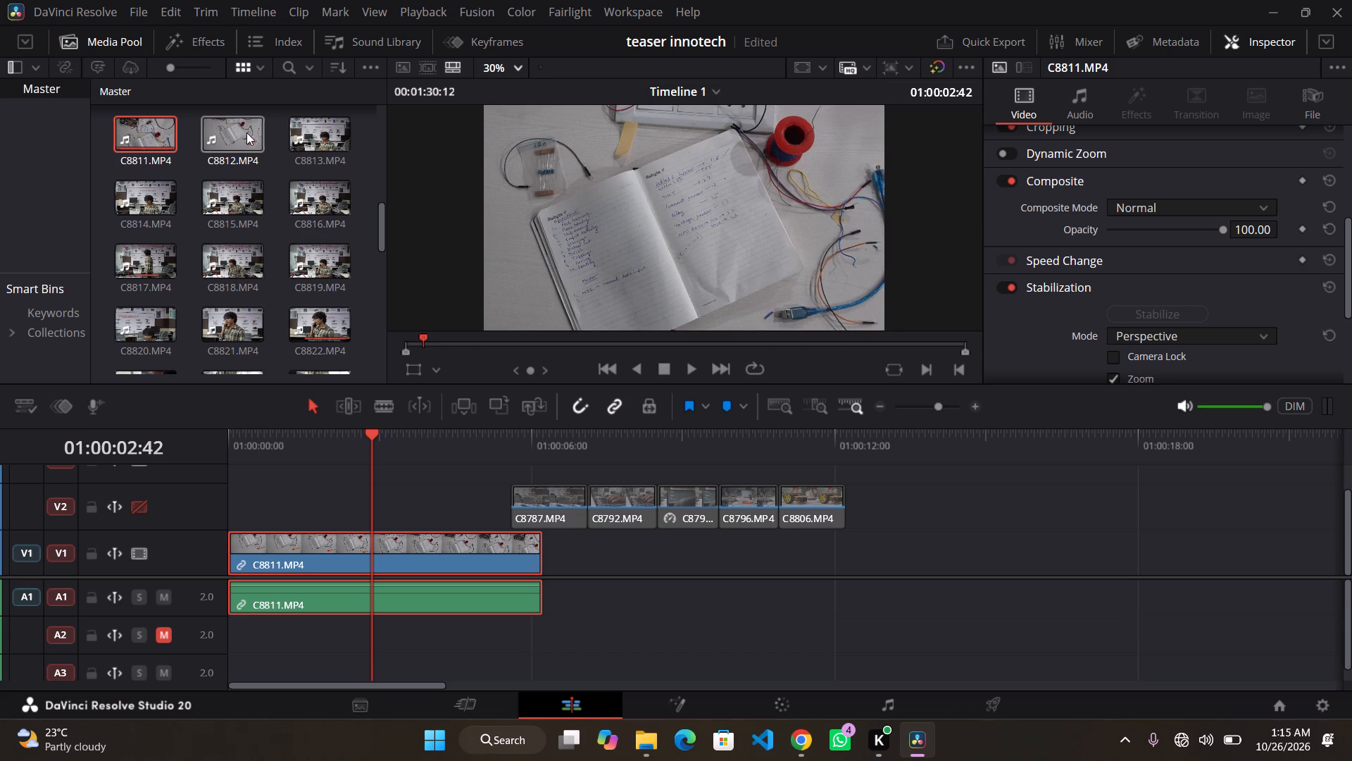
Overwrite C8811.MP4 with C8812.MP4 and its audio at the very start of tracks V1 and A1.
drag(213, 139, 255, 592)
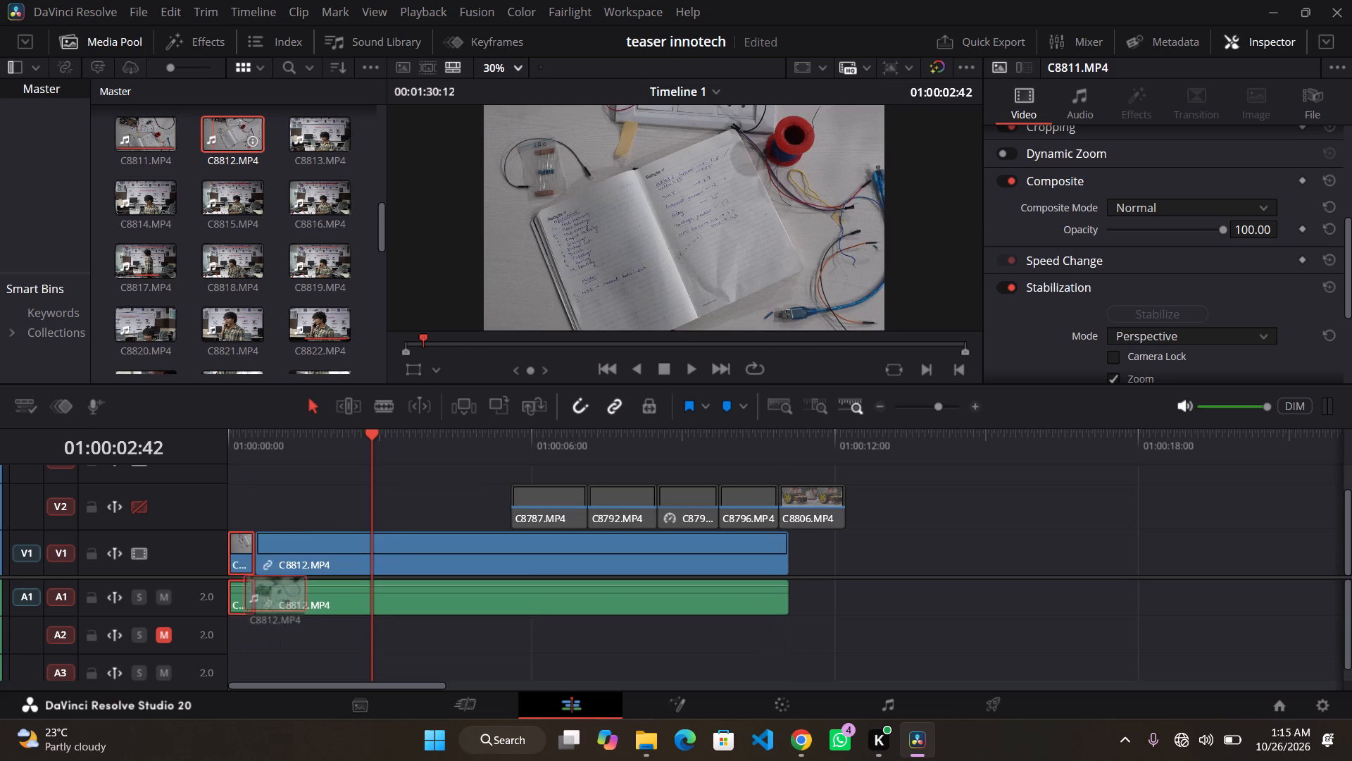
drag(255, 592, 202, 587)
Stabilize C8812.MP4 on V1 using the Perspective mode.
click(300, 566)
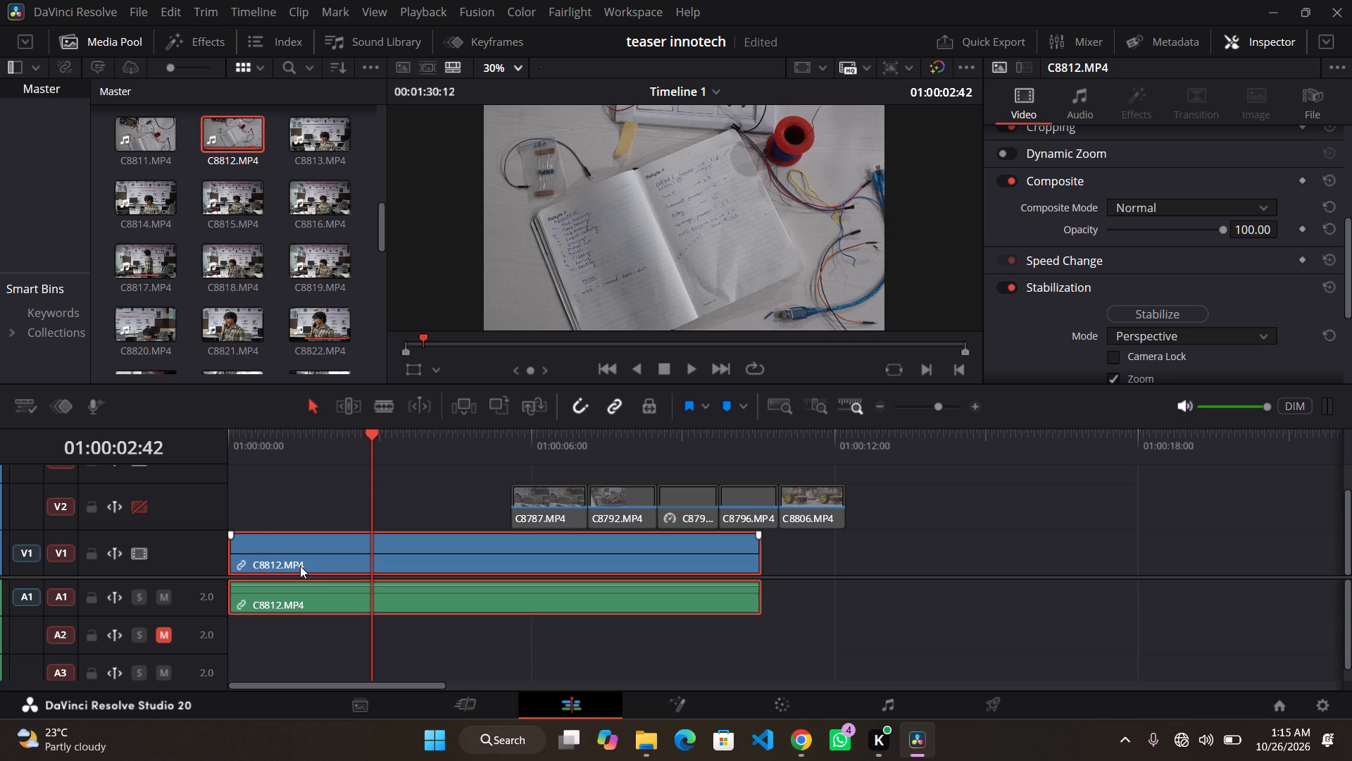
click(1117, 311)
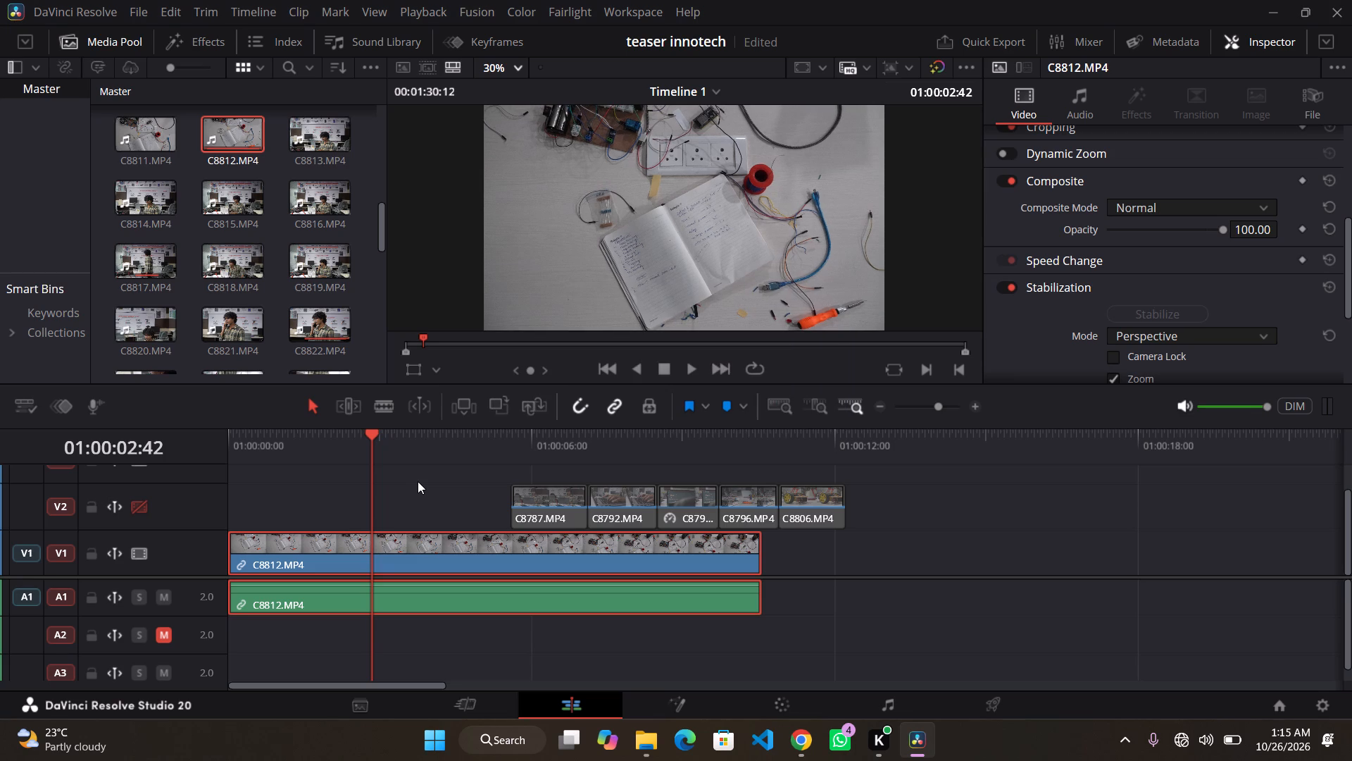
Trim the start of C8812.MP4 by 03:40 and move the shortened clip back to the start of the timeline.
drag(335, 444, 213, 447)
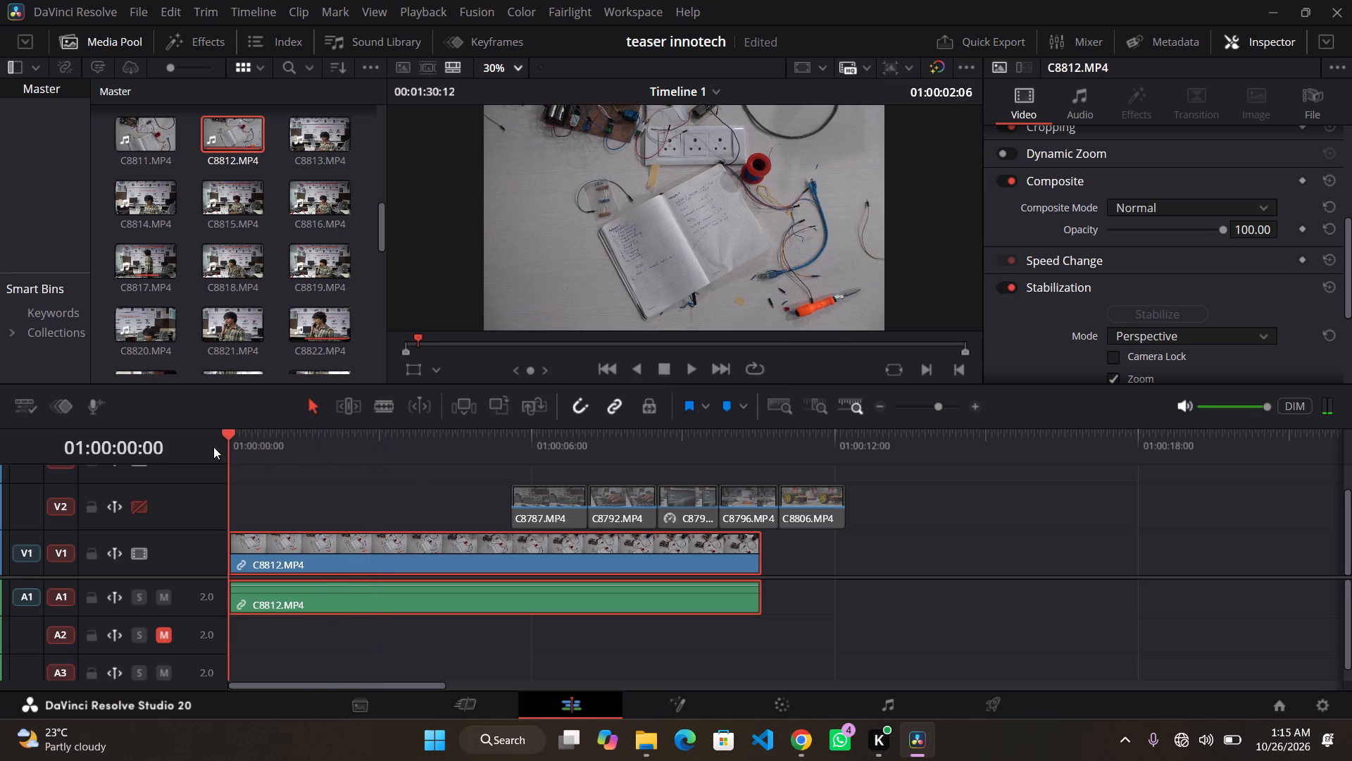
drag(213, 447, 426, 447)
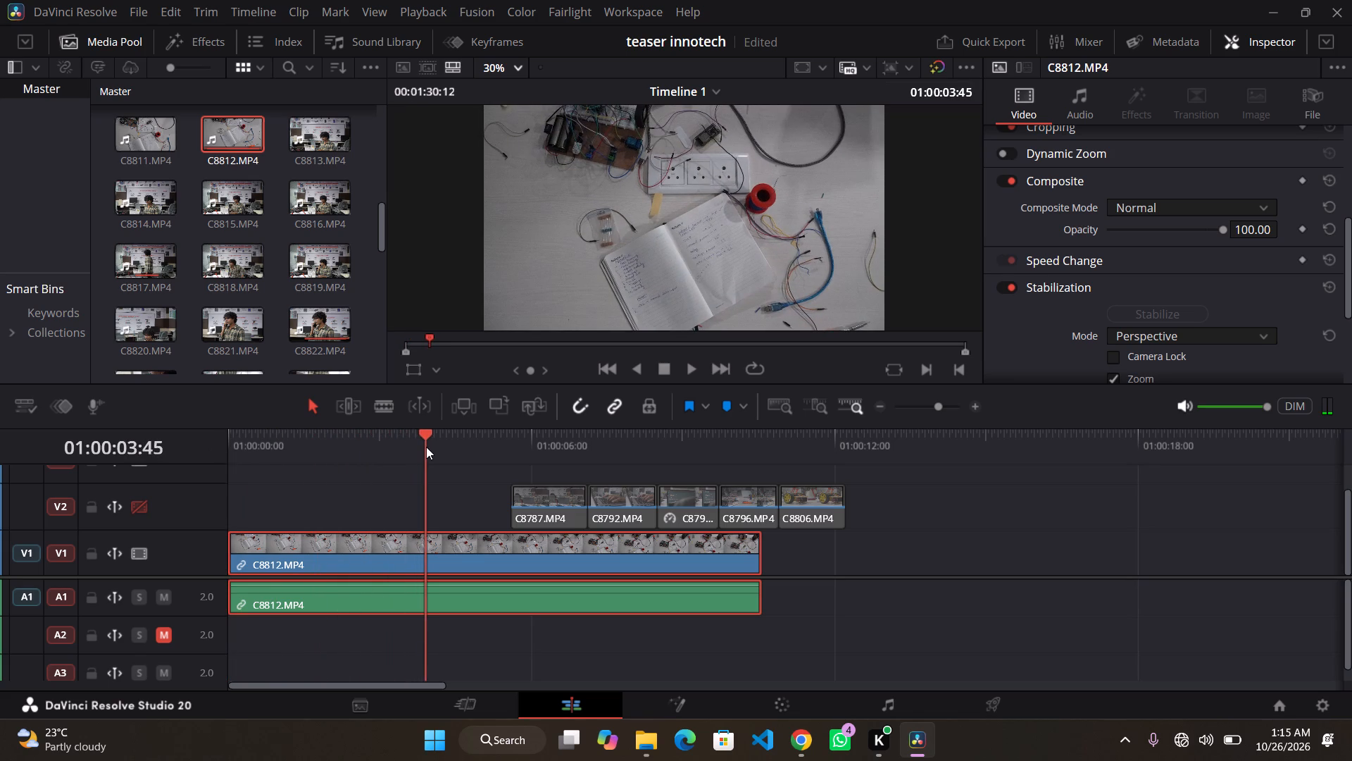
drag(426, 447, 421, 450)
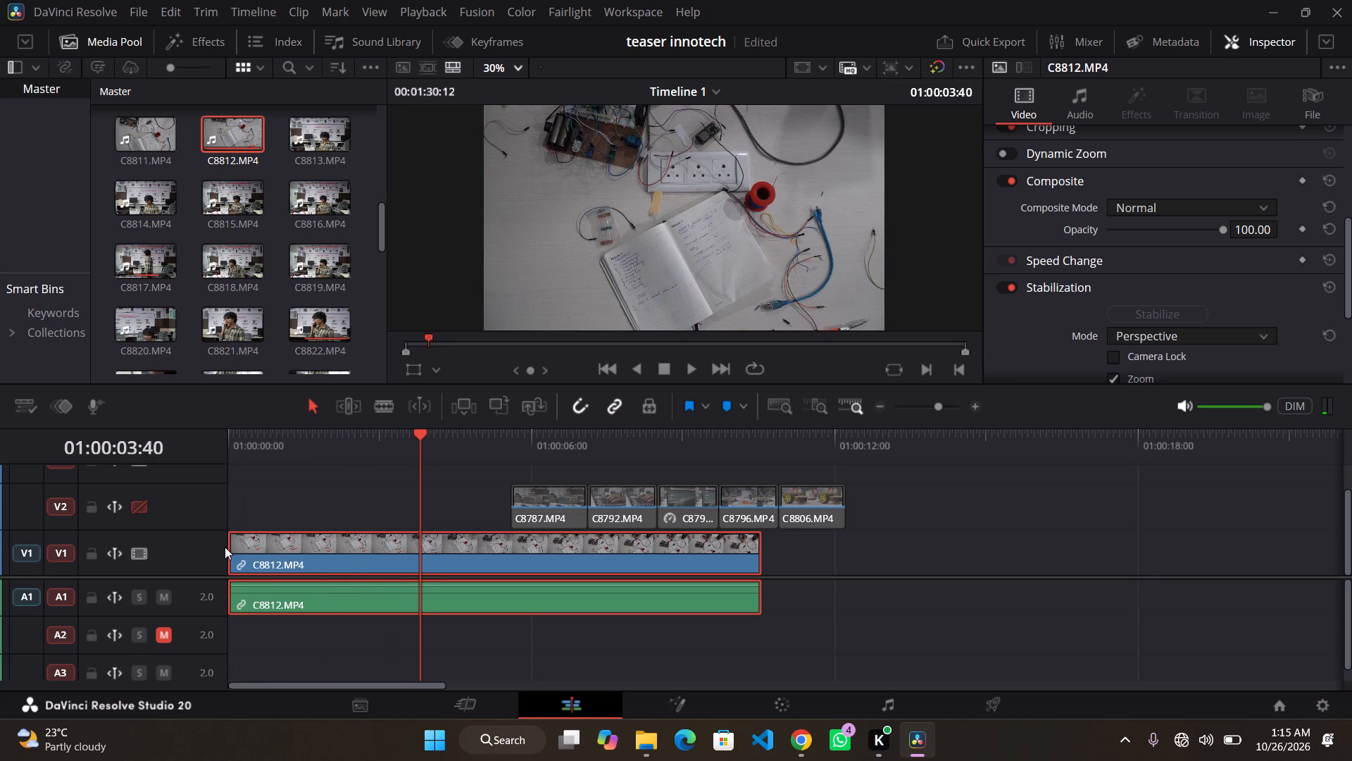
drag(230, 549, 423, 564)
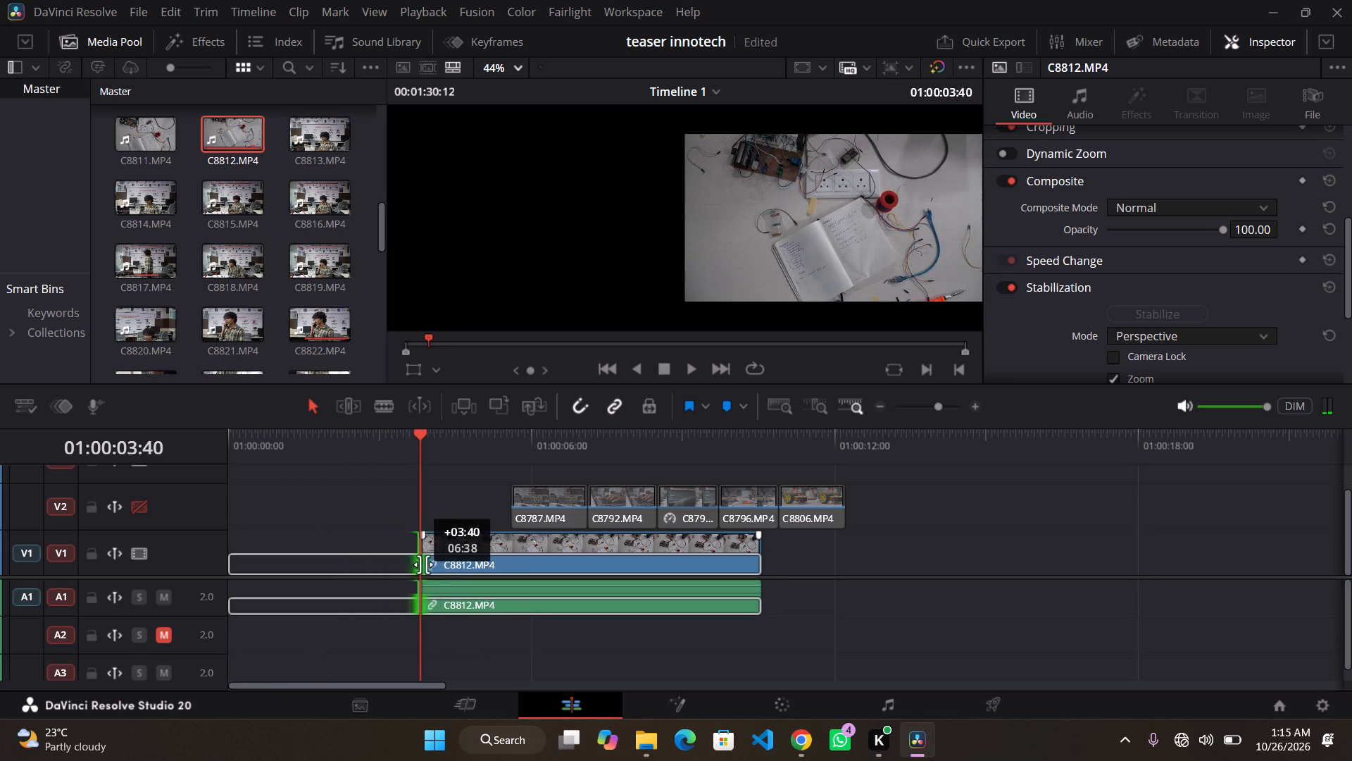
drag(423, 564, 422, 566)
drag(474, 559, 258, 568)
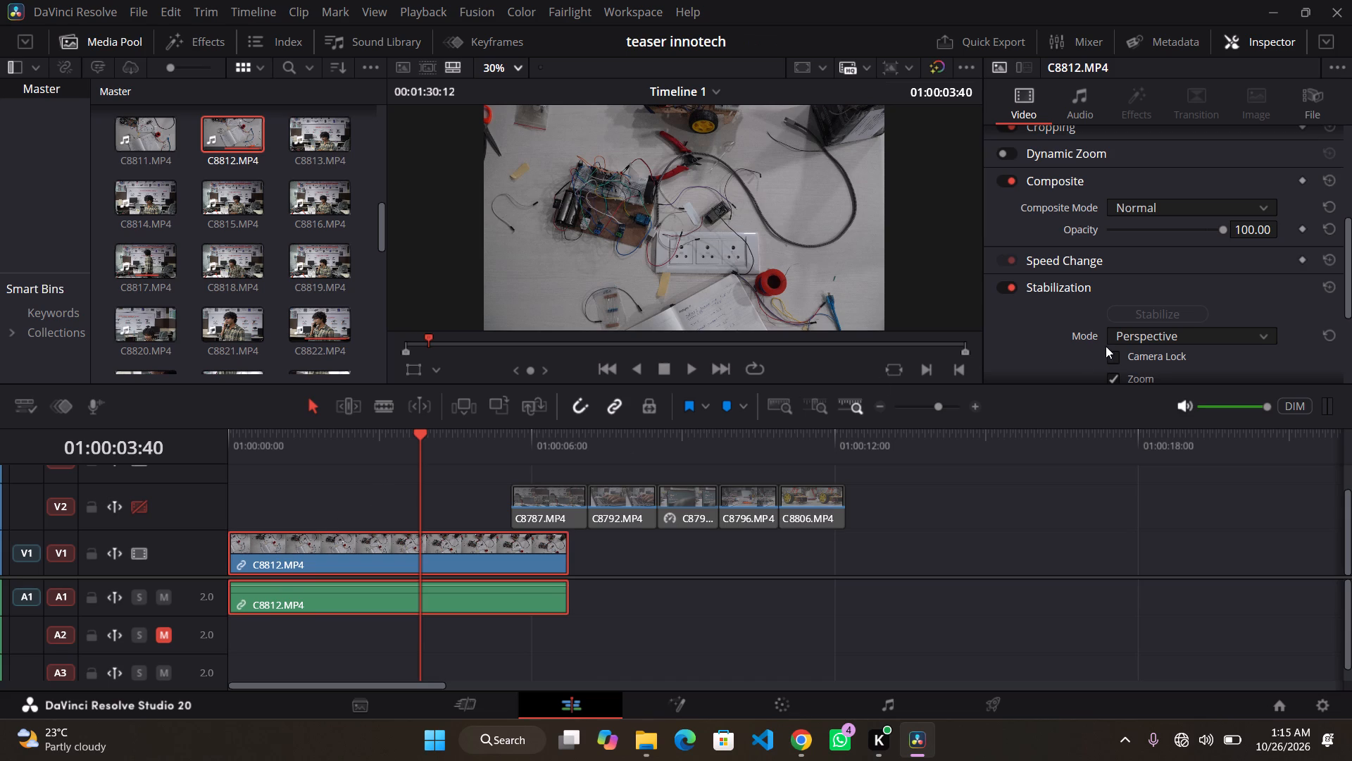
Enable Dynamic Zoom on C8812.MP4.
scroll(1098, 233, up, 2)
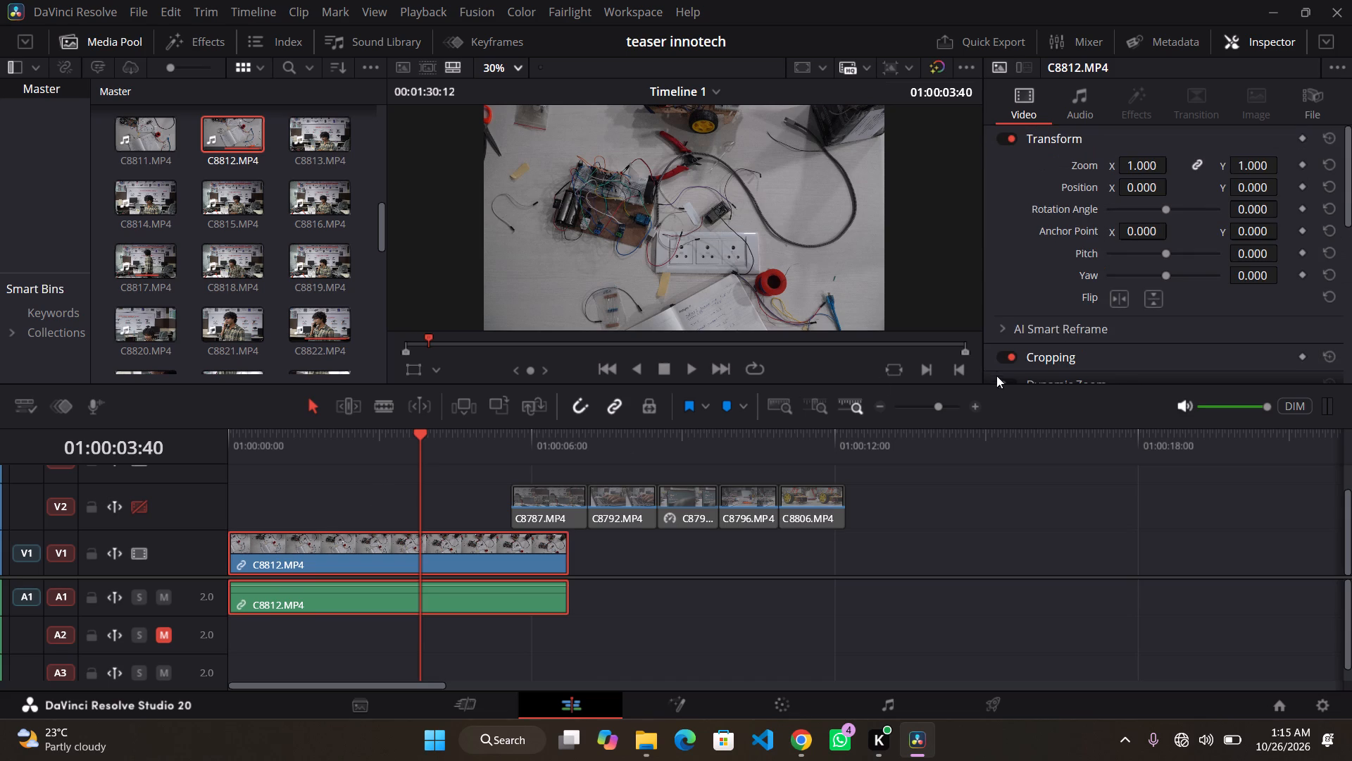
scroll(1002, 324, down, 1)
scroll(1037, 250, down, 1)
click(1011, 302)
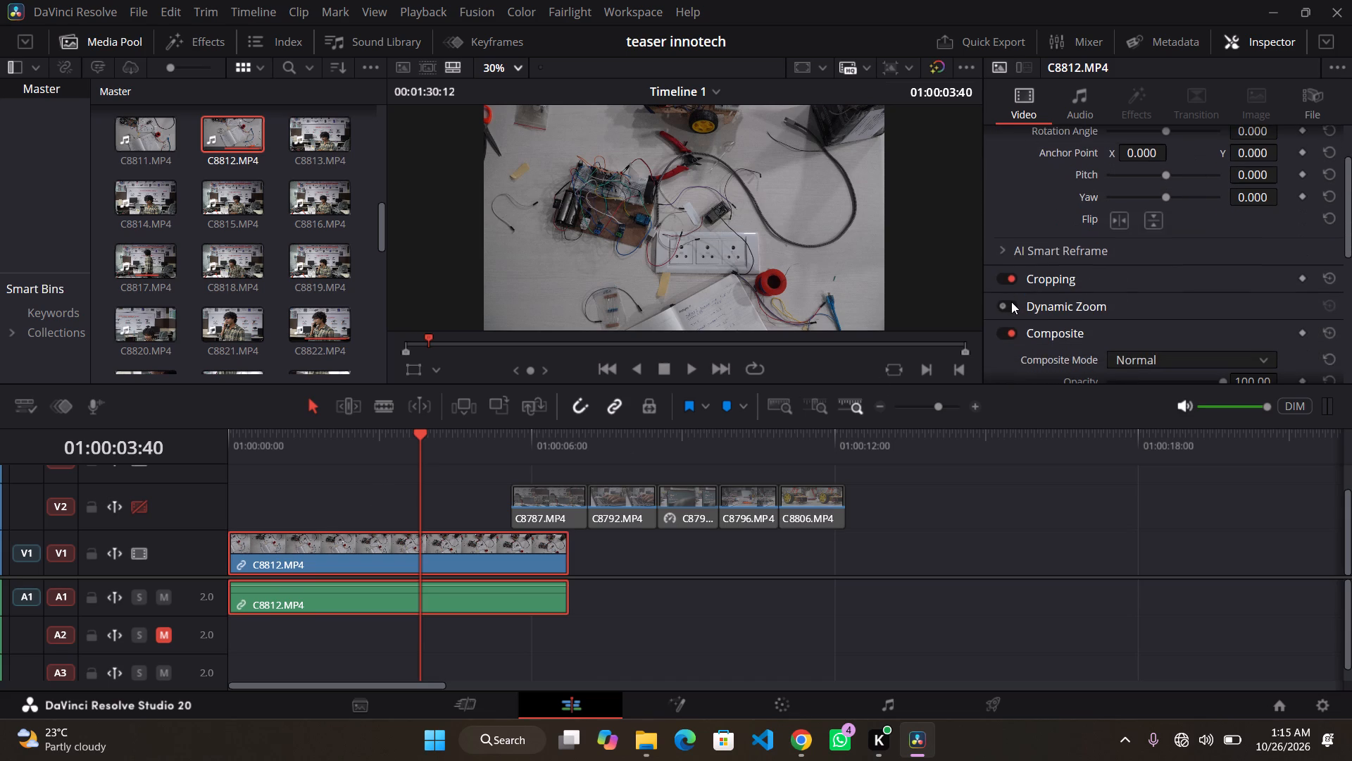
Play C8812.MP4 from the start of the timeline for nearly three seconds to check the zoom effect.
click(275, 469)
drag(275, 469, 255, 424)
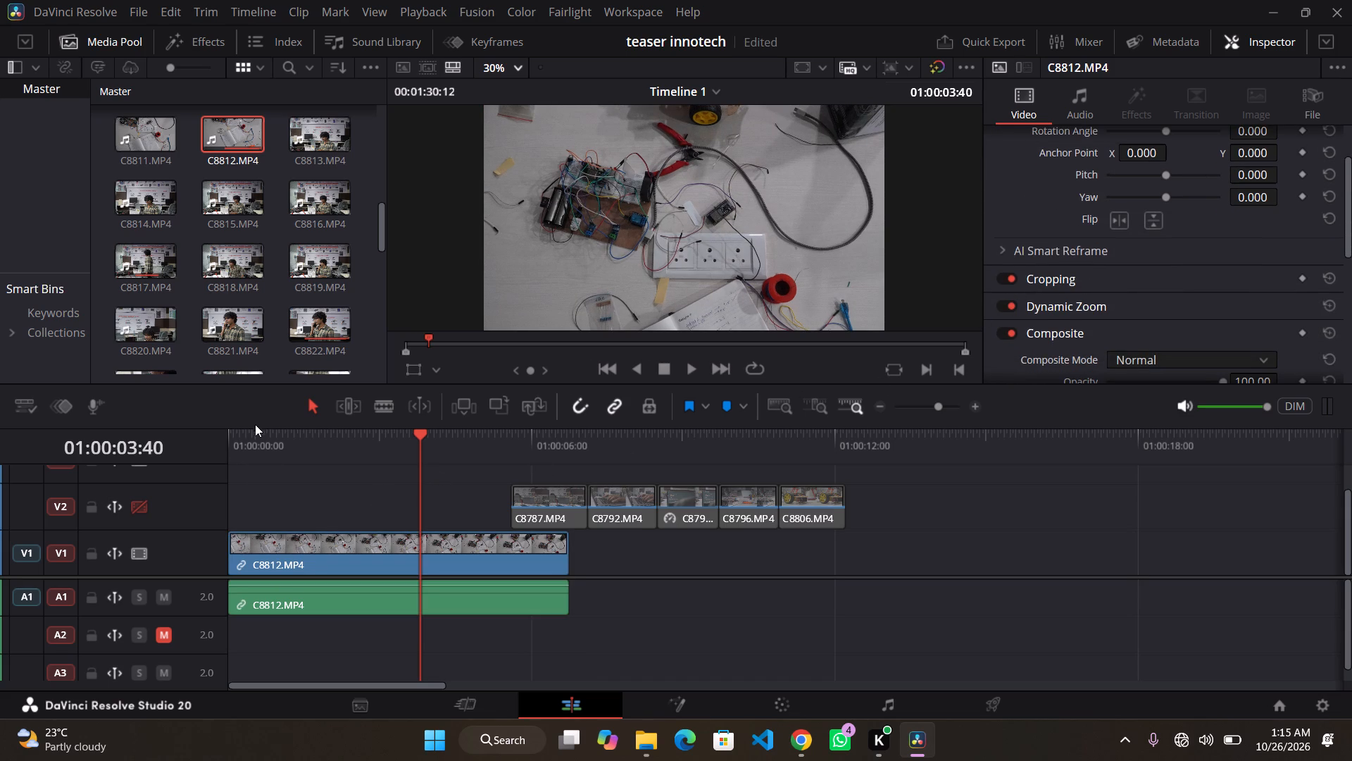
drag(255, 424, 258, 423)
drag(251, 443, 175, 454)
key(space)
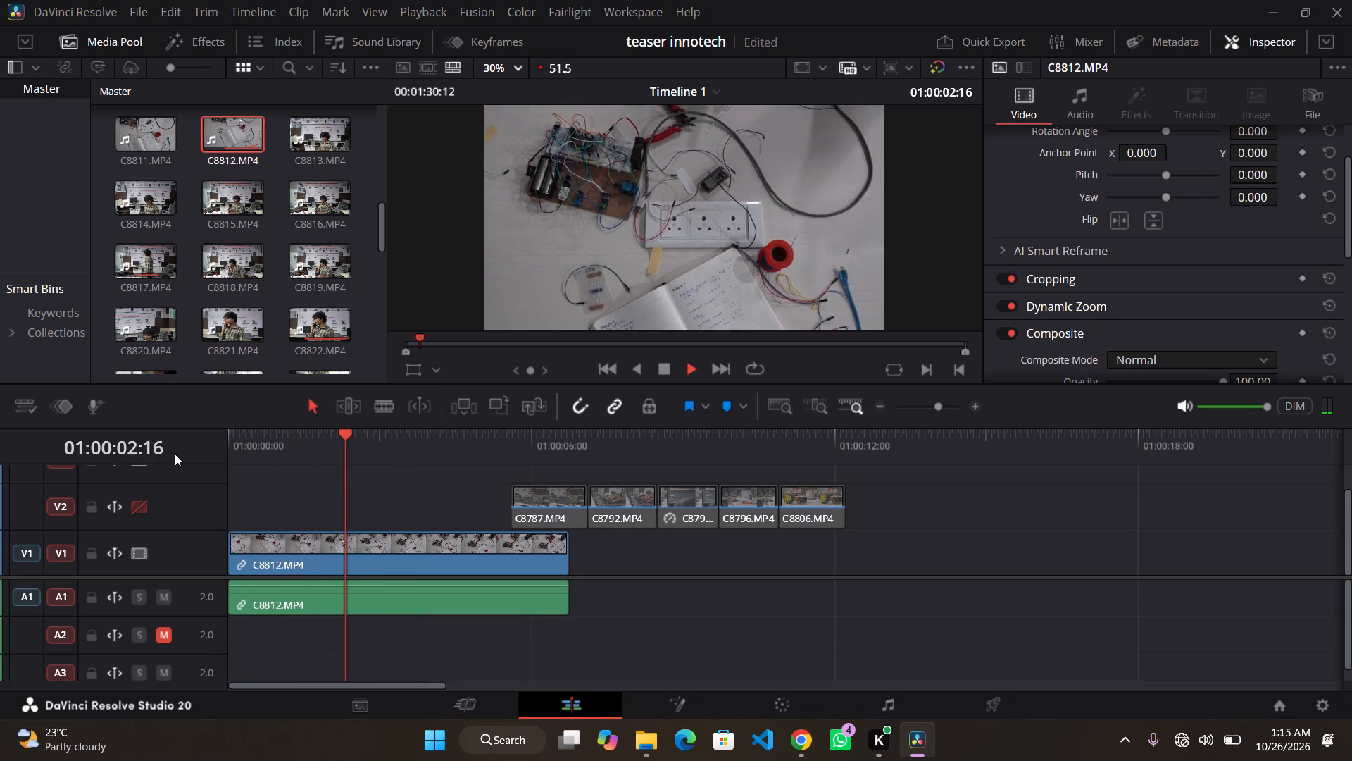
key(space)
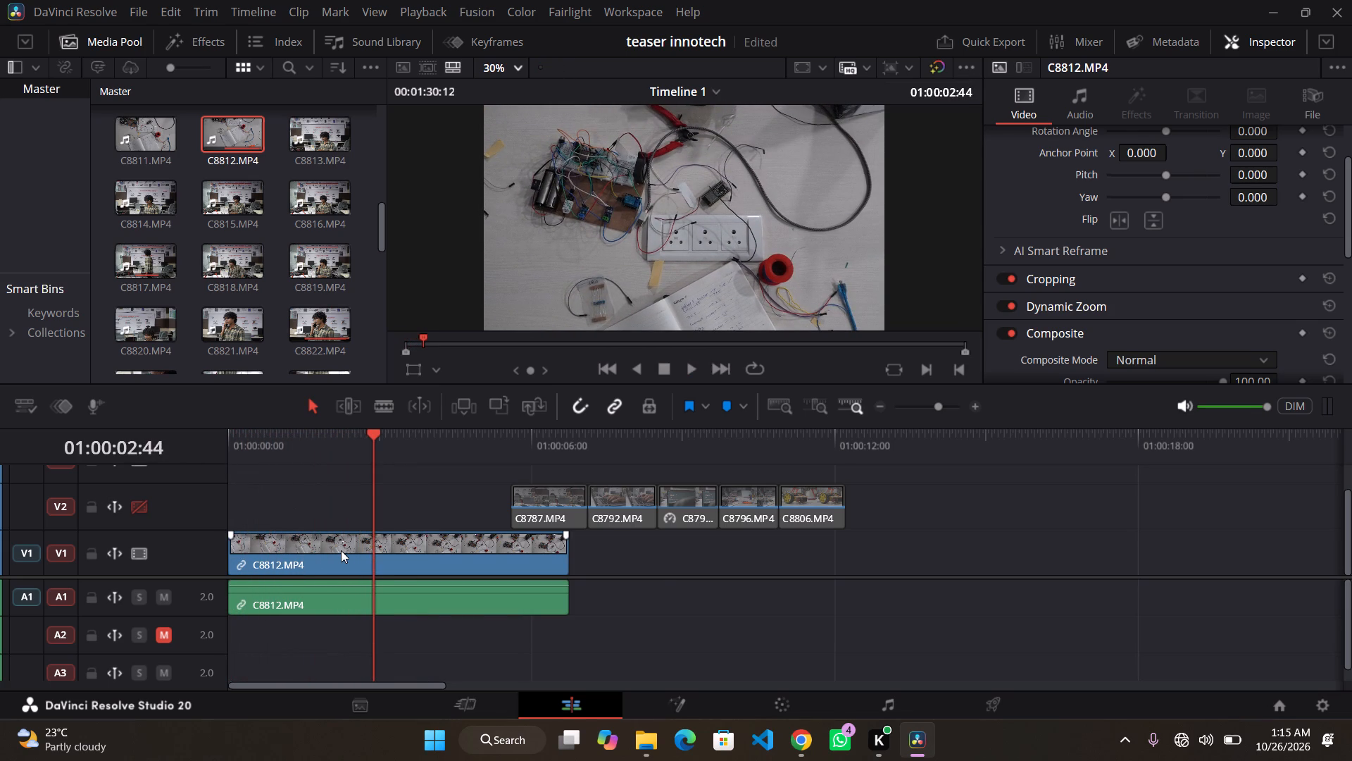
Change the clip speed of C8812.MP4 on V1 to 70%.
right_click(341, 552)
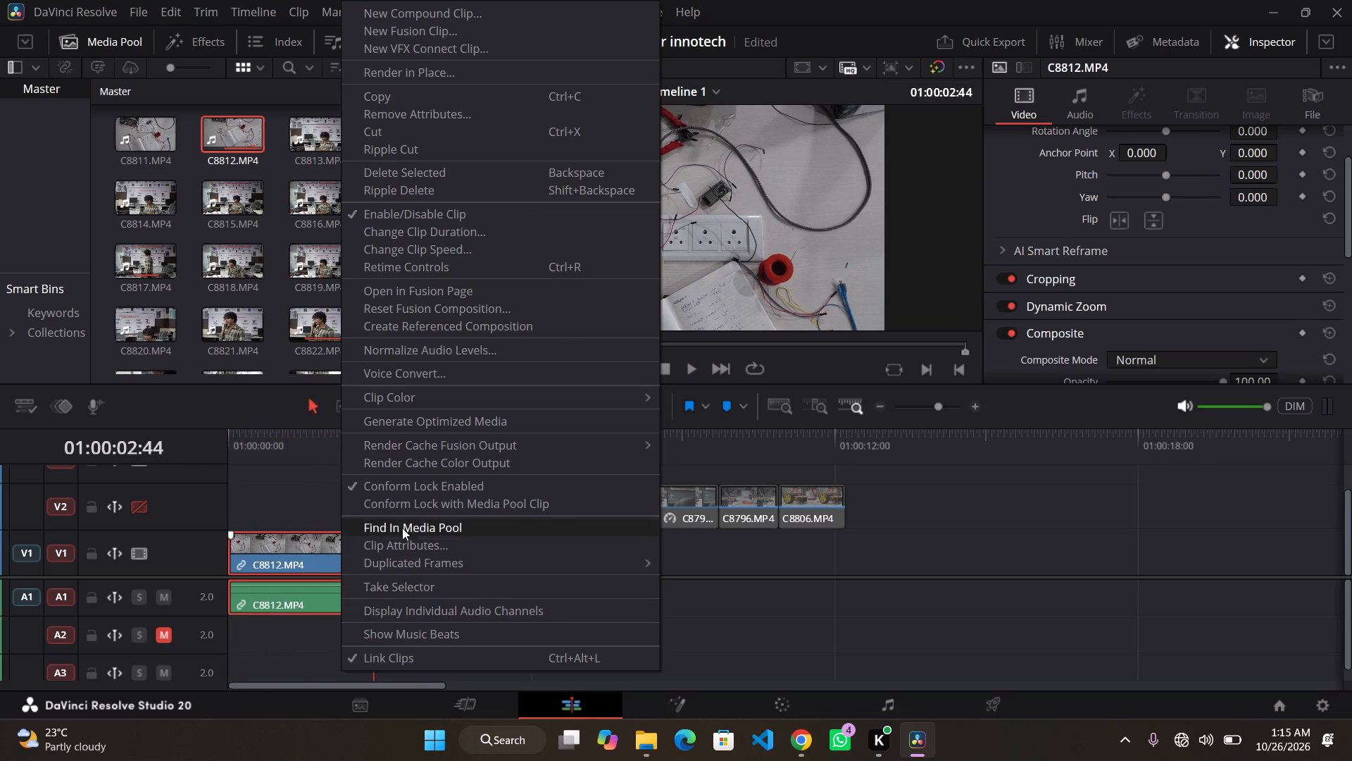
click(446, 245)
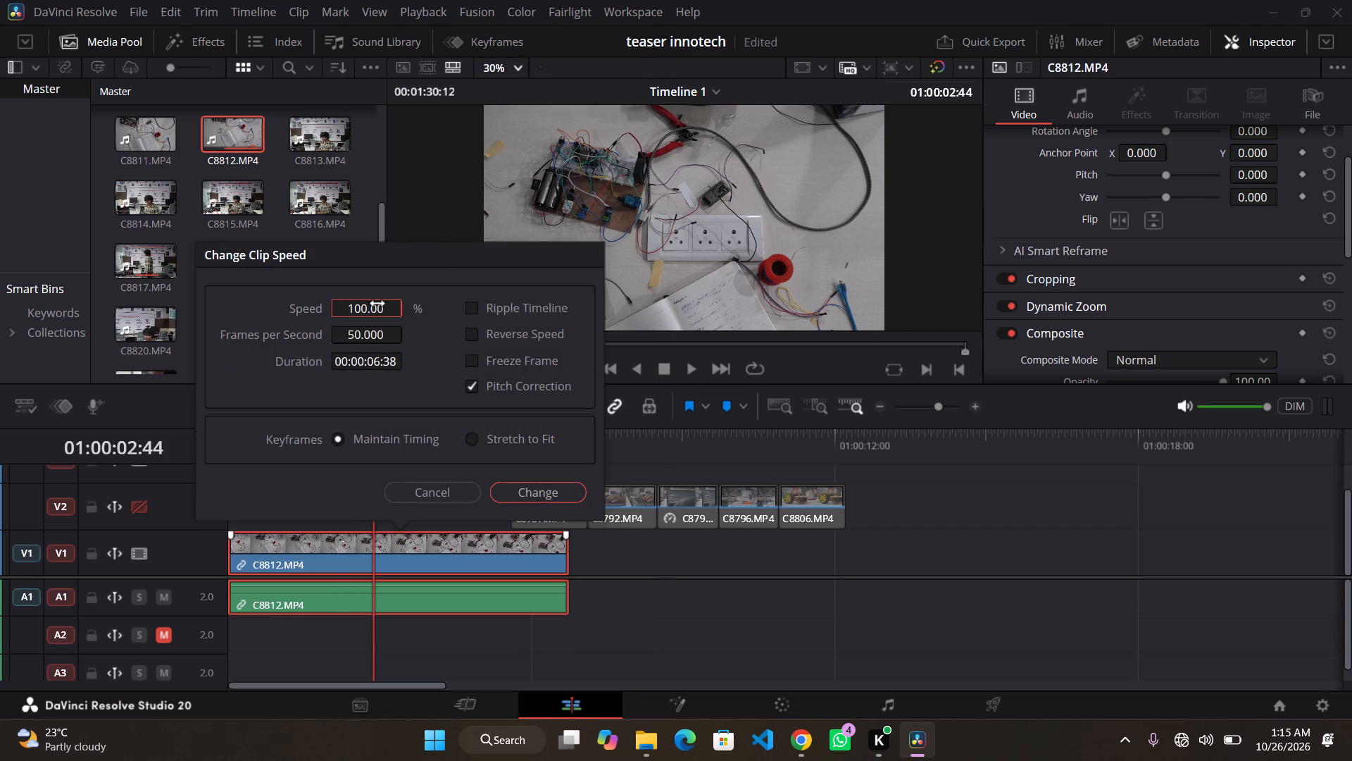
double_click(377, 304)
double_click(377, 304)
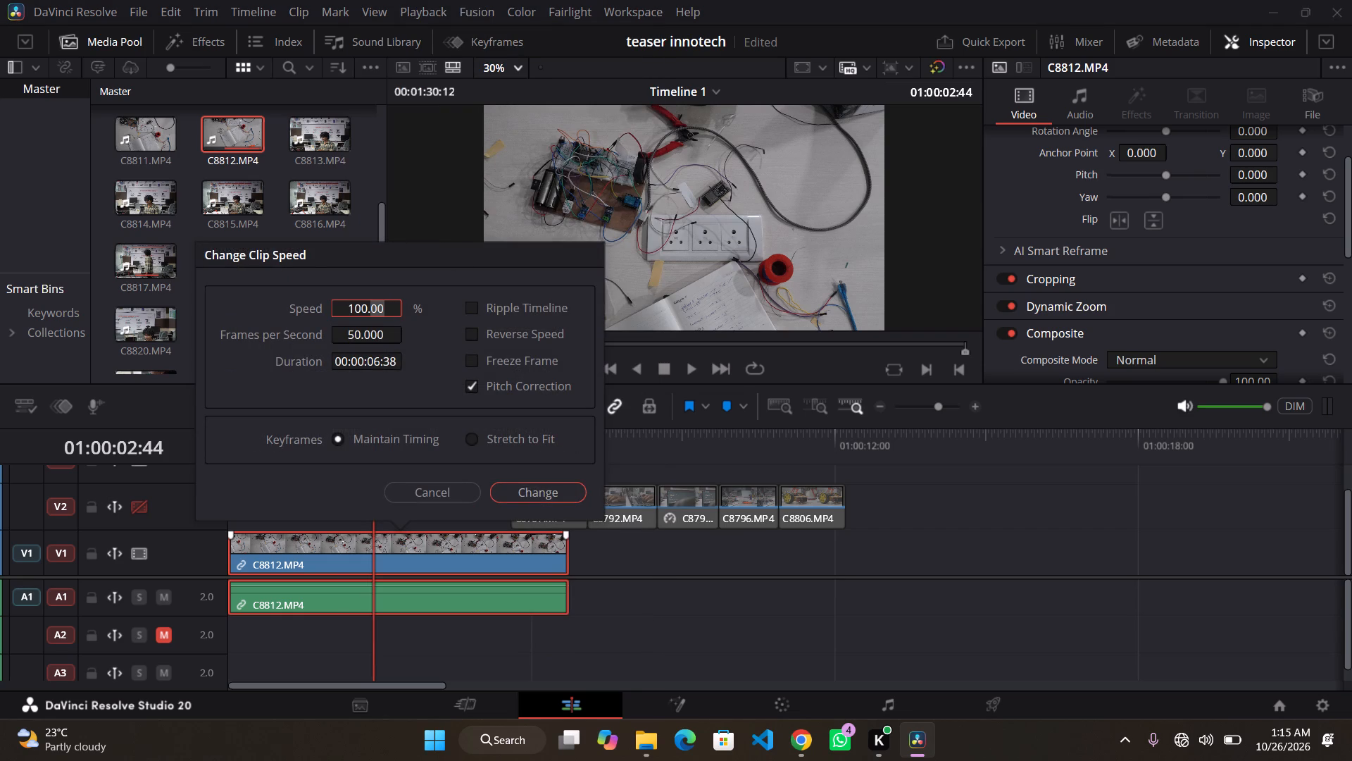
click(394, 306)
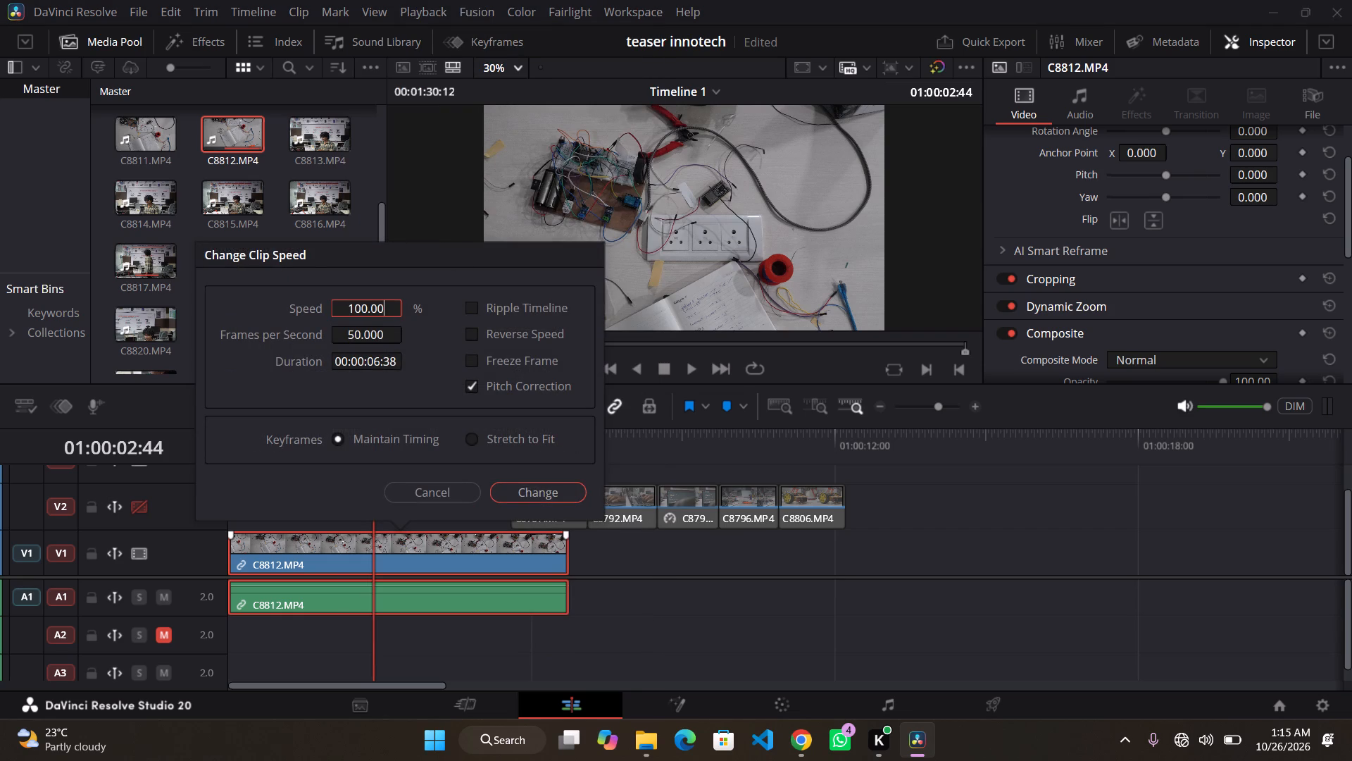
double_click(353, 309)
key(BackSpace)
key(BackSpace)
text(70)
key(Return)
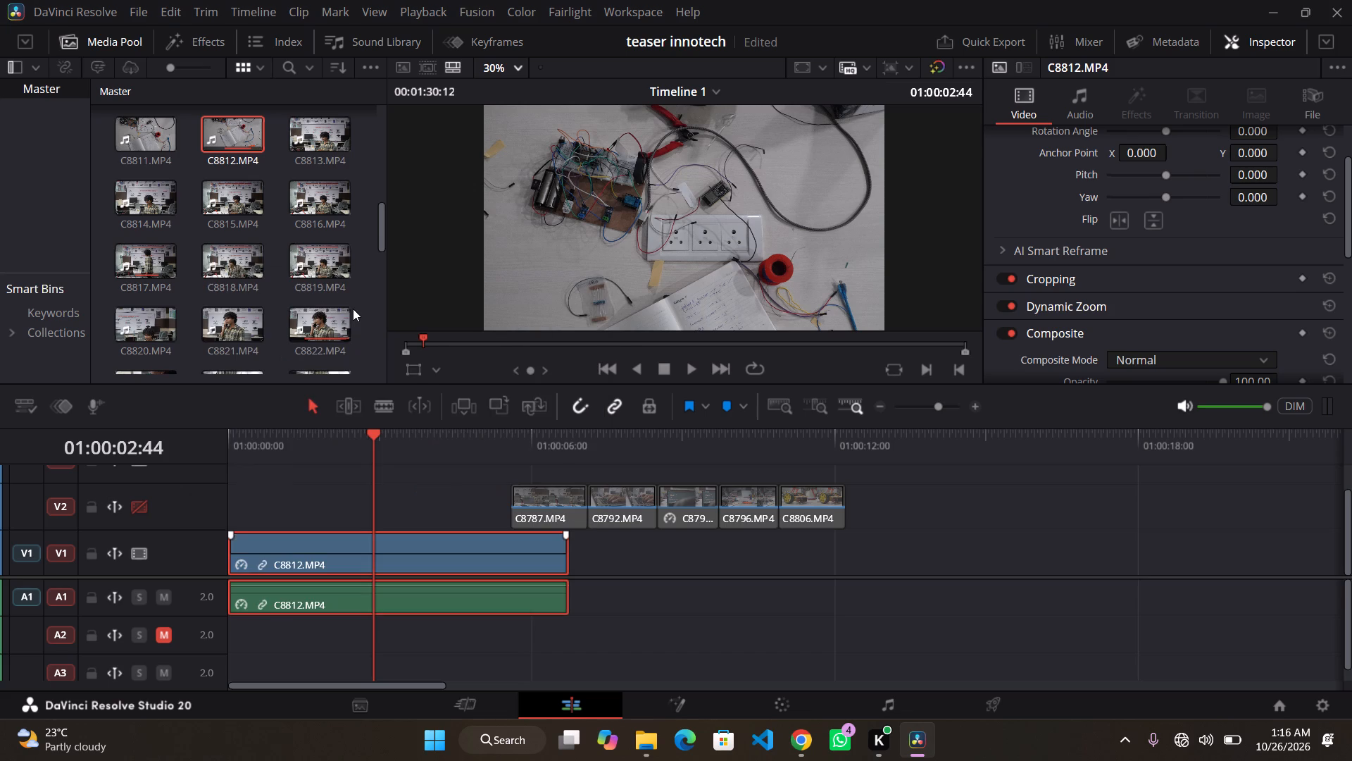
Play the retimed C8812.MP4 from the start of the timeline to about 01:00:06:23, pausing along the way, to check the slower motion.
drag(296, 452, 199, 436)
key(space)
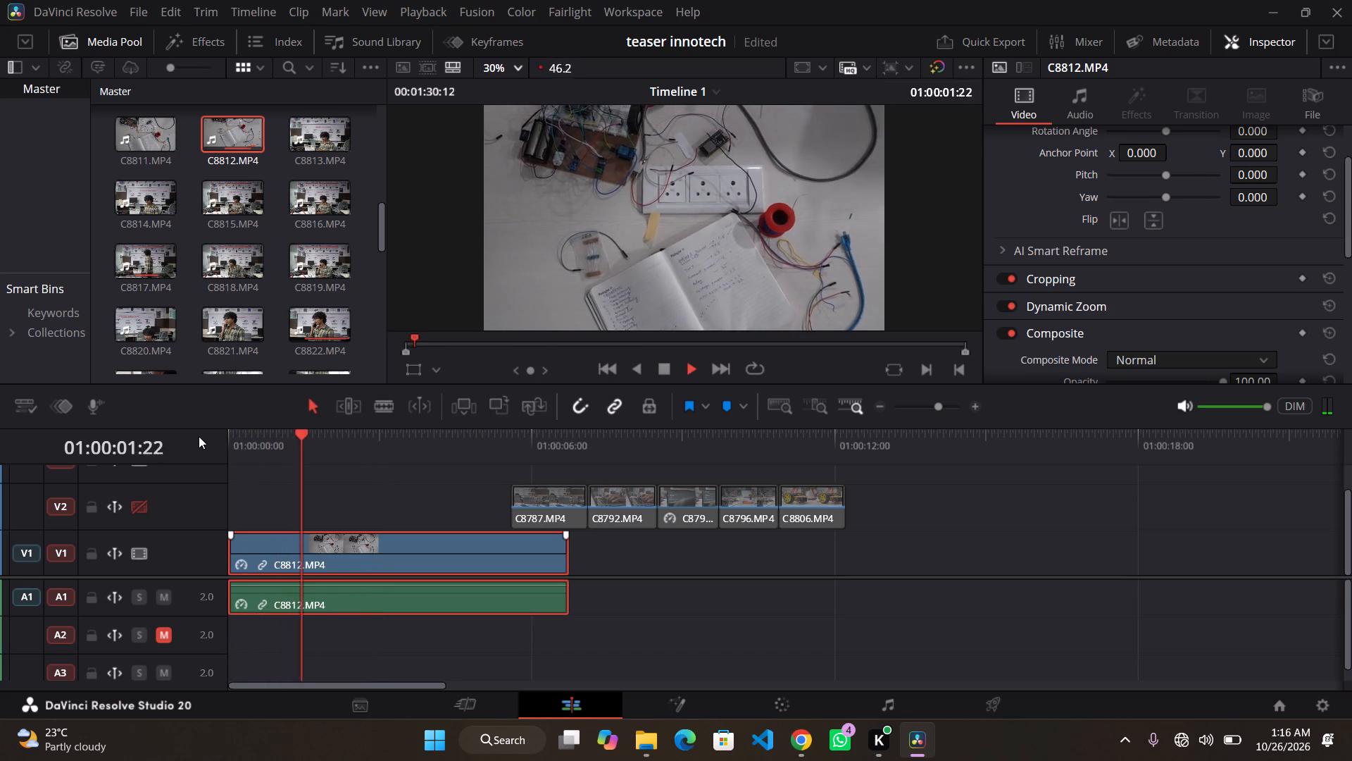
key(space)
key(space)
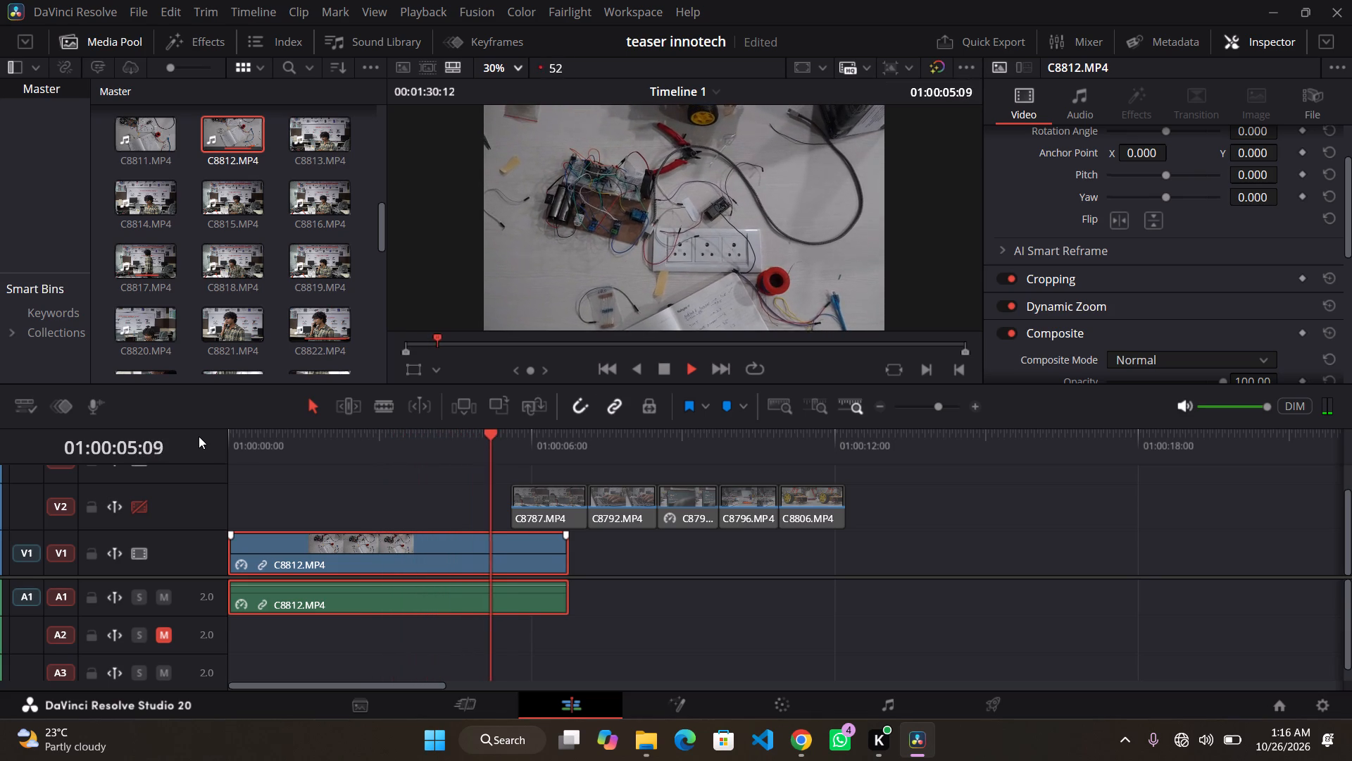
key(space)
key(space)
key(space)
key(space)
key(space)
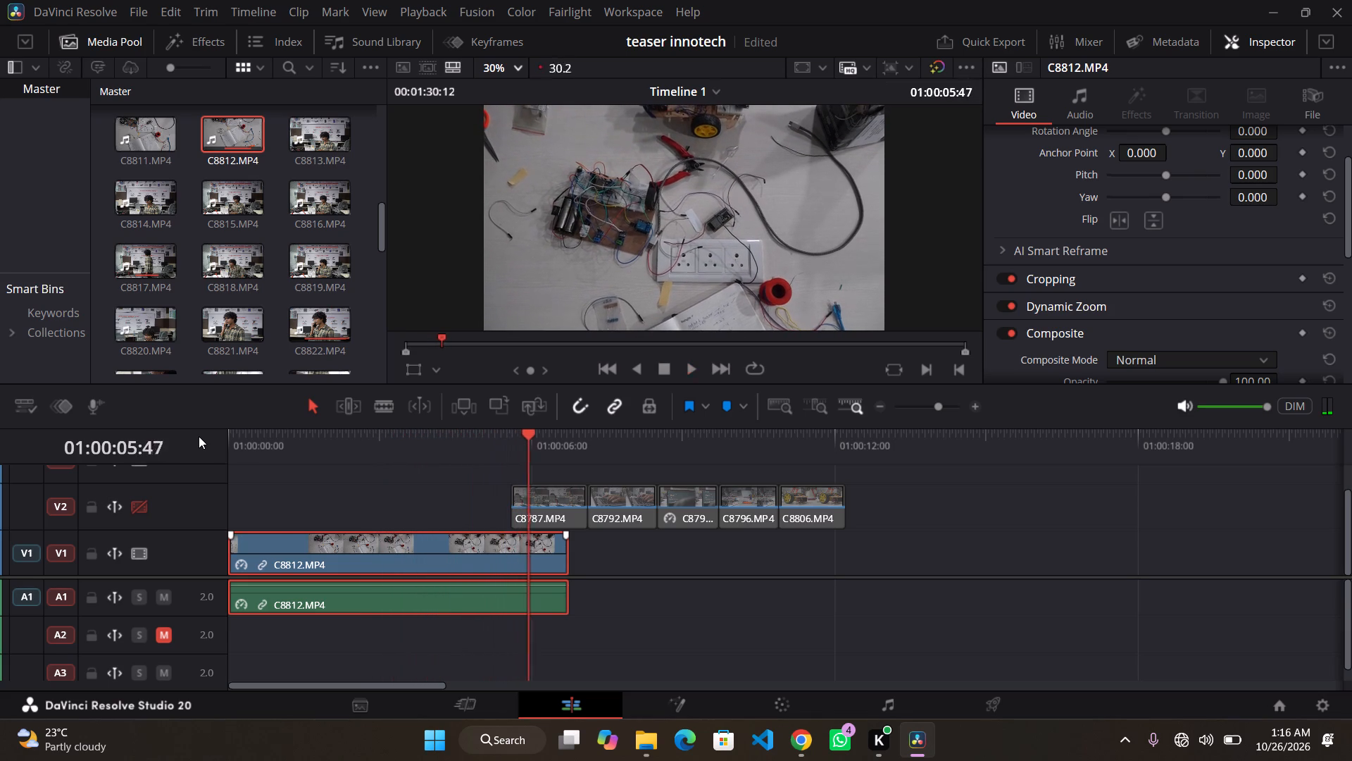
key(space)
key(space)
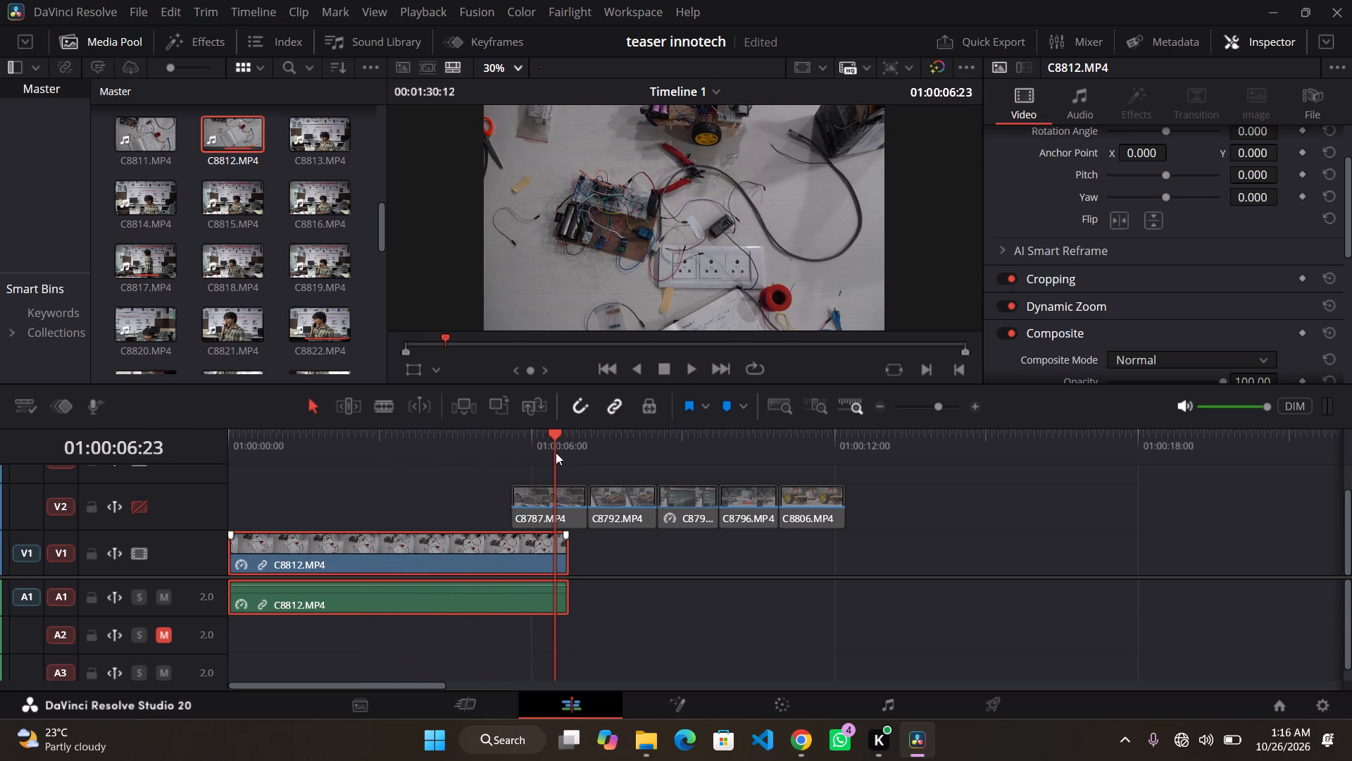
Scrub back through the second half of C8812.MP4 and park the playhead at 01:00:04:00.
drag(549, 452, 463, 479)
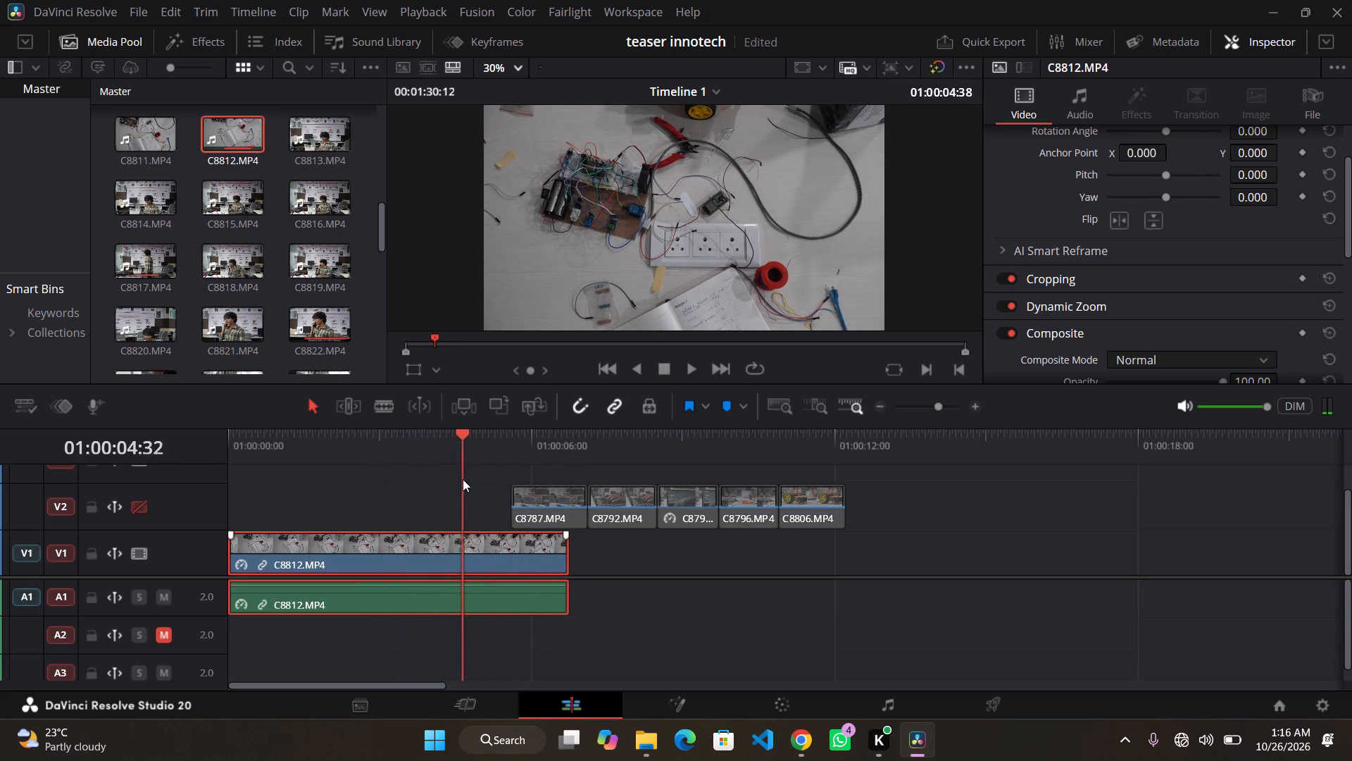
drag(463, 479, 442, 486)
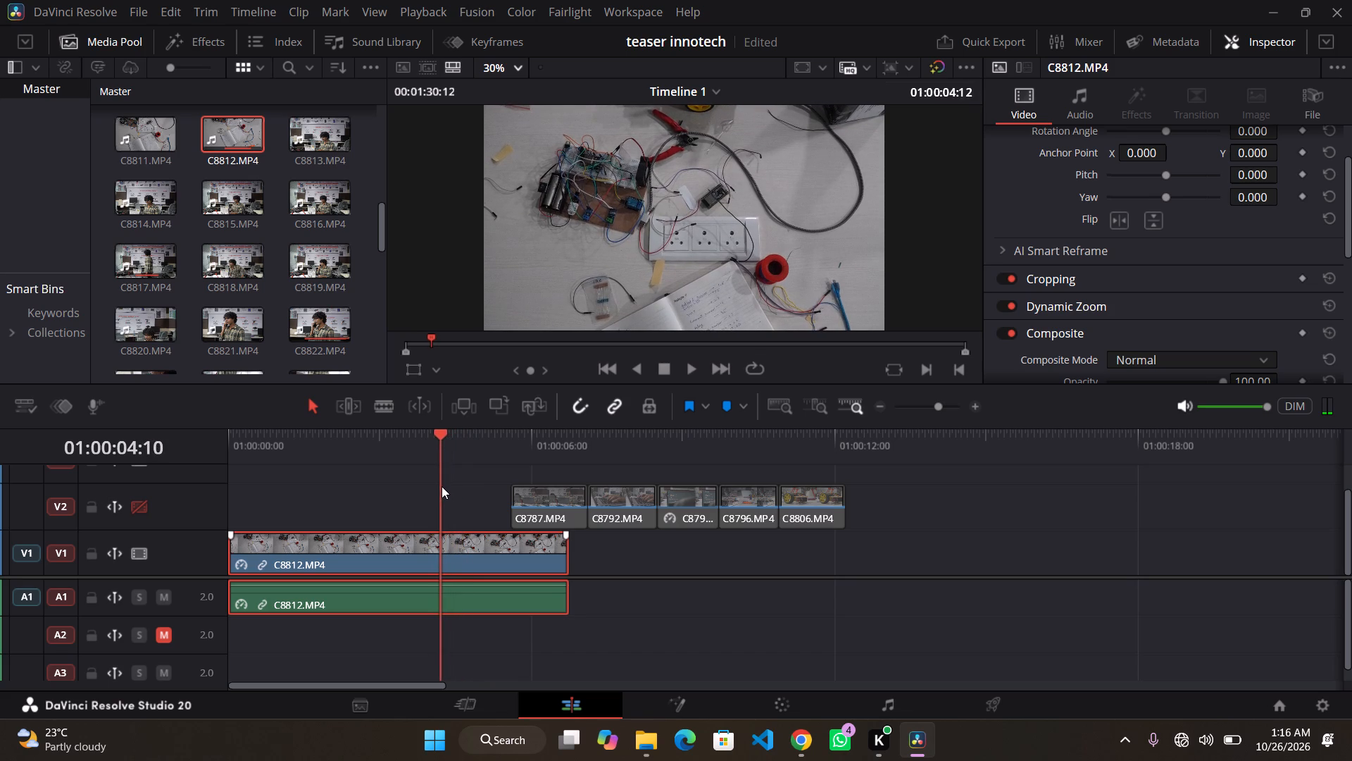
drag(442, 486, 439, 486)
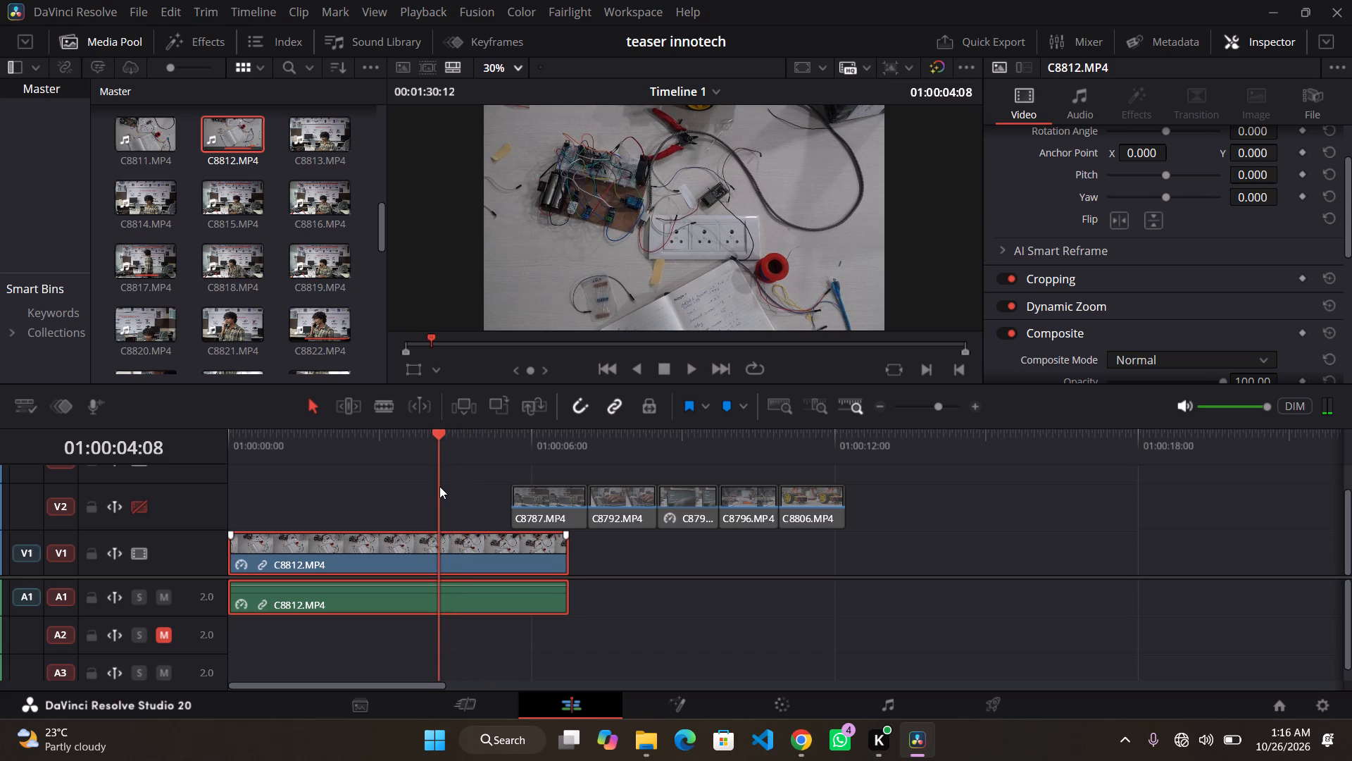
drag(439, 486, 431, 487)
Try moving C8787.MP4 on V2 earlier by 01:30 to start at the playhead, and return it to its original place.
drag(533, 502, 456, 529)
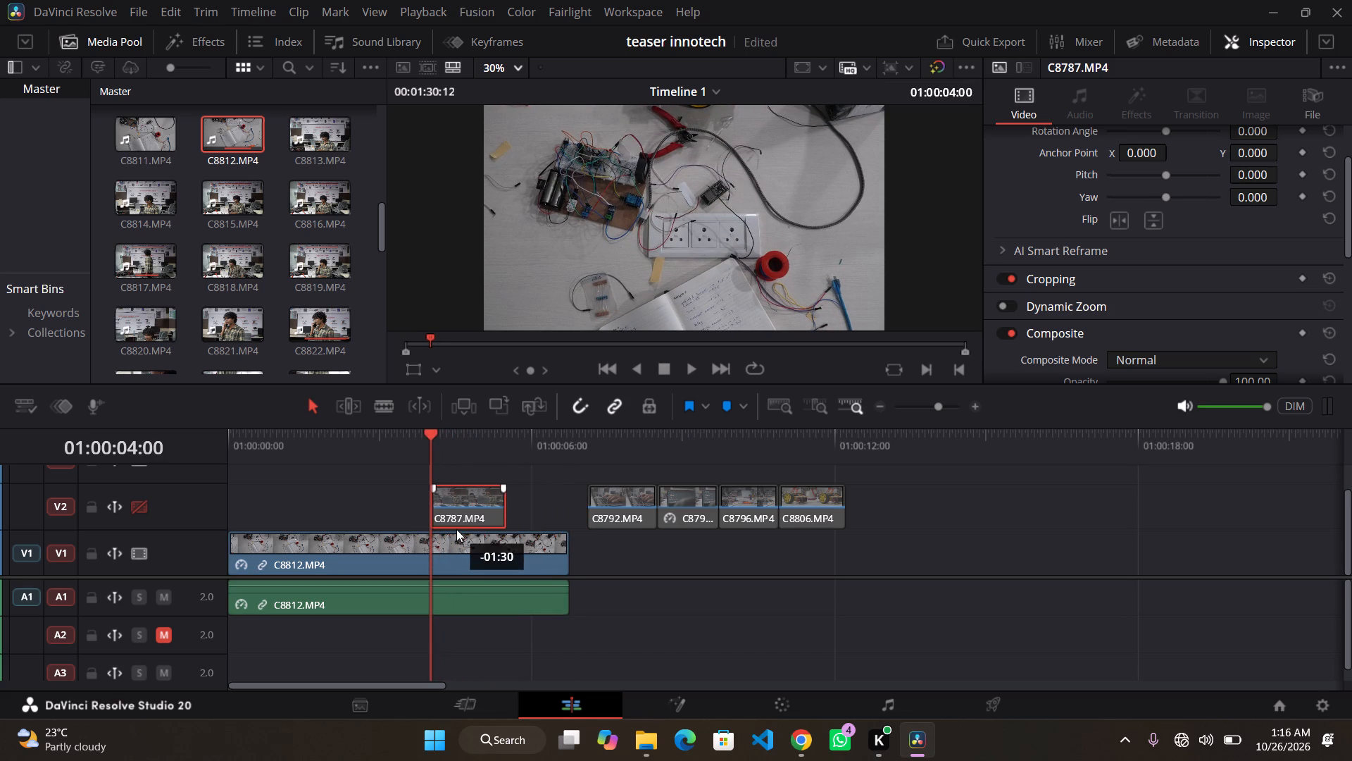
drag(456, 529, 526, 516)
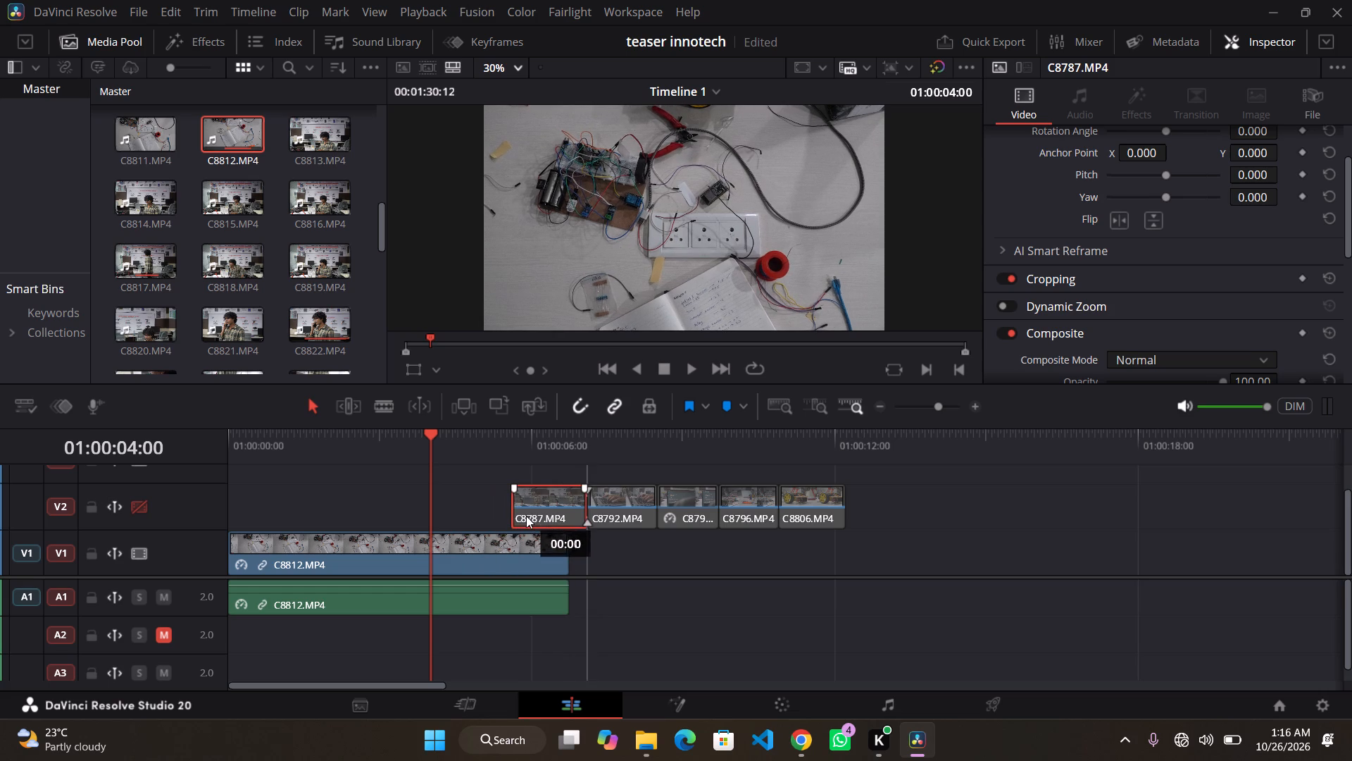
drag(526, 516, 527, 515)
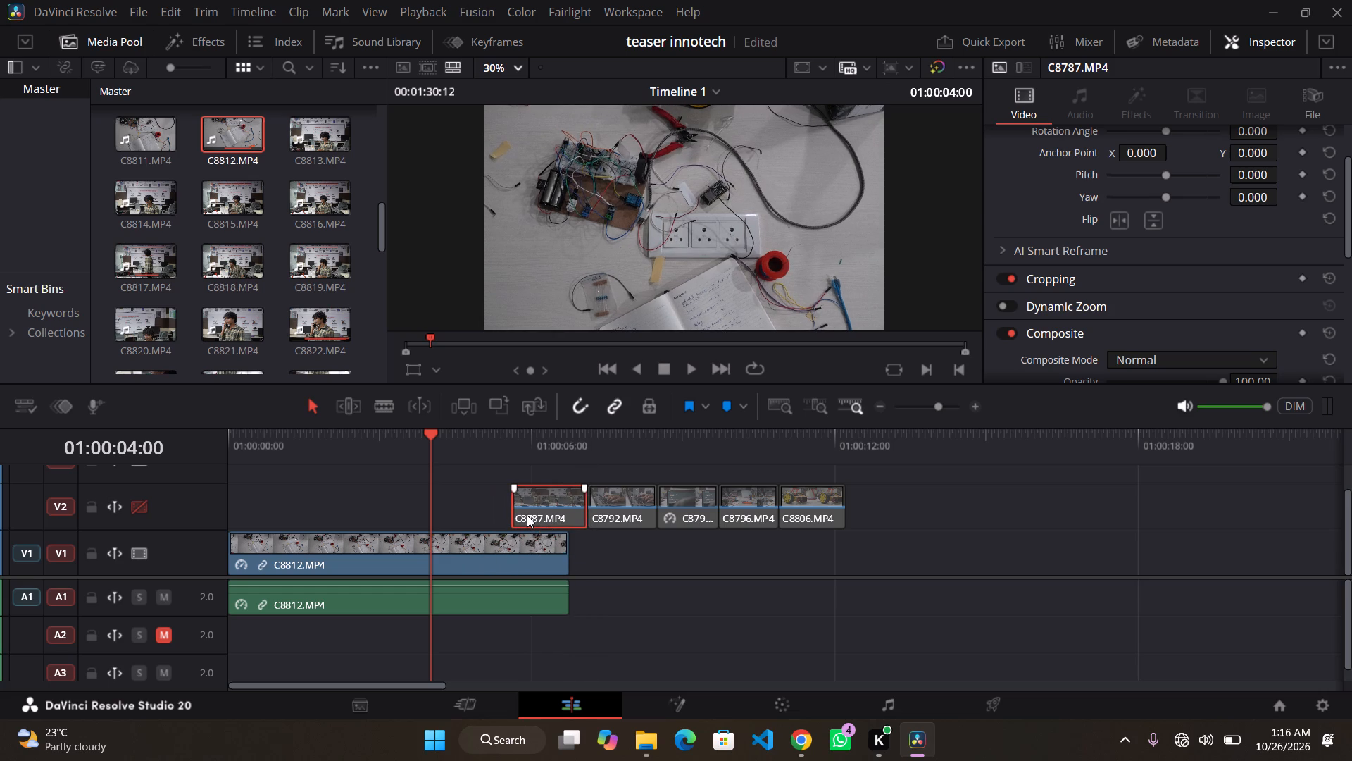
Switch to Google Chrome and close the duplicate "You are signed in" page beside Beatsync.
click(797, 738)
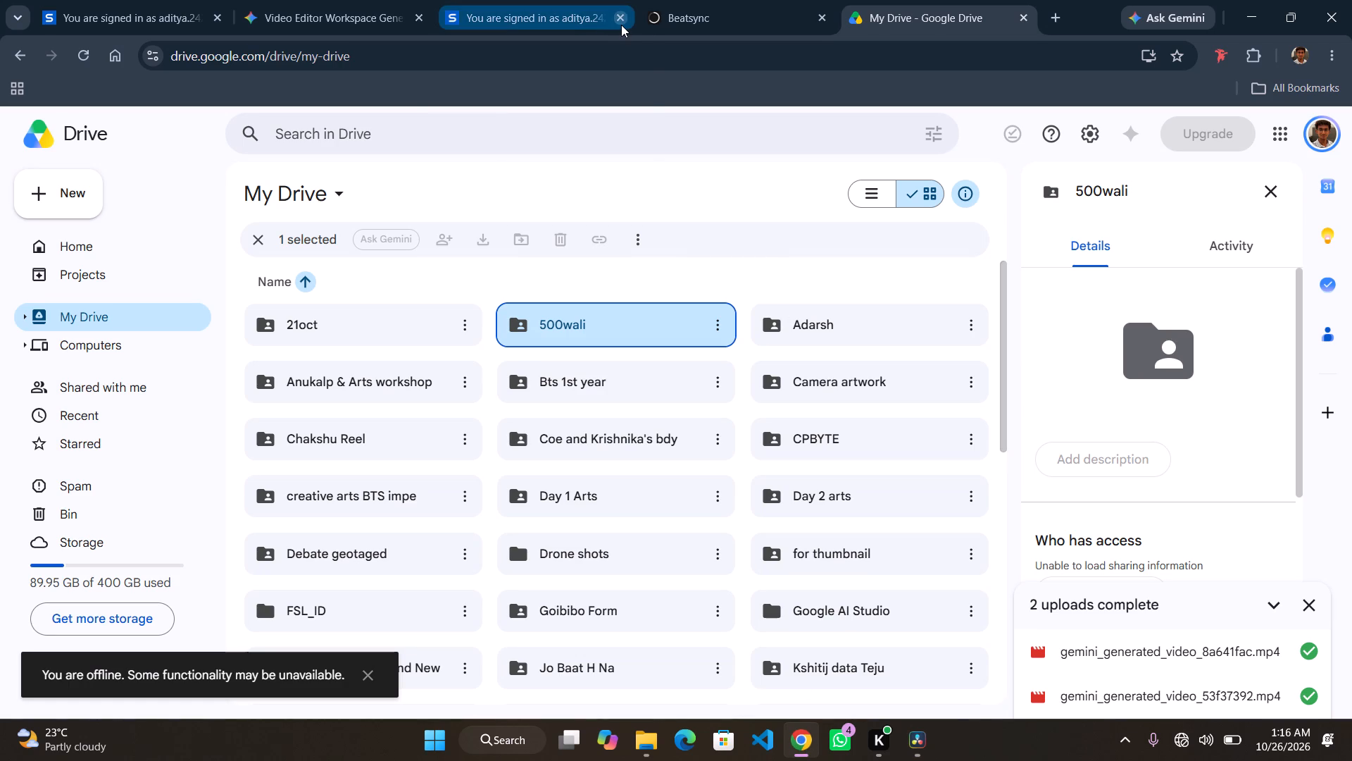
click(621, 23)
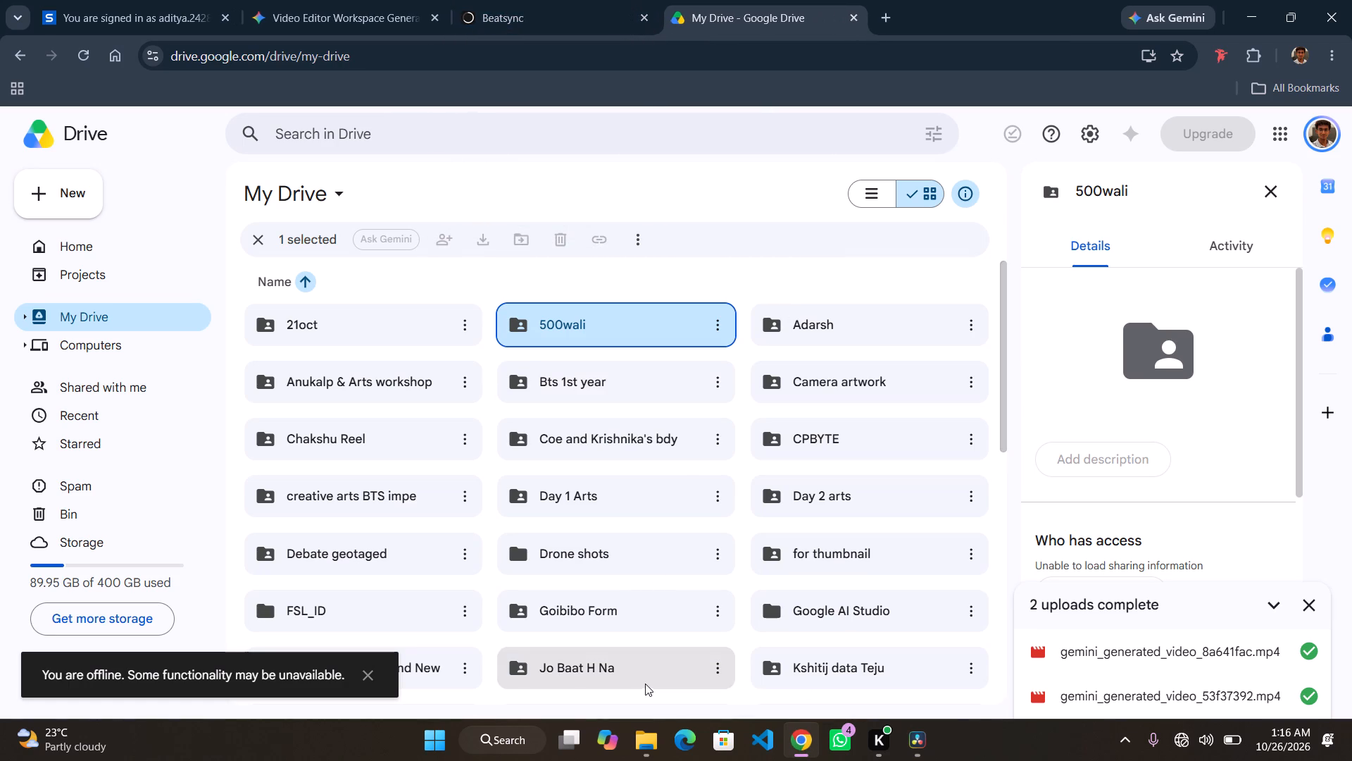
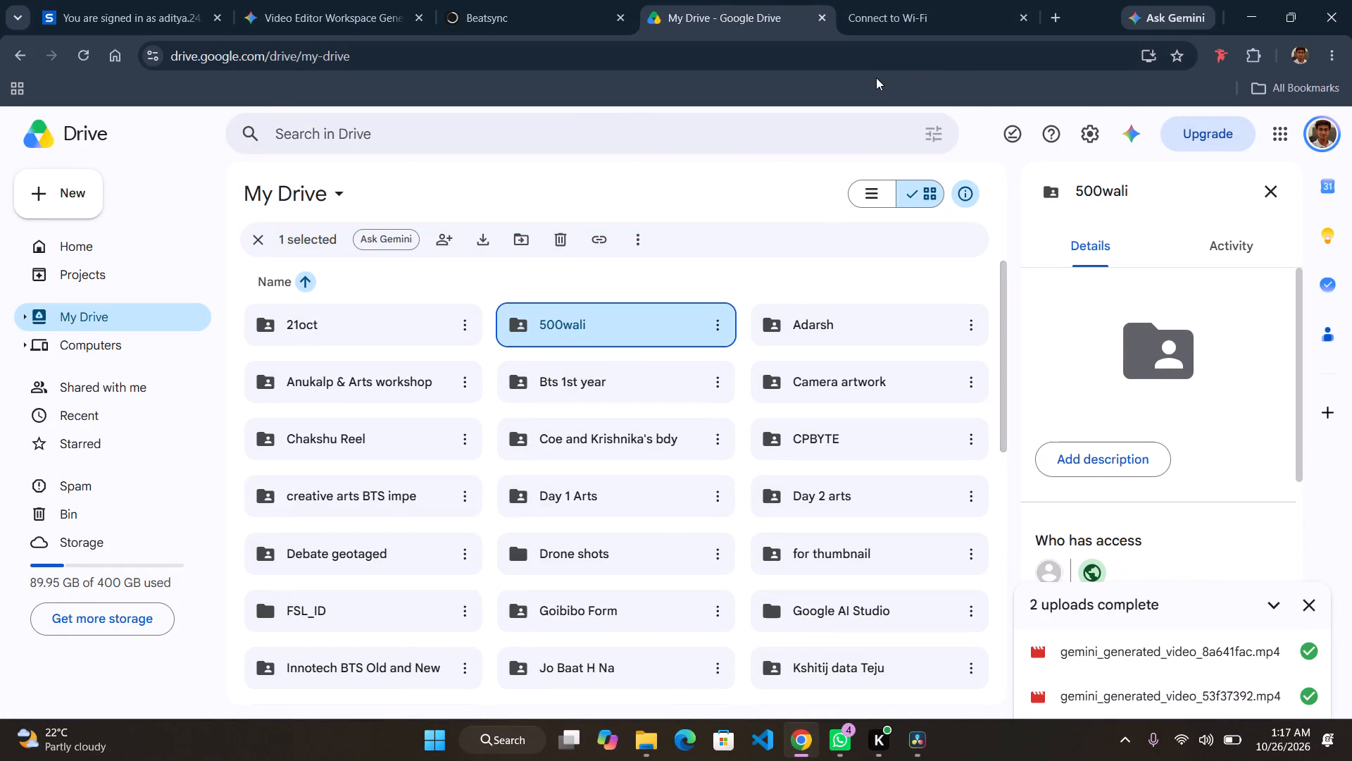
In Chrome, reload the OneDrive page that failed to load and read through the teaser script document from Scene 1.
click(931, 21)
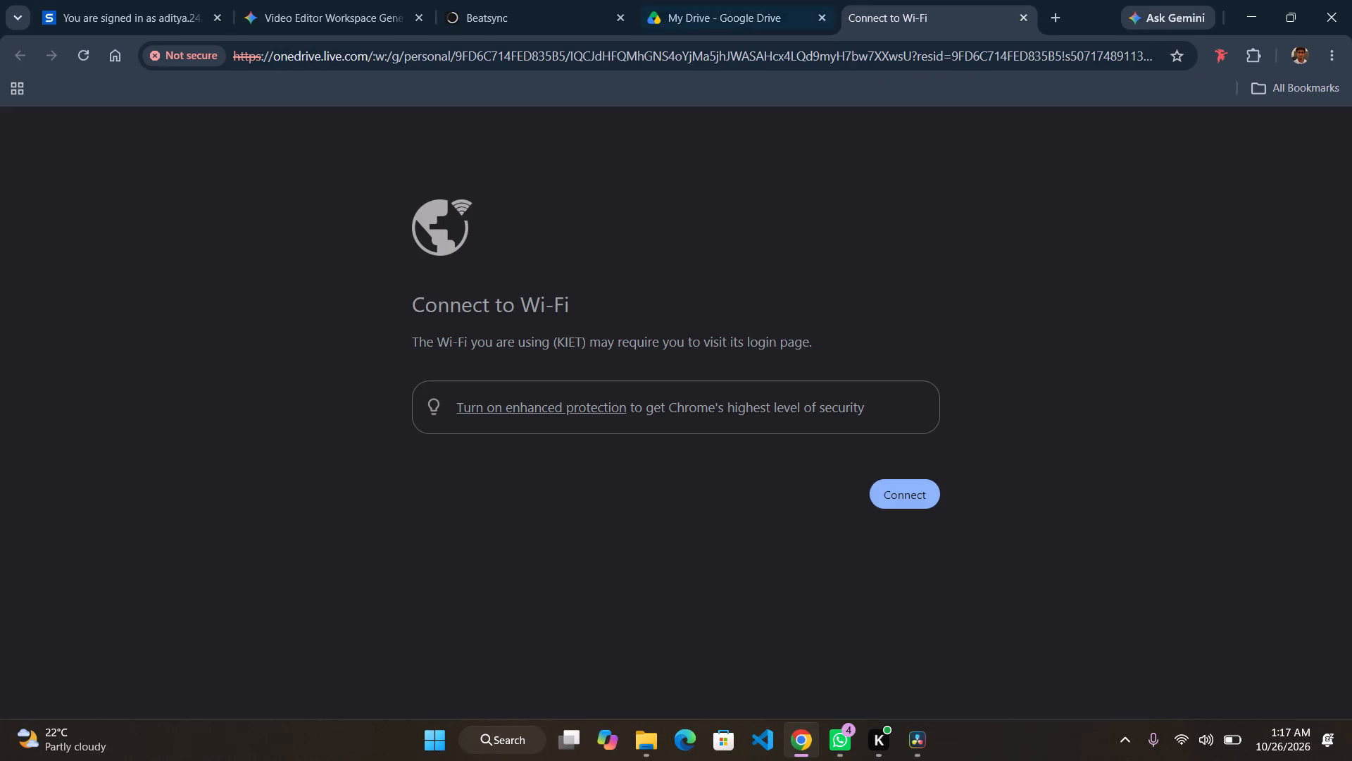
click(97, 47)
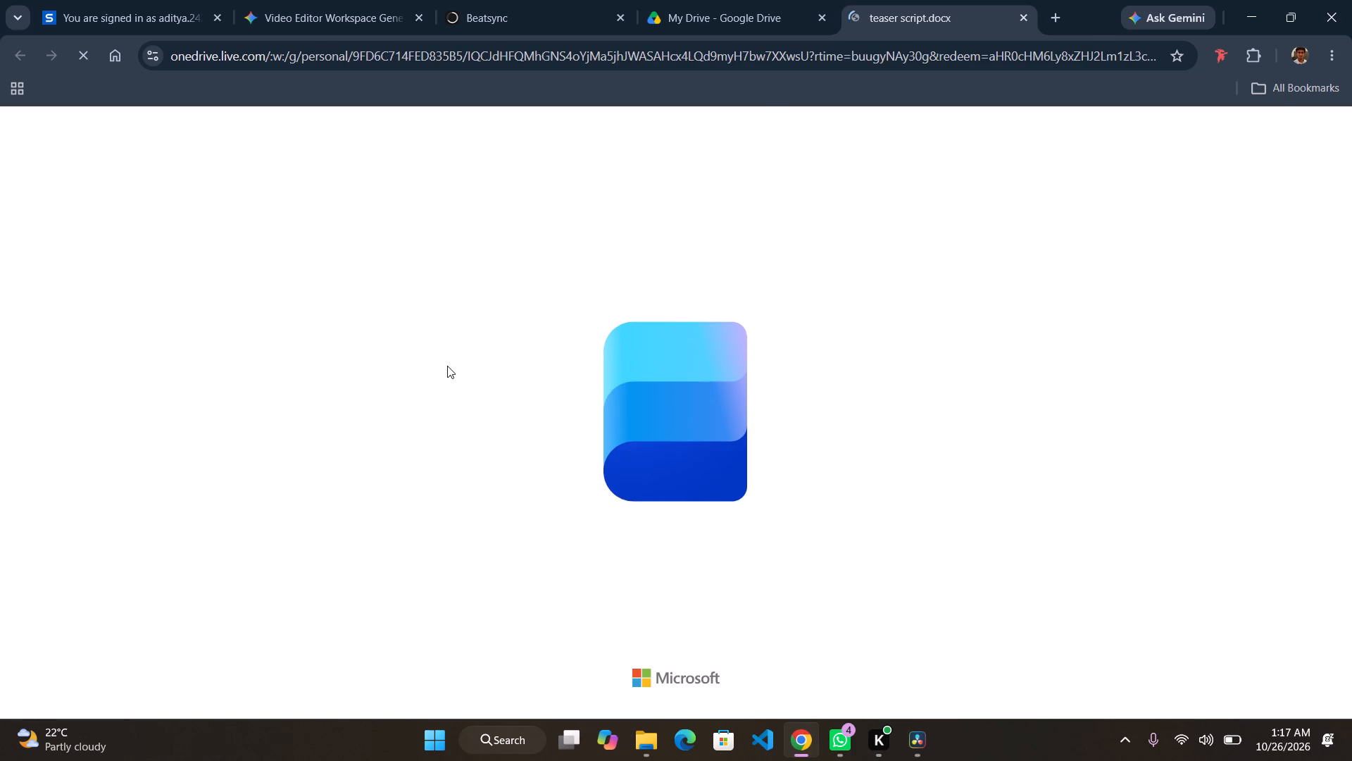
scroll(441, 403, down, 1)
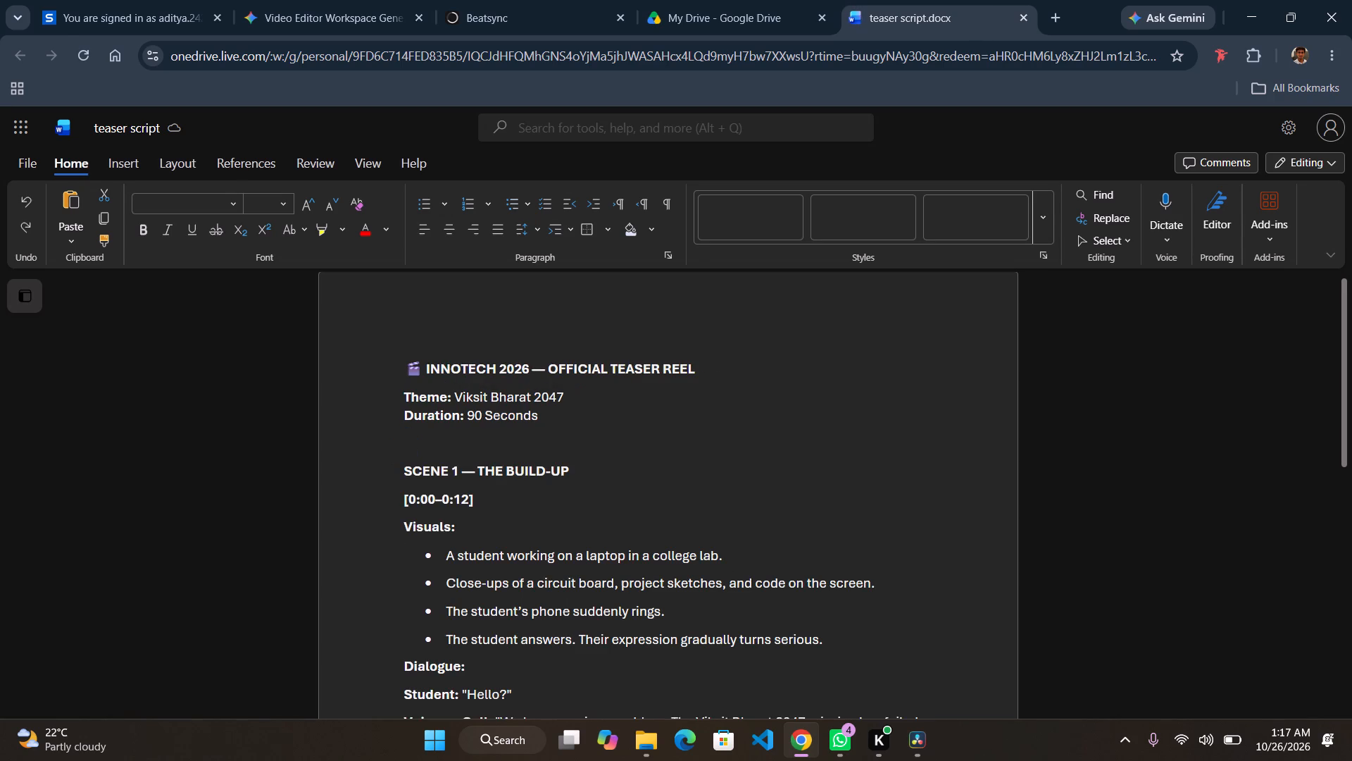
scroll(441, 403, down, 2)
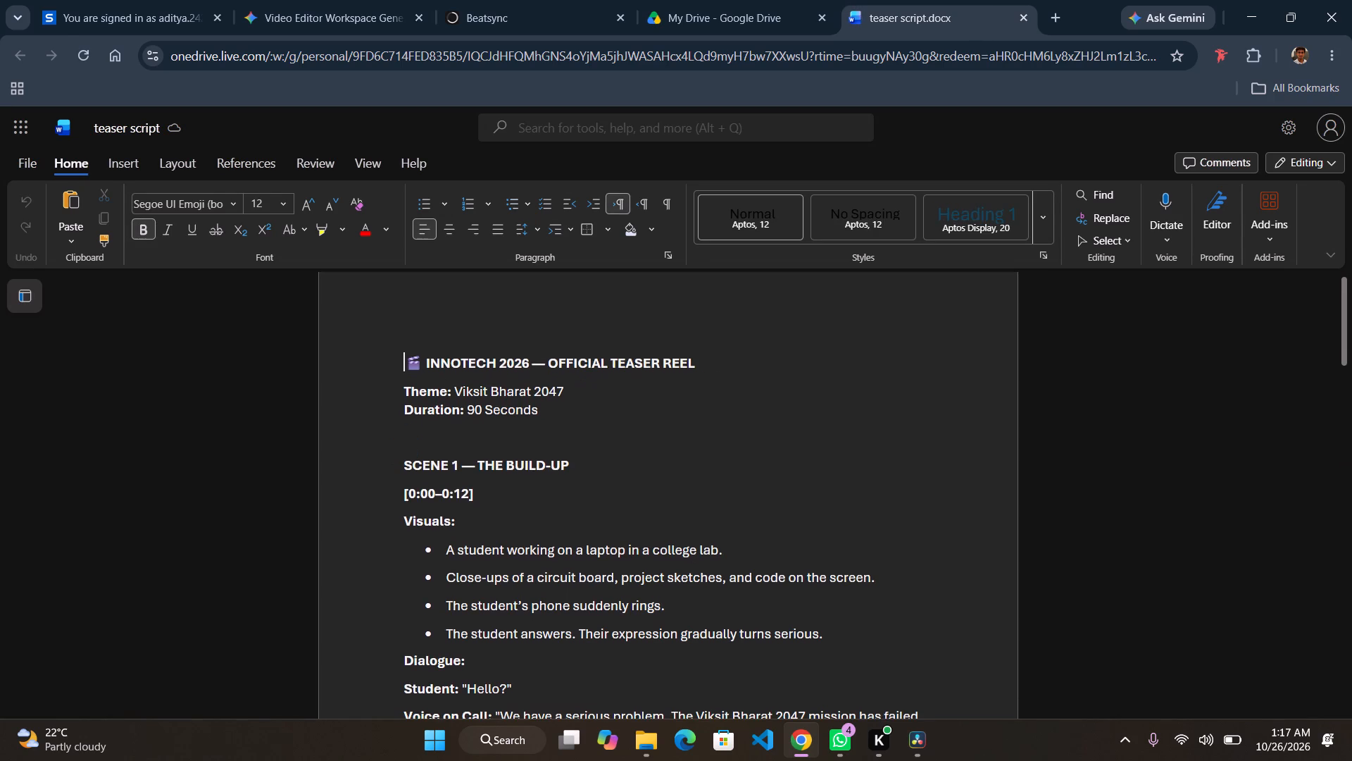
Read the Scene 1 — The Build-Up section of the teaser script, focusing on its list of visuals.
scroll(441, 403, down, 2)
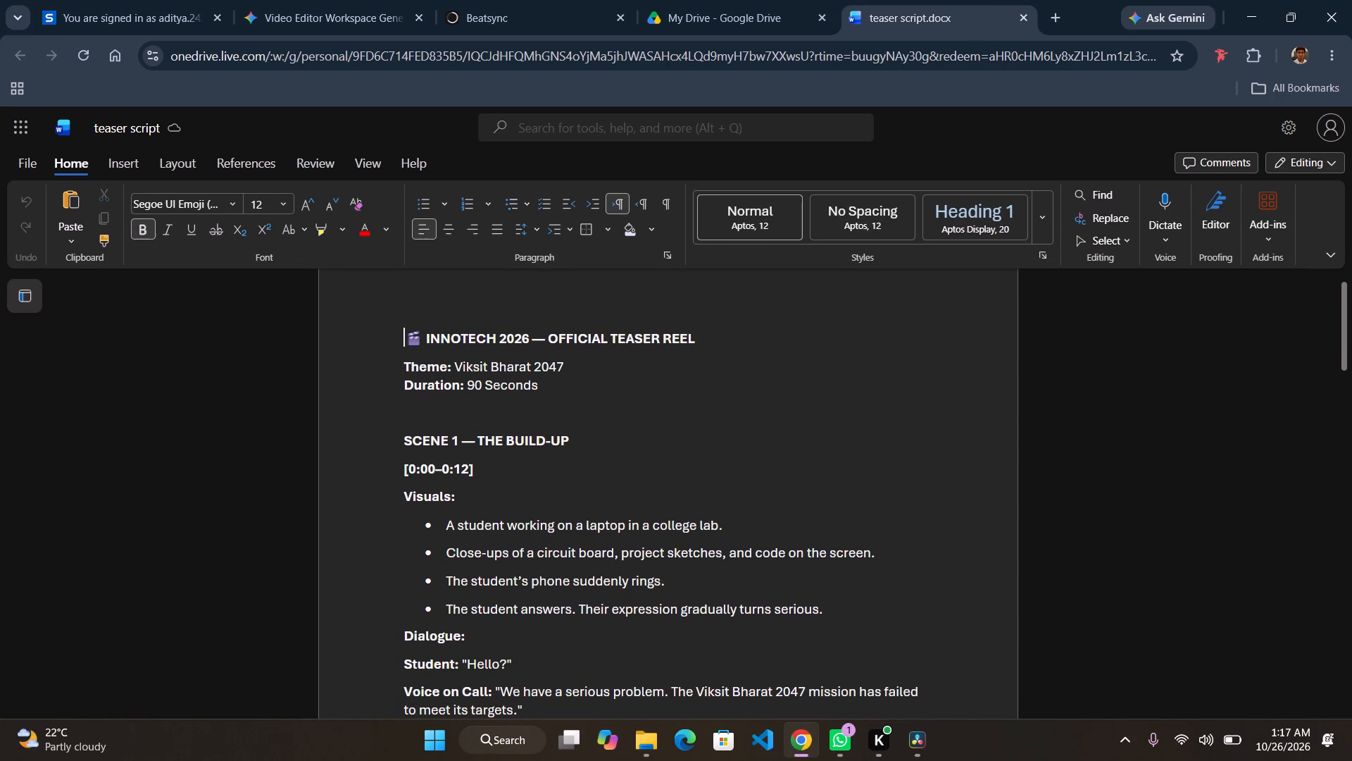
scroll(441, 403, down, 2)
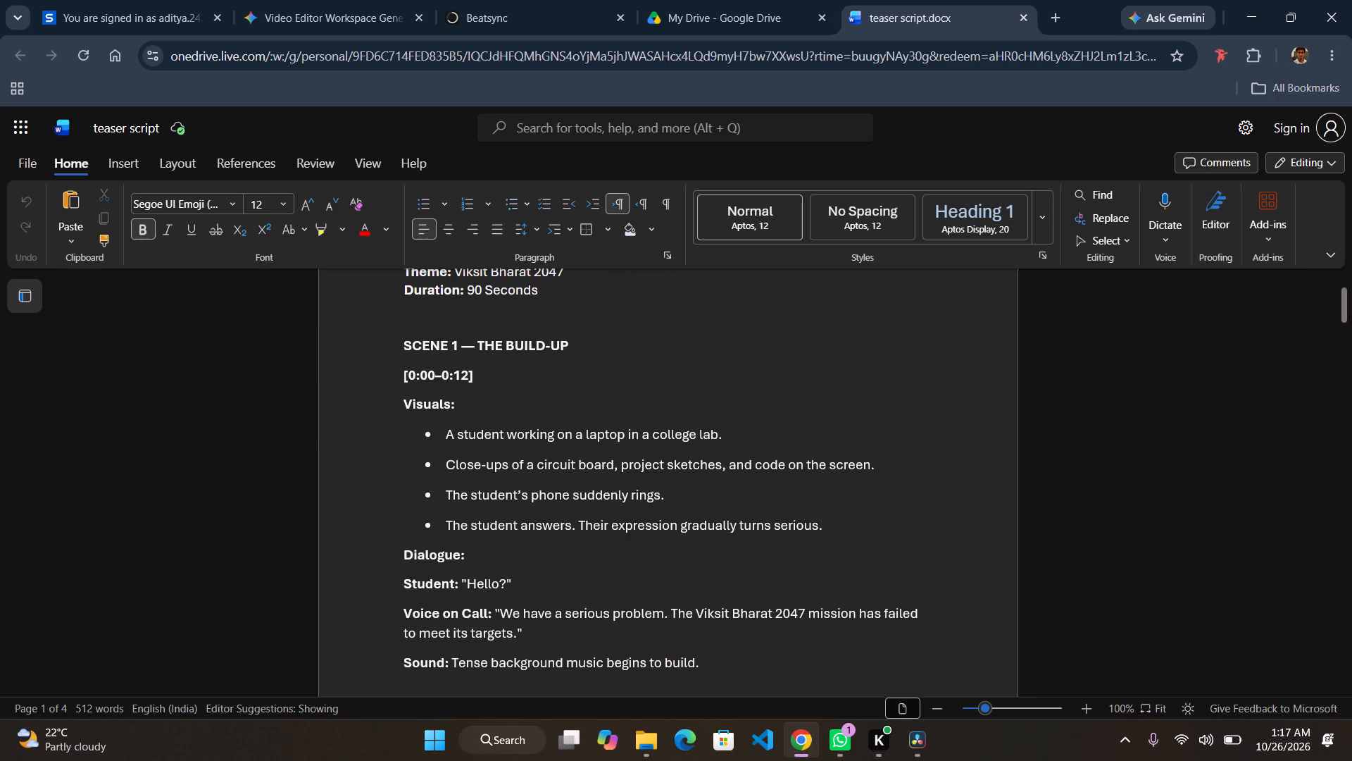
scroll(441, 403, down, 1)
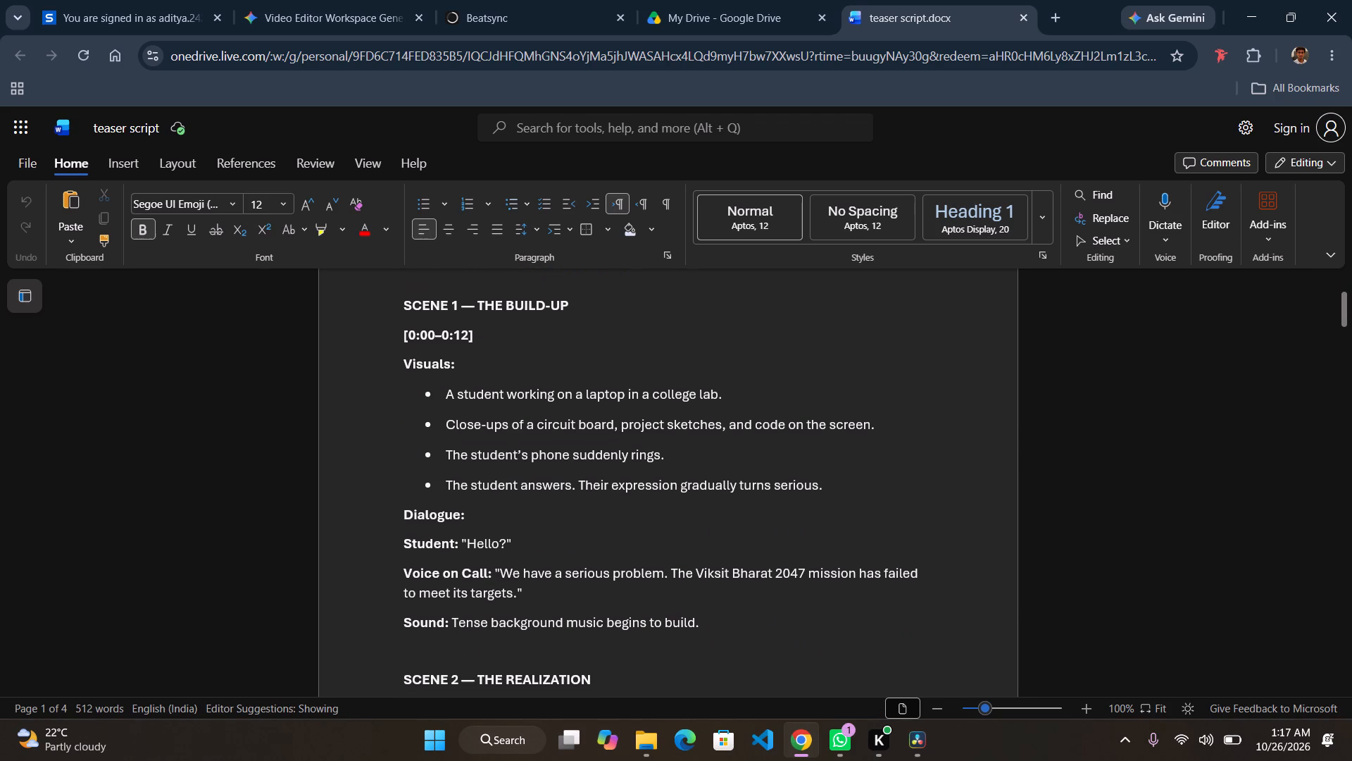
drag(434, 384, 724, 417)
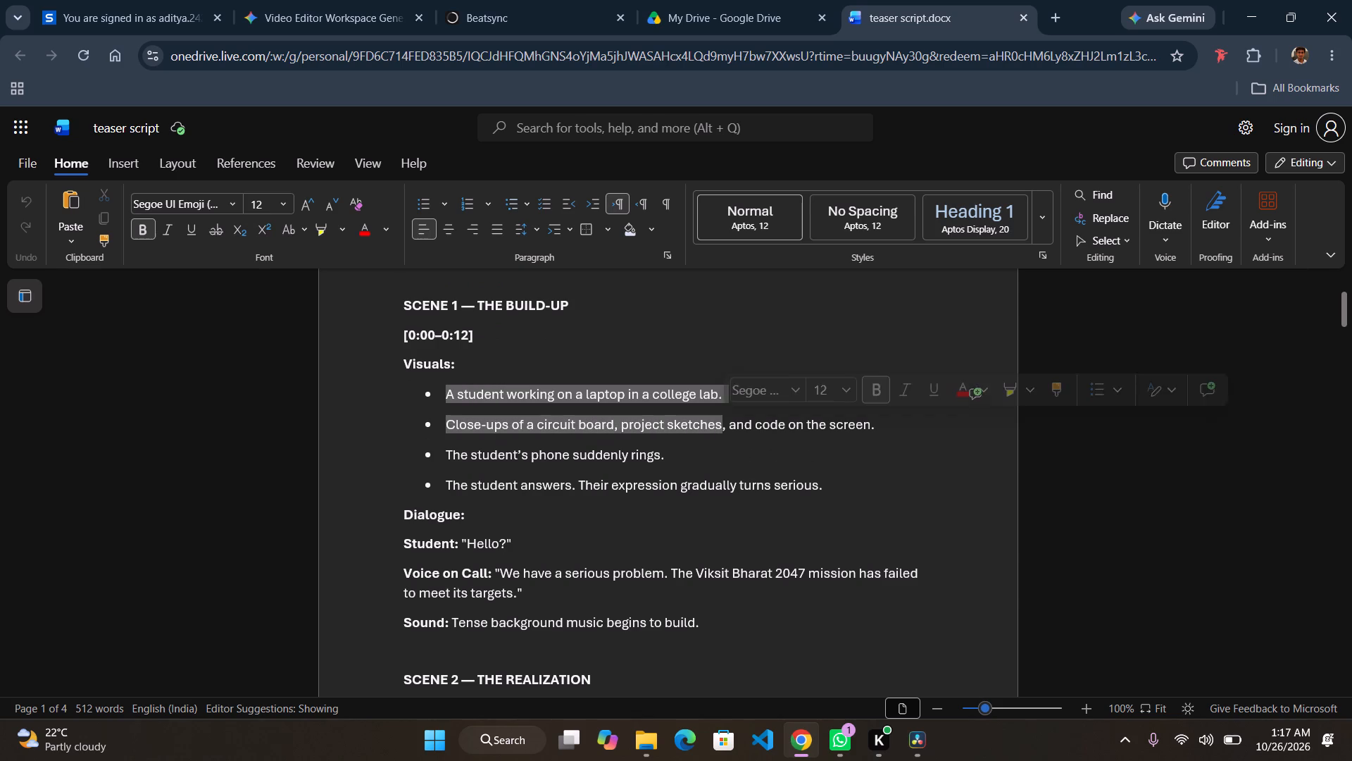
click(793, 456)
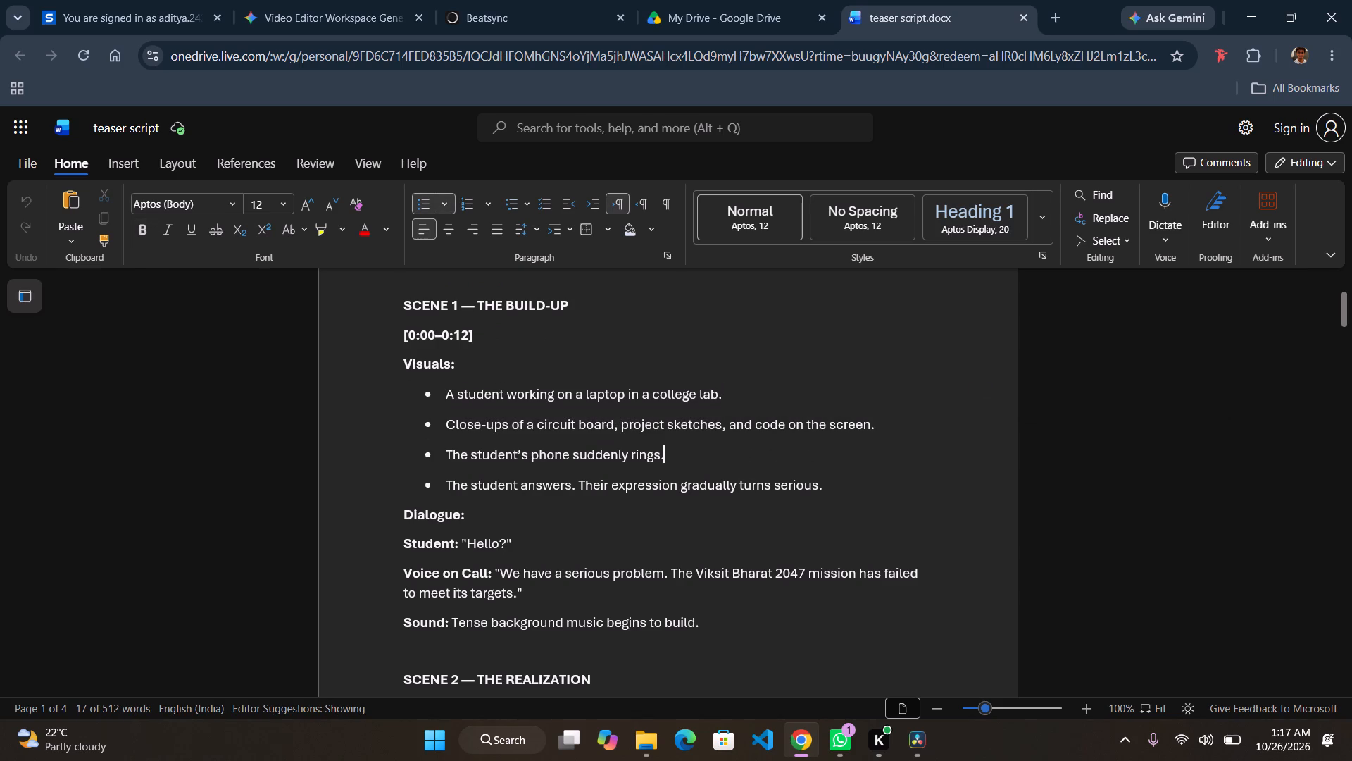
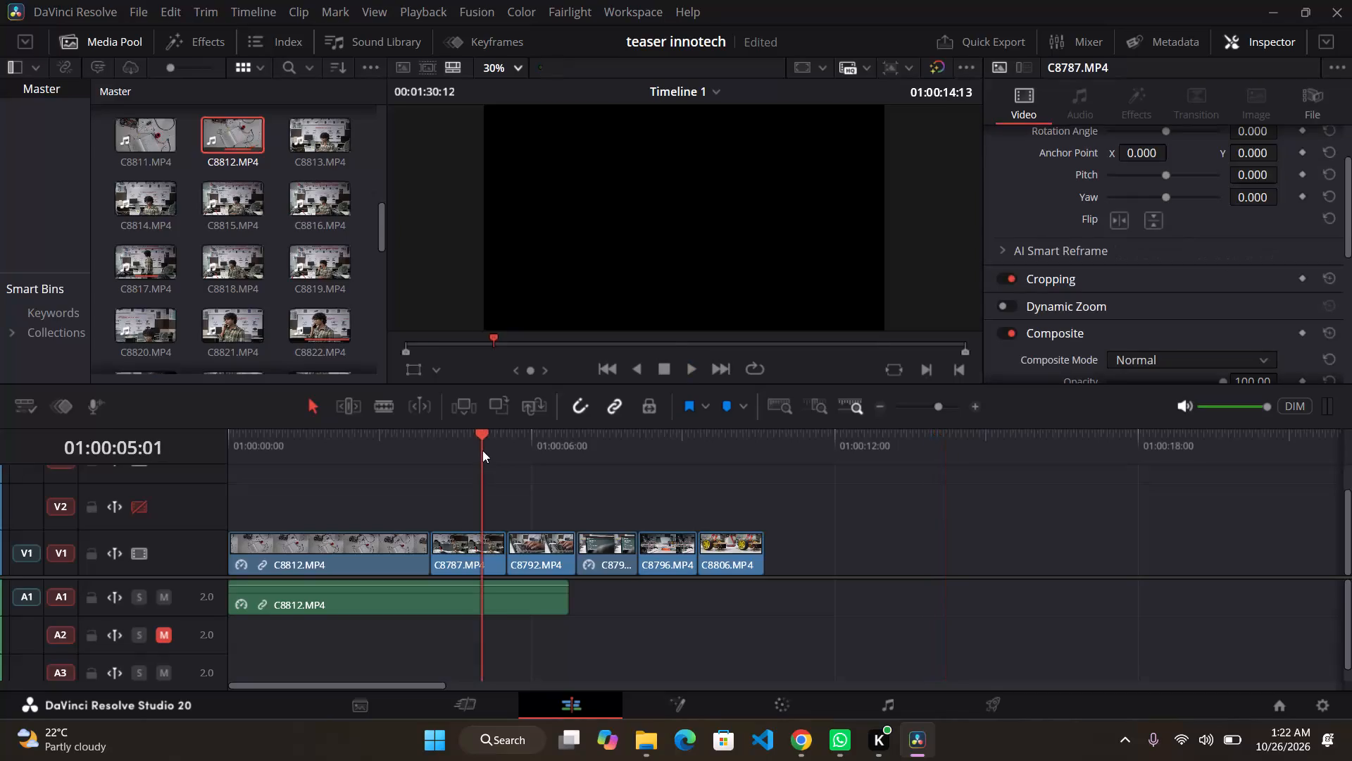
Scrub and play through the V1 opening sequence from C8812.MP4 to C8806.MP4 to review the shots and their framing.
drag(482, 450, 551, 438)
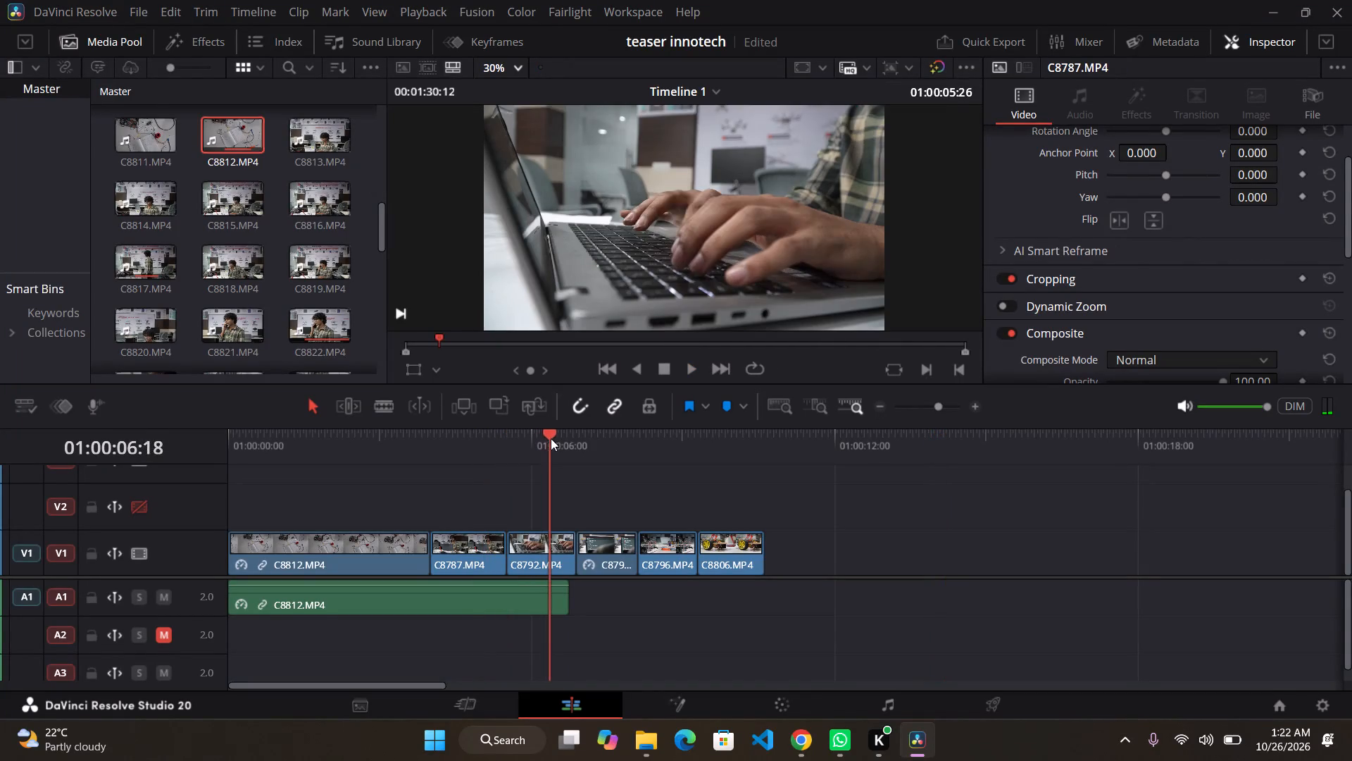
drag(551, 438, 699, 407)
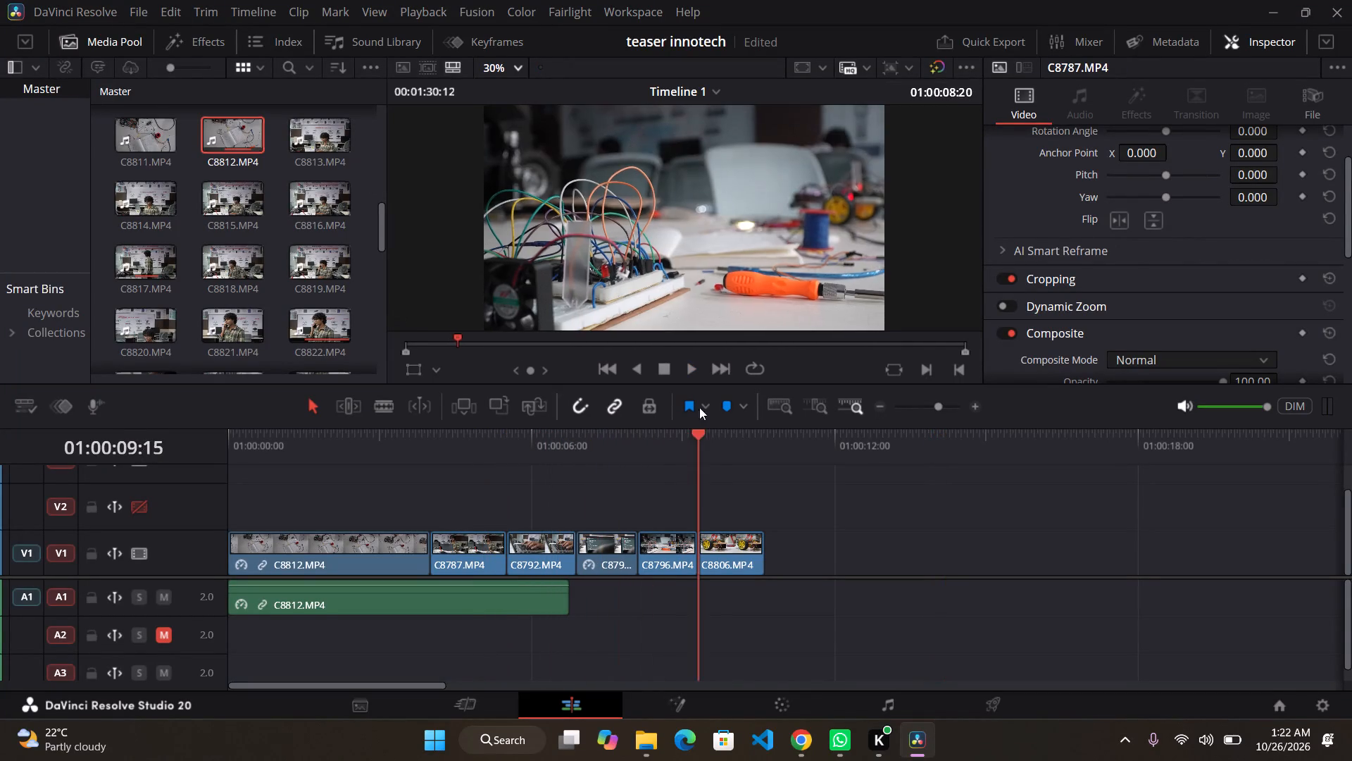
drag(699, 407, 293, 500)
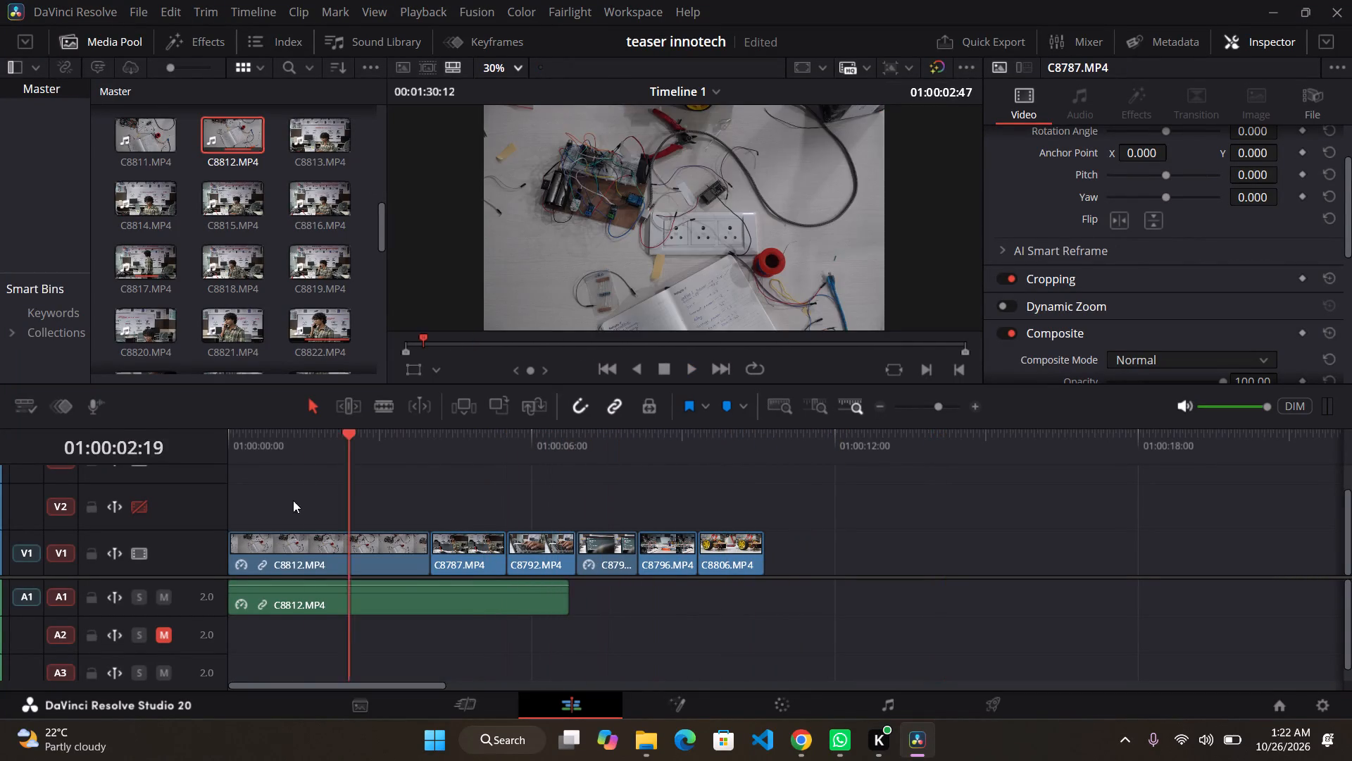
drag(293, 500, 238, 519)
key(space)
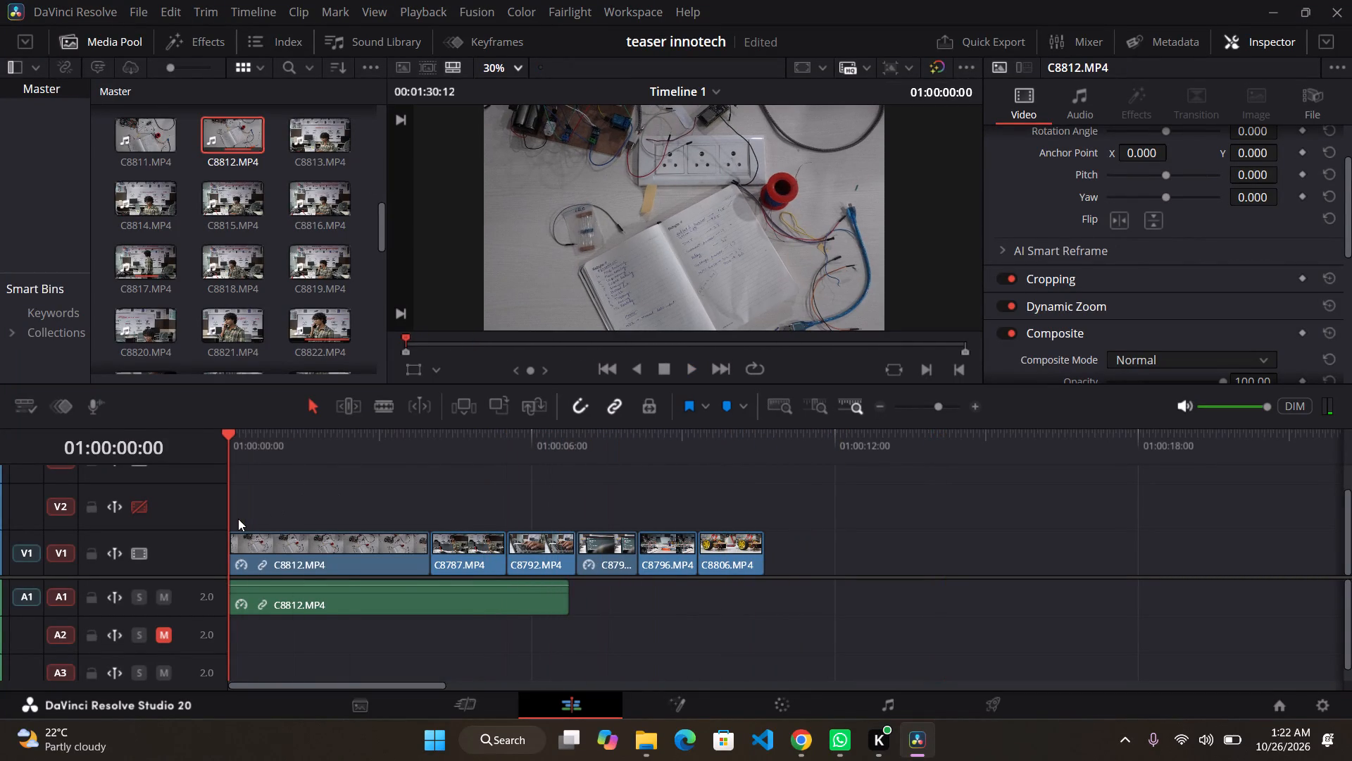
key(space)
key(space)
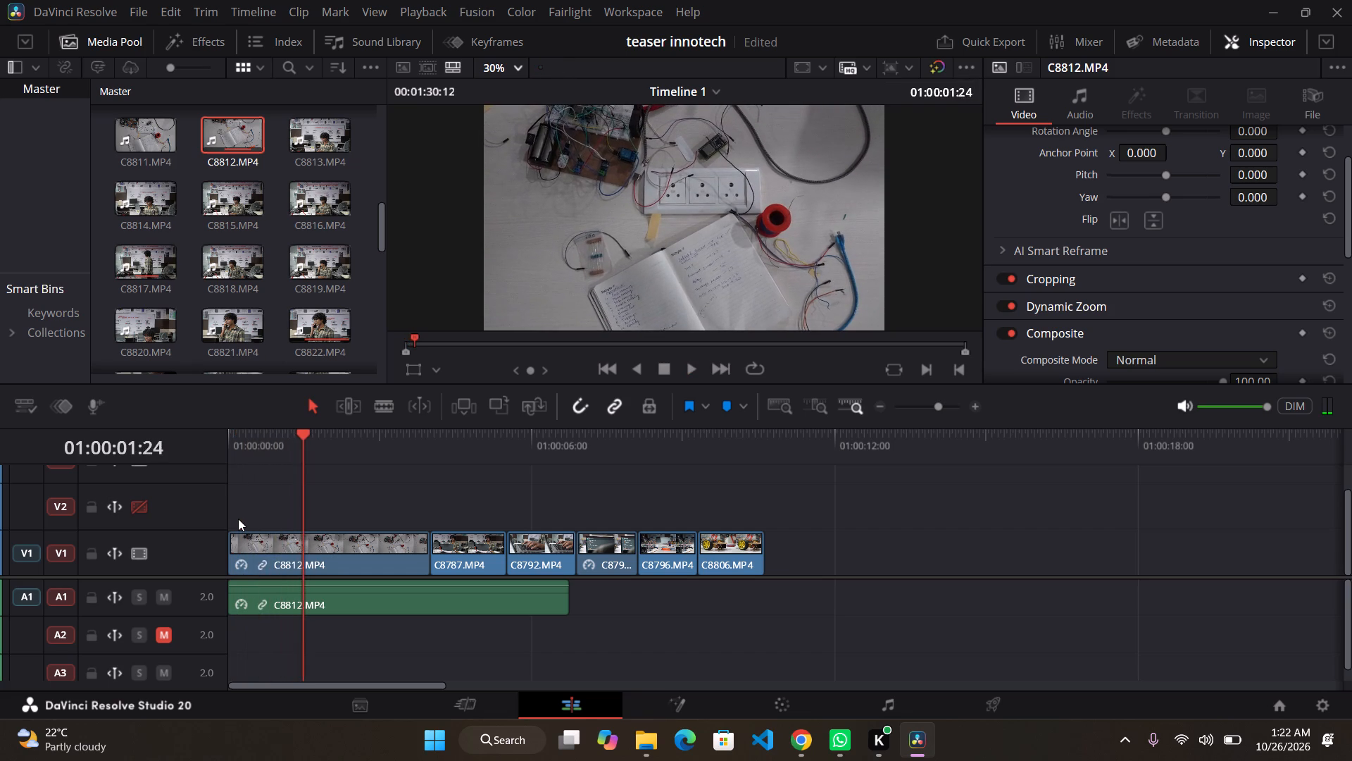
key(space)
key(space)
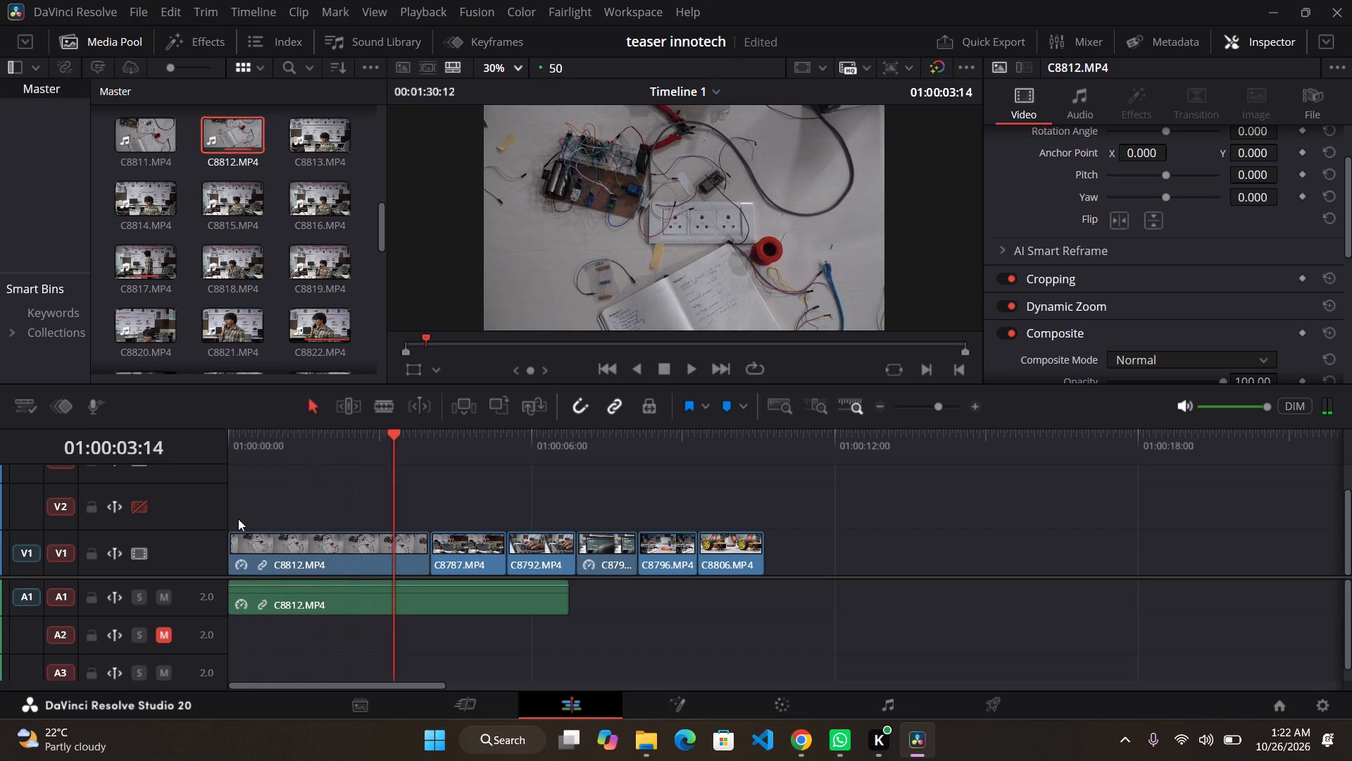
drag(395, 506, 381, 501)
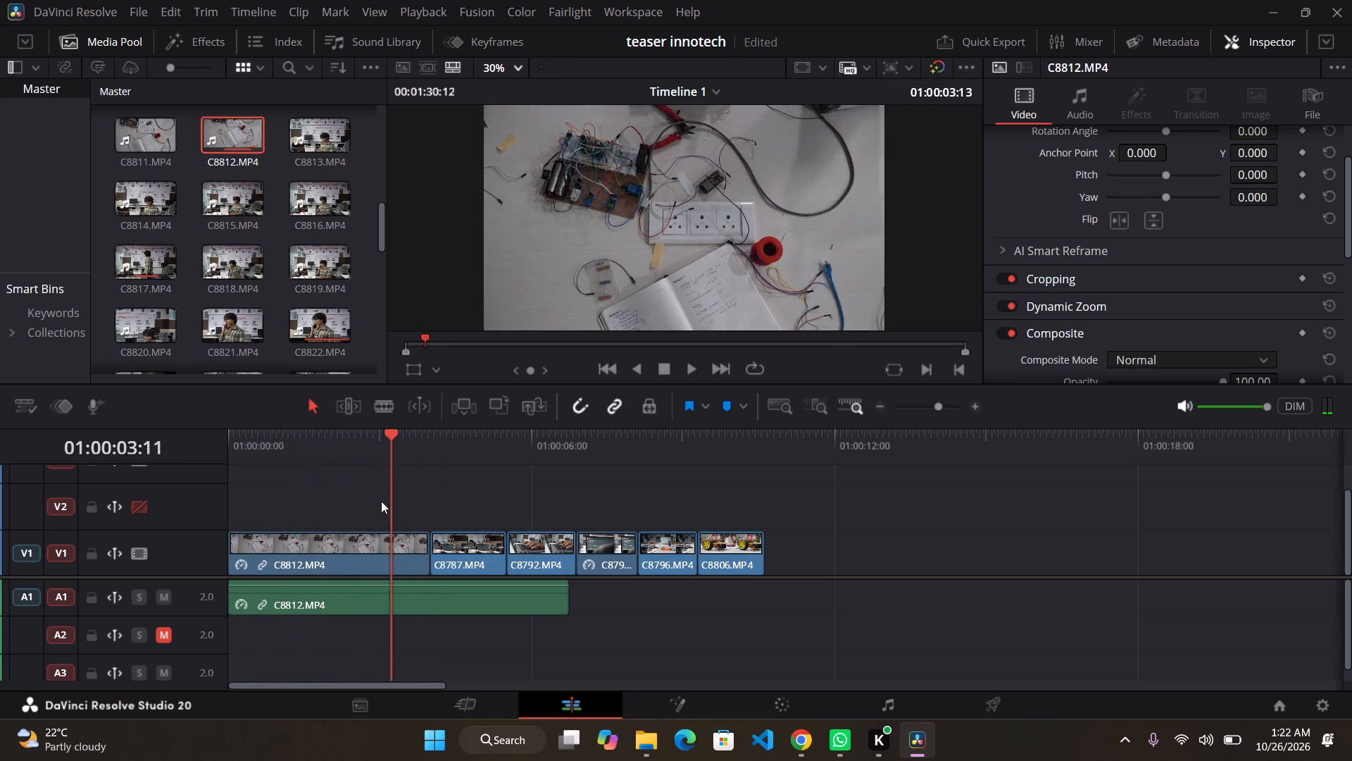
drag(381, 501, 351, 498)
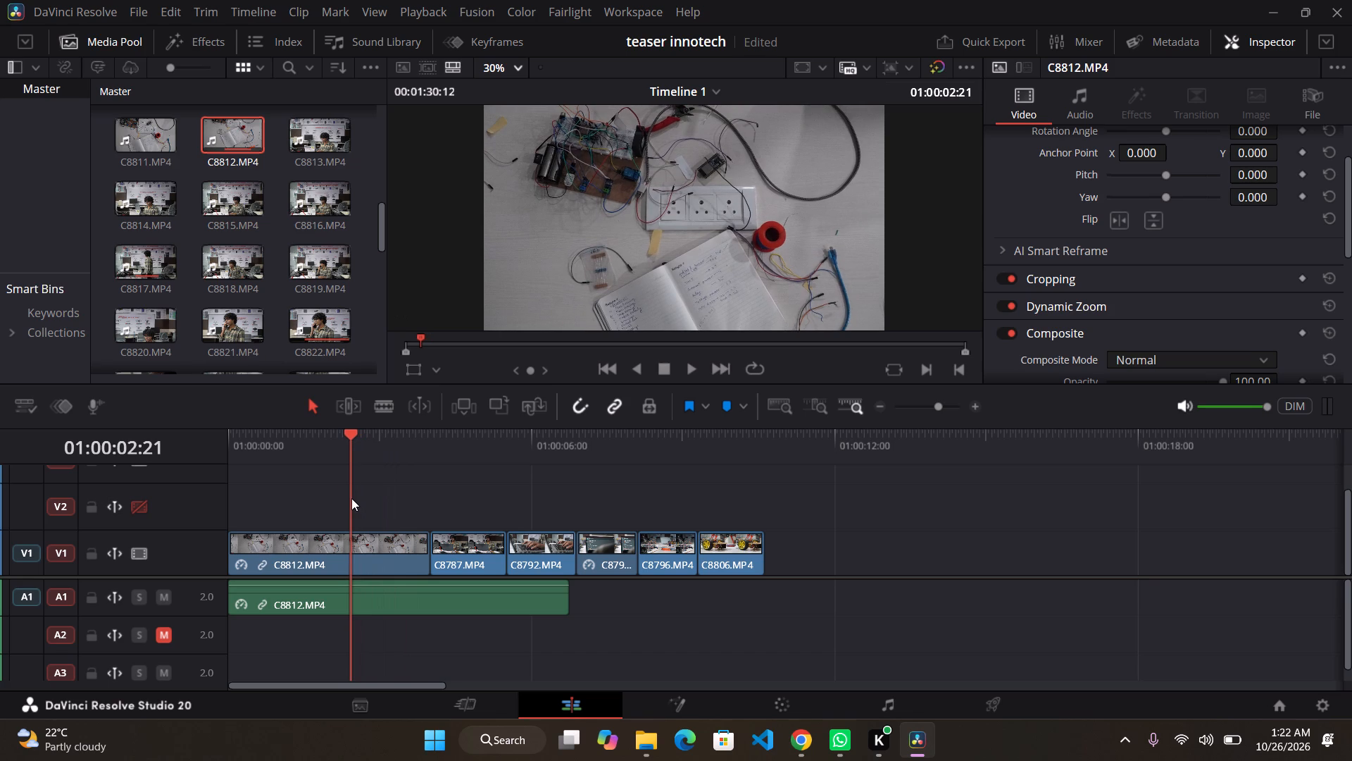
drag(351, 498, 477, 514)
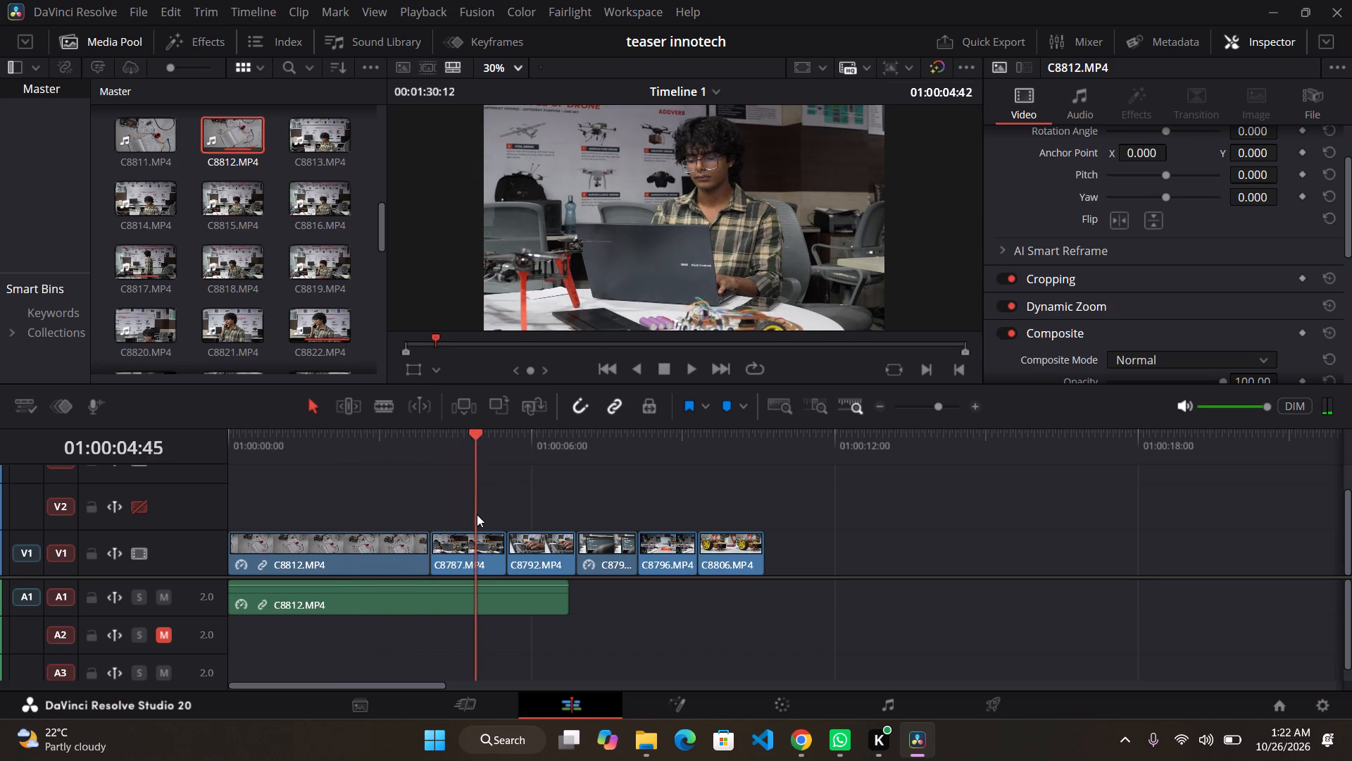
drag(477, 514, 477, 514)
Reframe the C8787.MP4 clip on V1 with a zoom of 1.220 and a Y position of -56, and play it back.
click(489, 539)
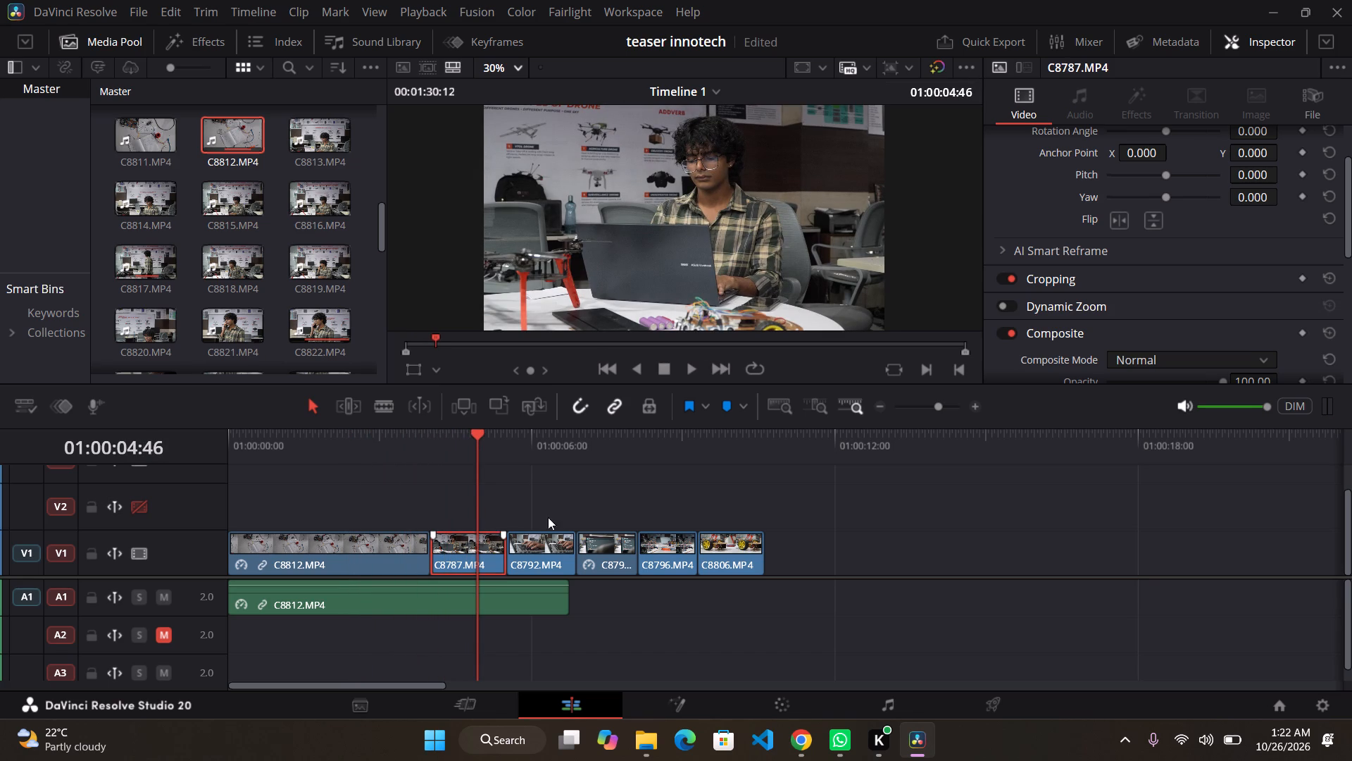
scroll(1094, 299, up, 3)
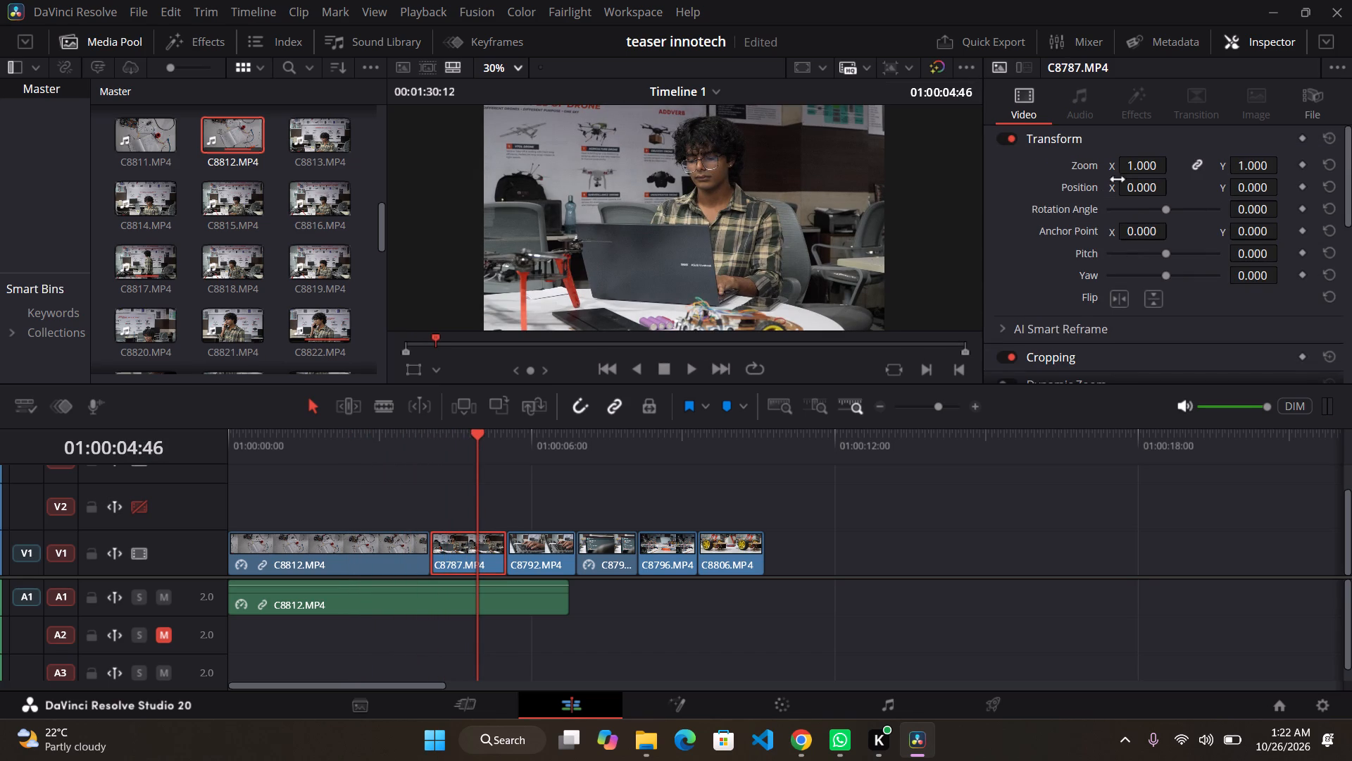
drag(1135, 162, 1144, 164)
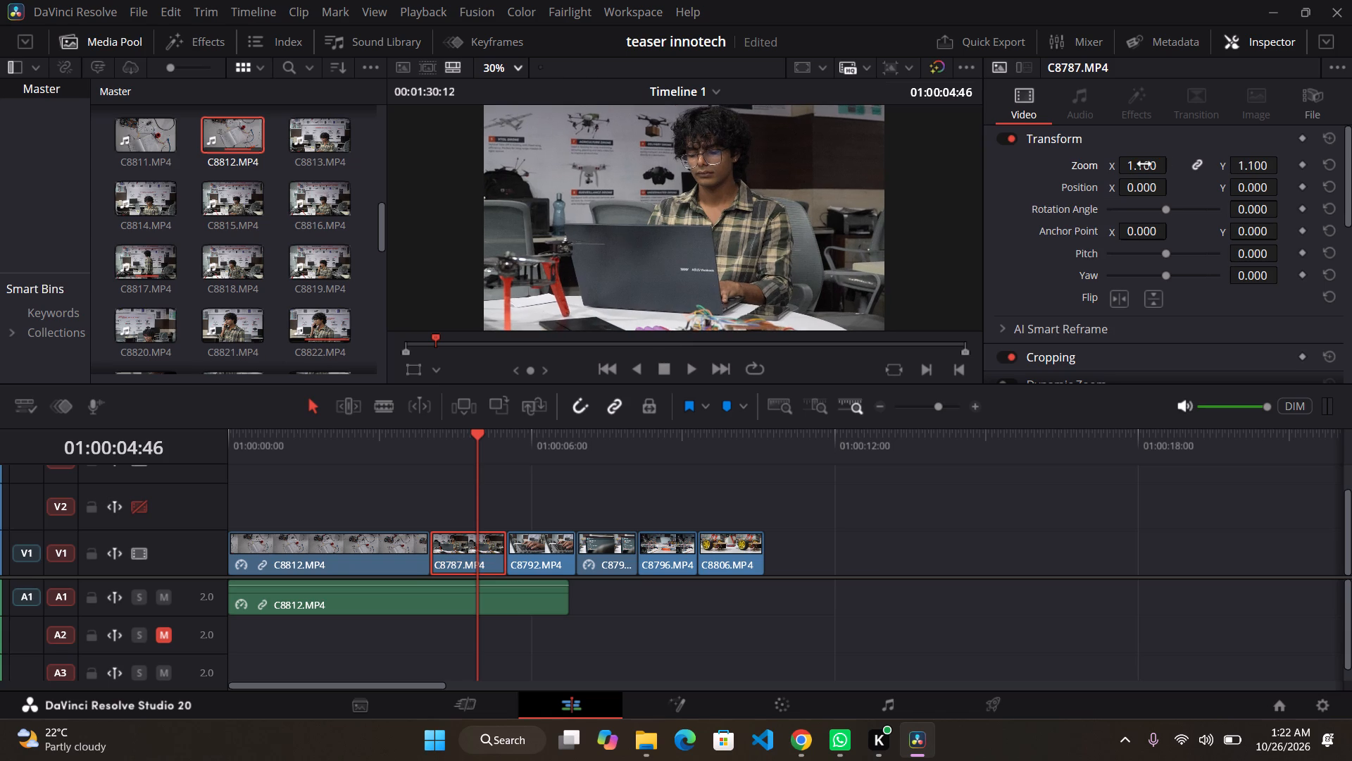
drag(1260, 190, 1236, 198)
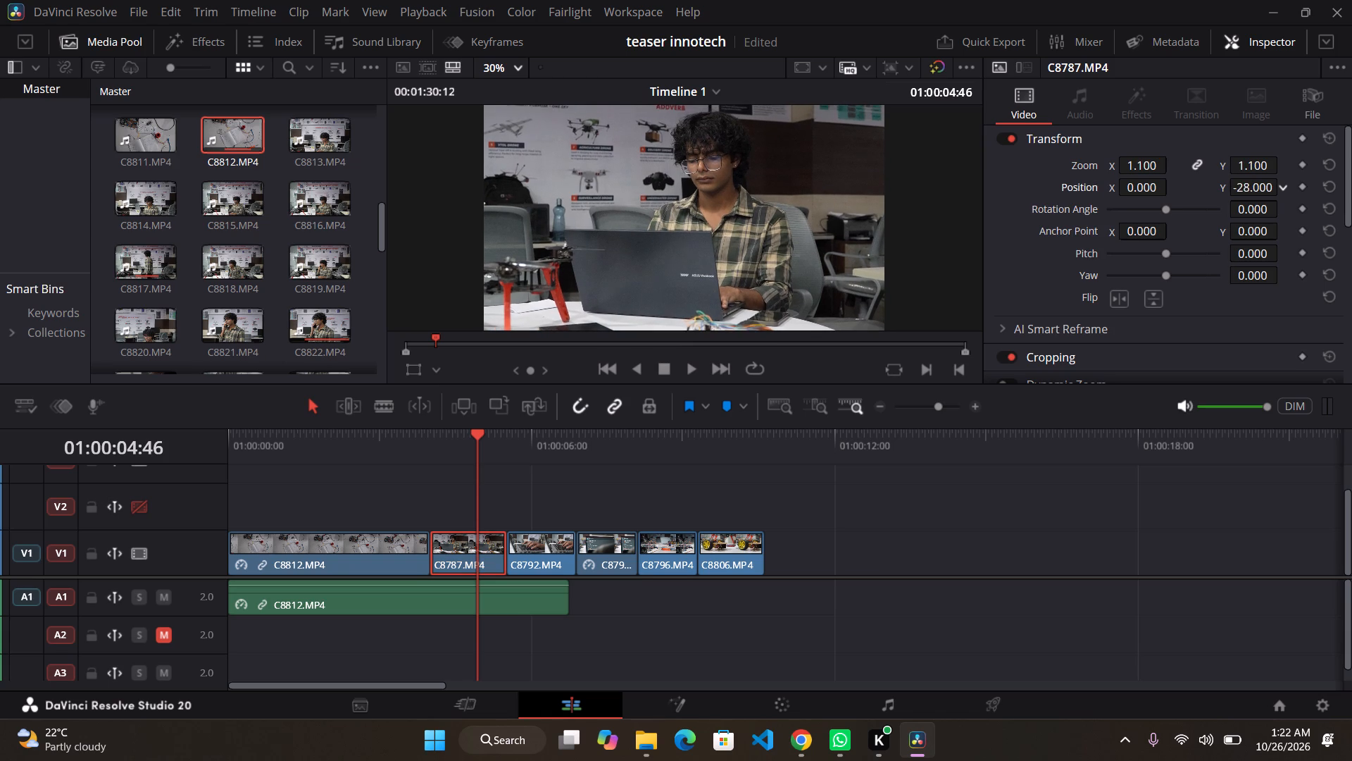
drag(1236, 198, 1211, 202)
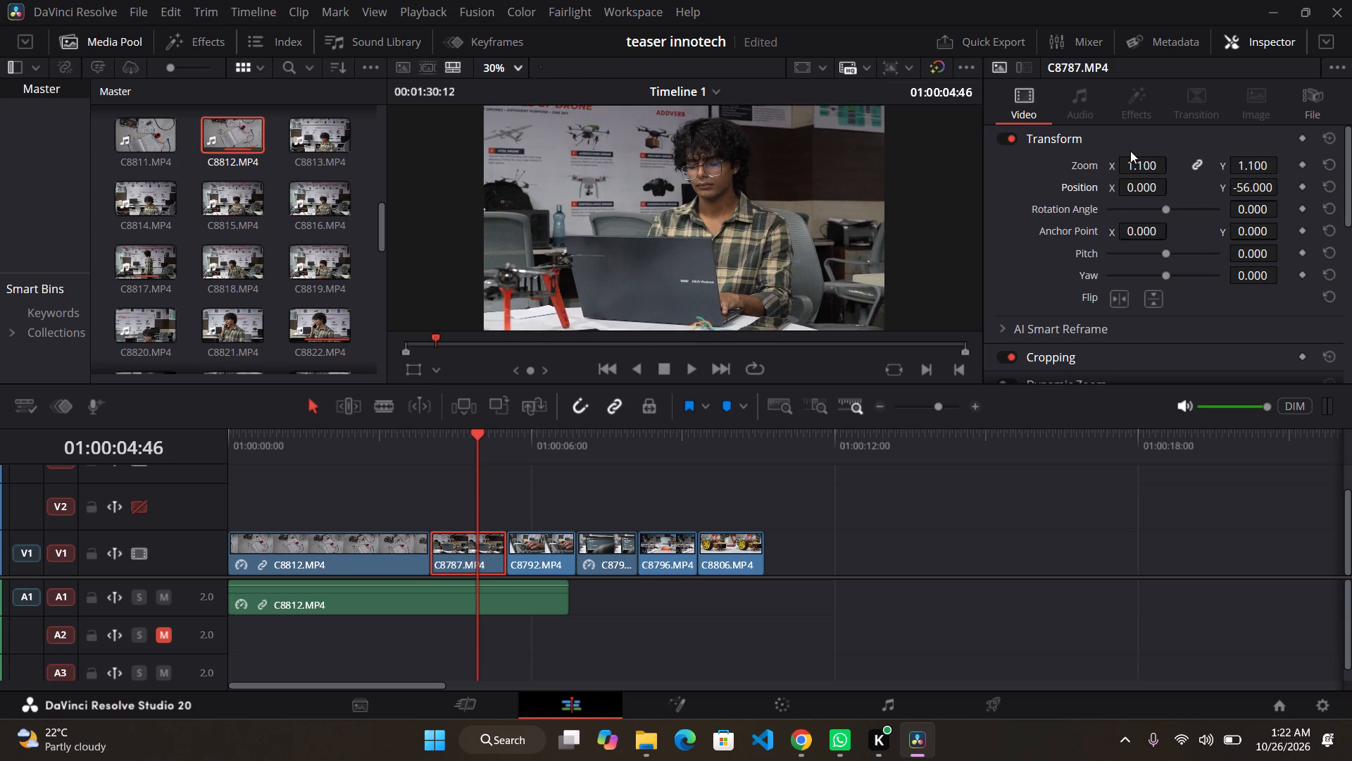
drag(1132, 159, 1143, 158)
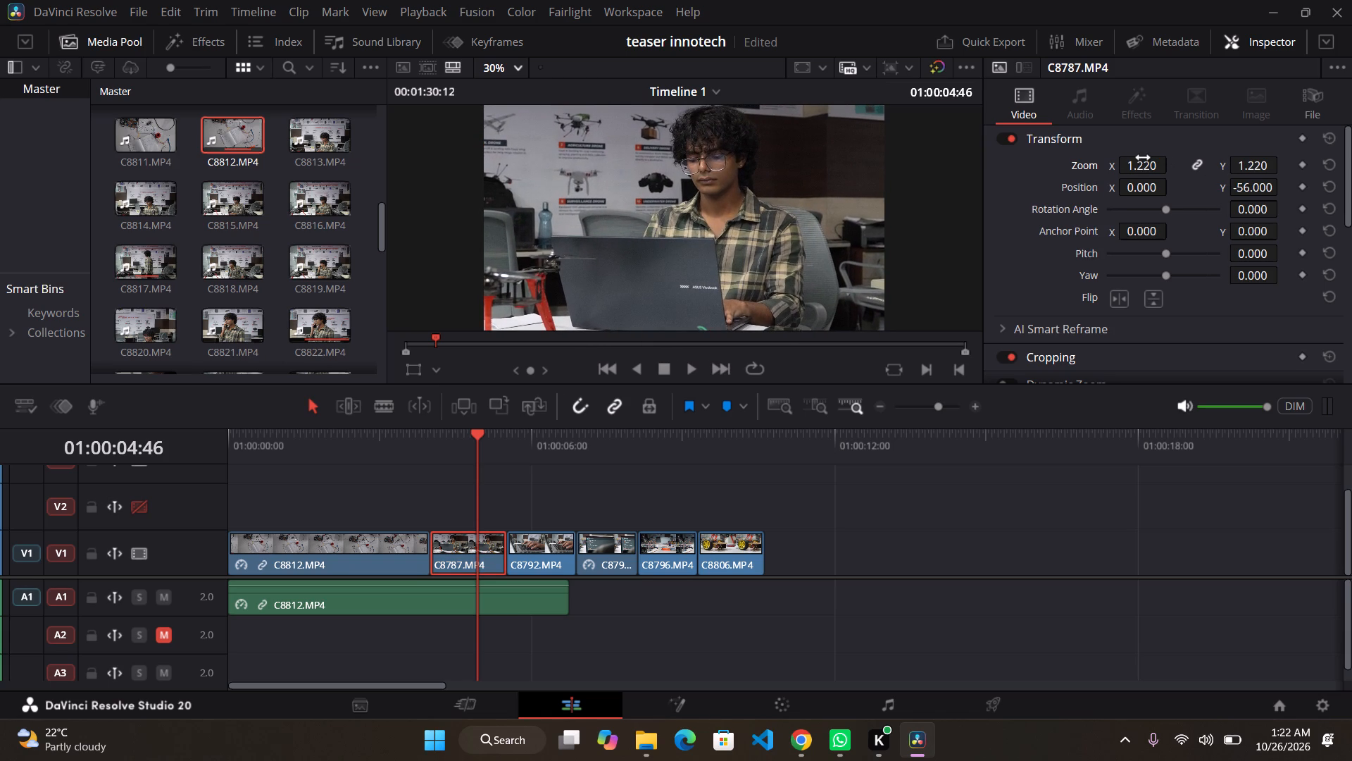
key(space)
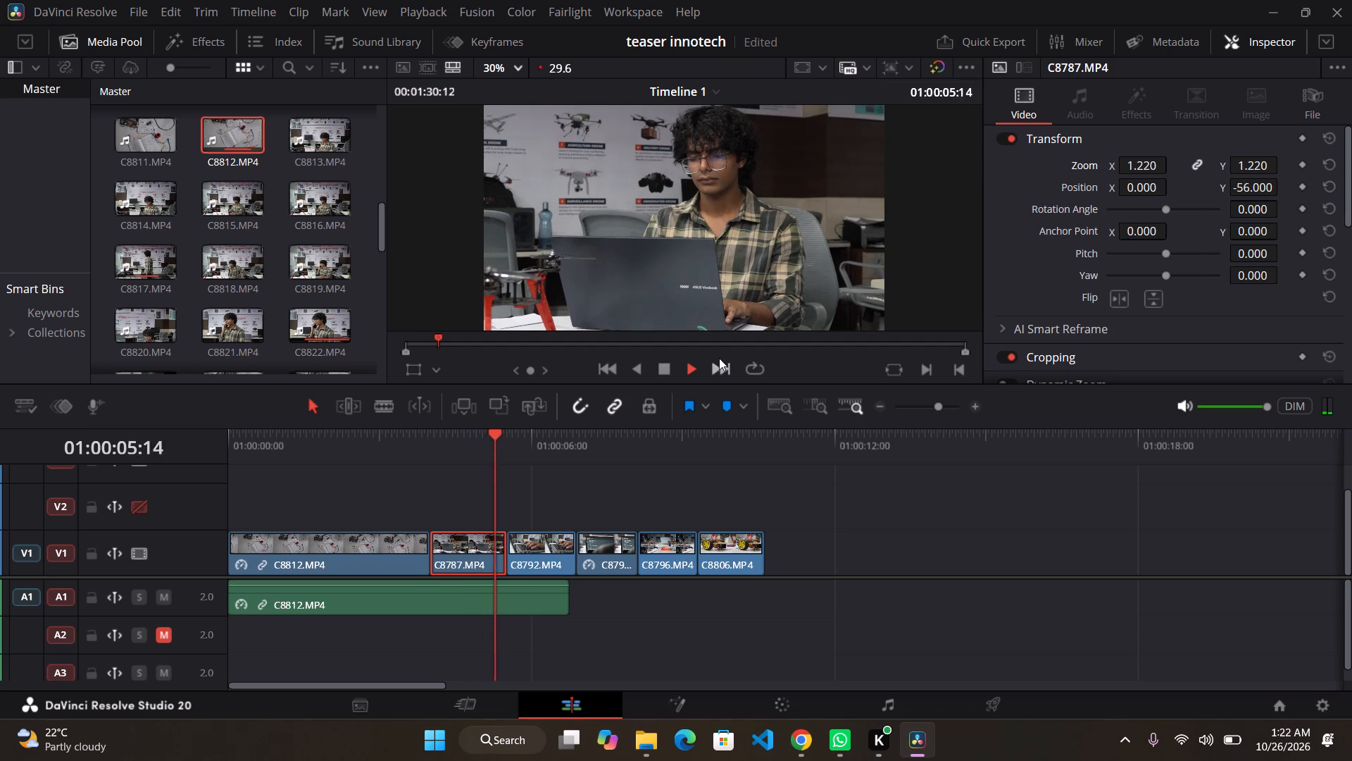
key(space)
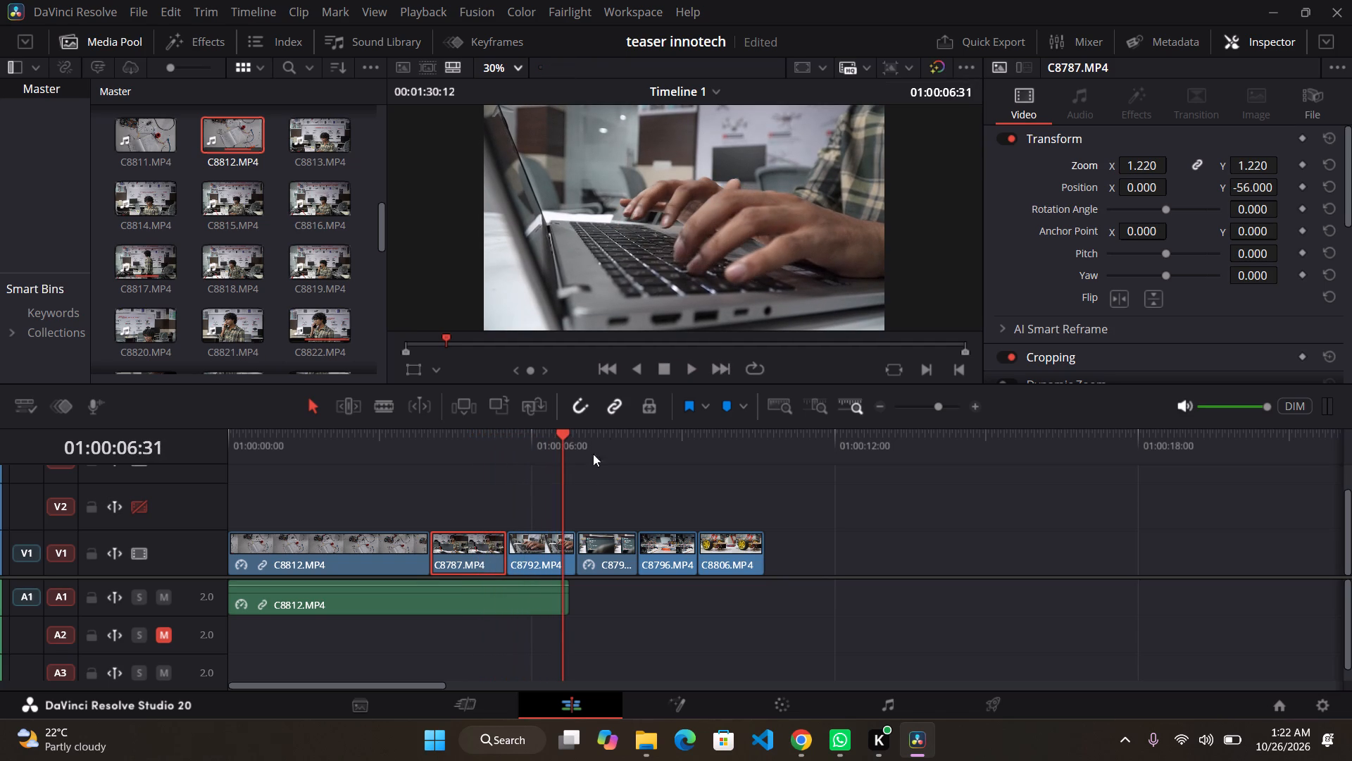
Stabilize the C8792.MP4 clip on V1 and play from it into the following clips.
click(533, 552)
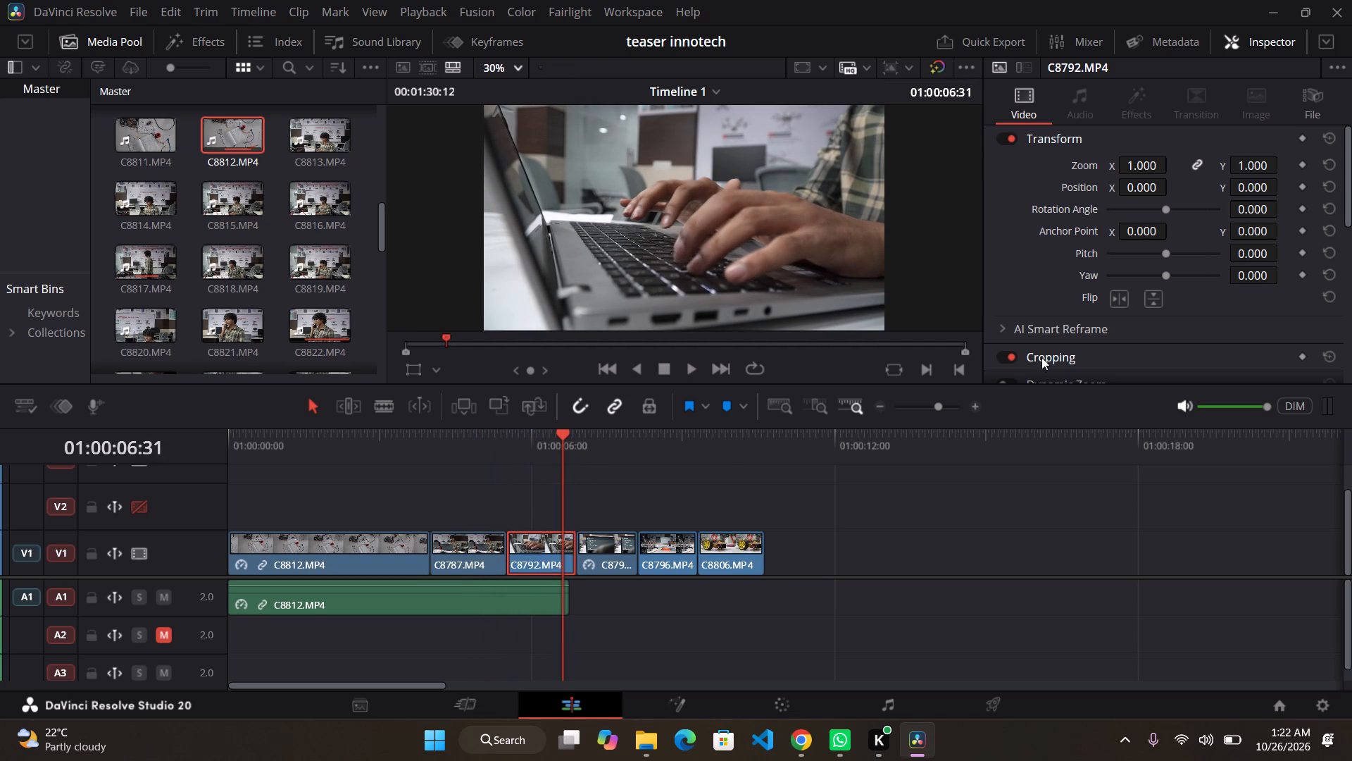
scroll(1041, 357, down, 2)
right_click(1041, 357)
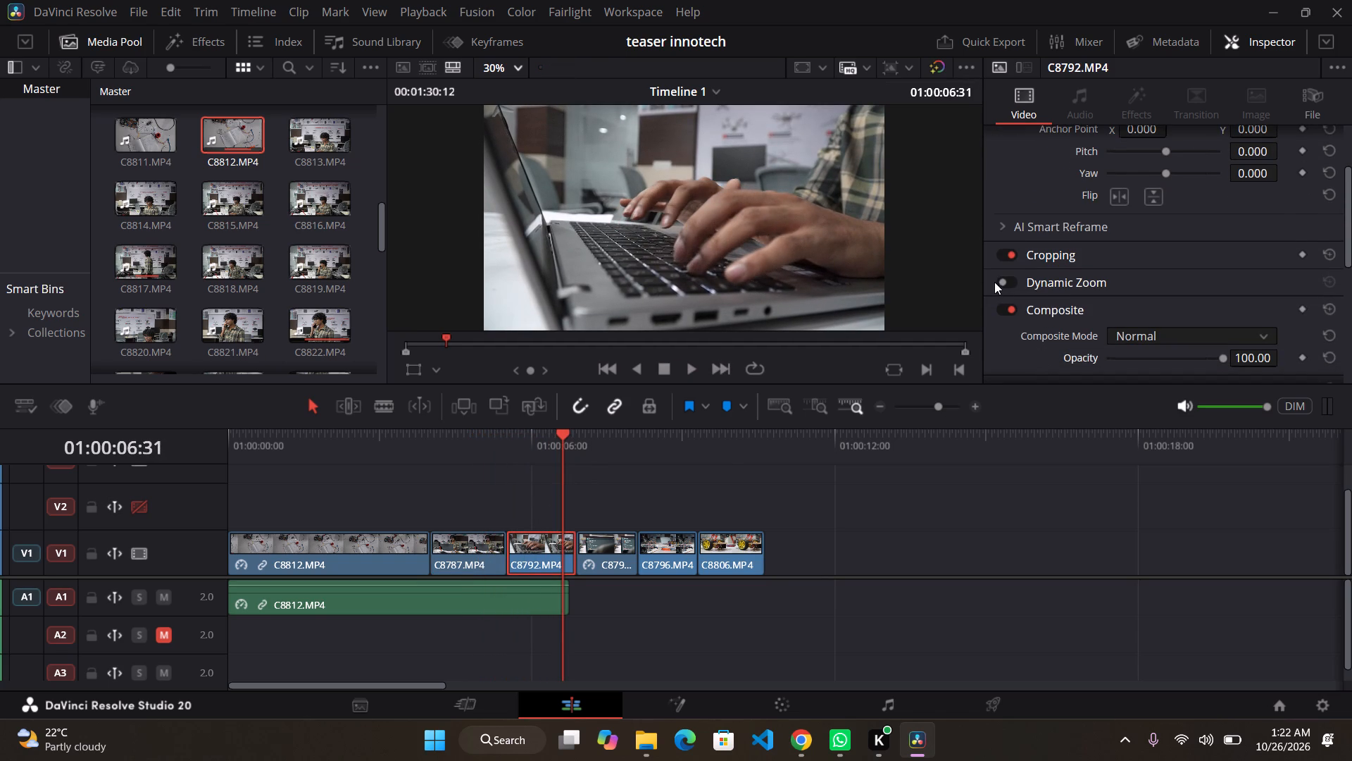
scroll(1072, 333, down, 1)
scroll(1124, 261, down, 1)
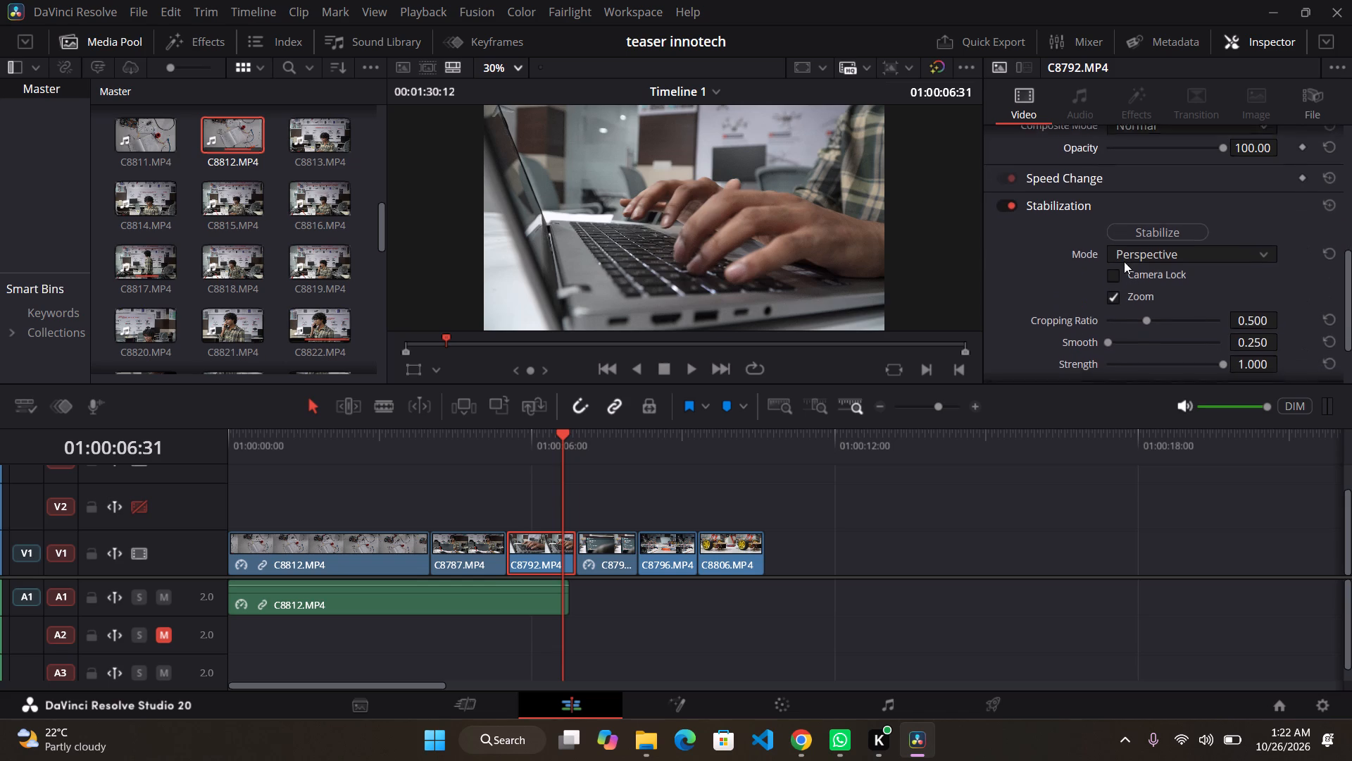
click(1153, 221)
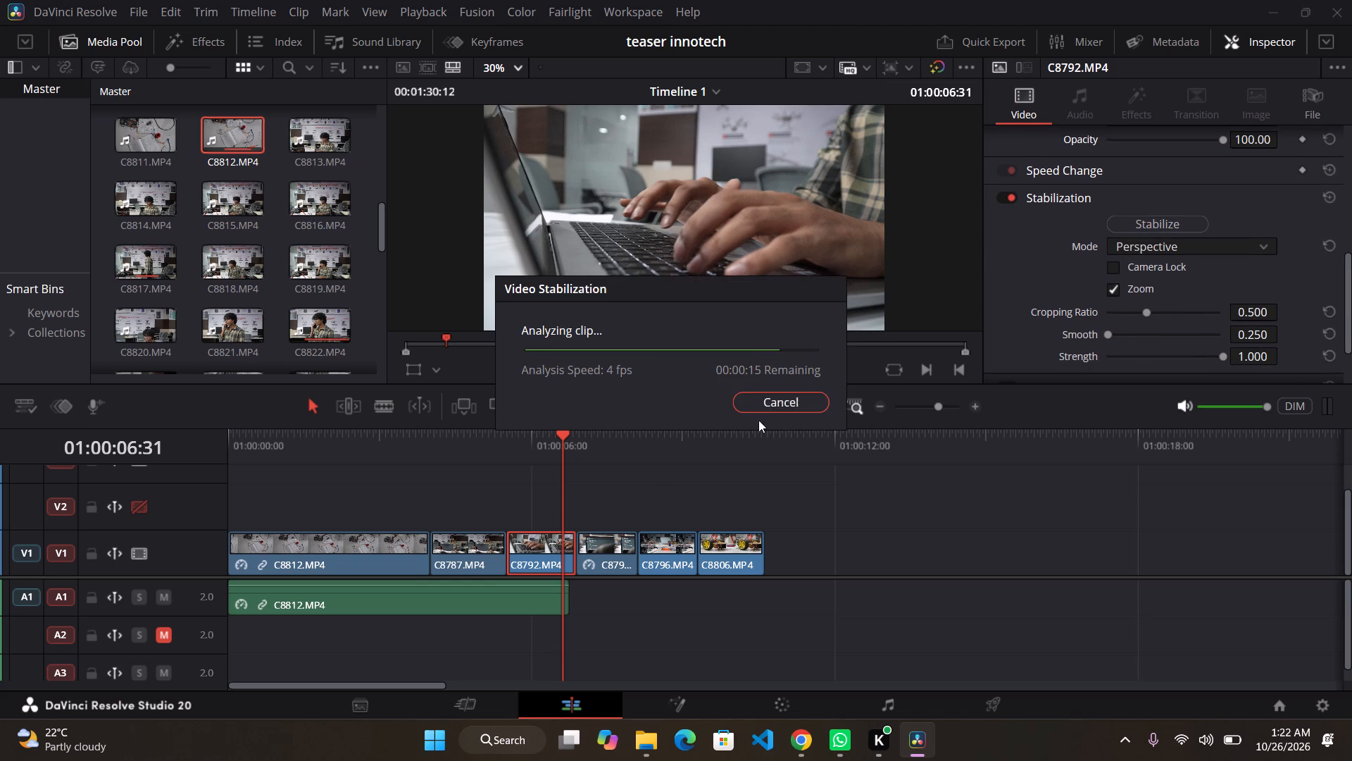
key(space)
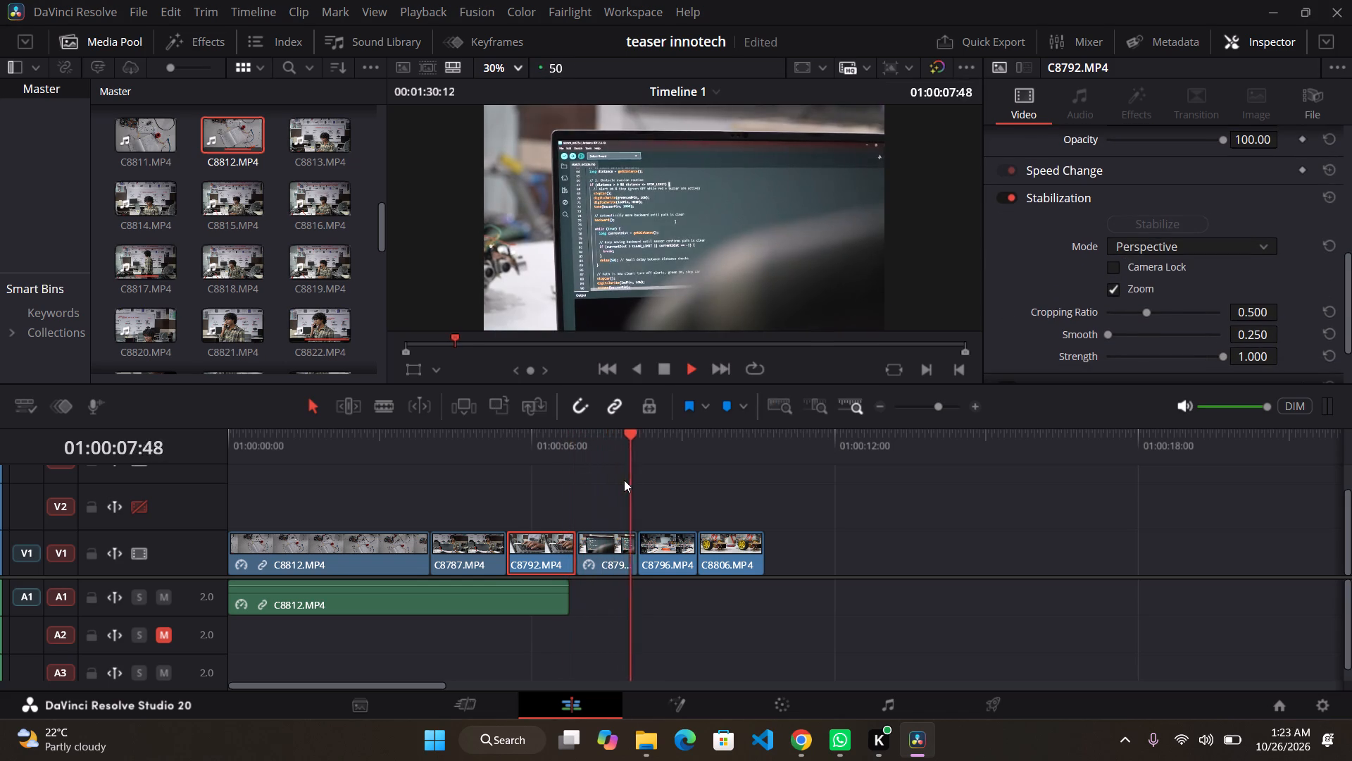
key(space)
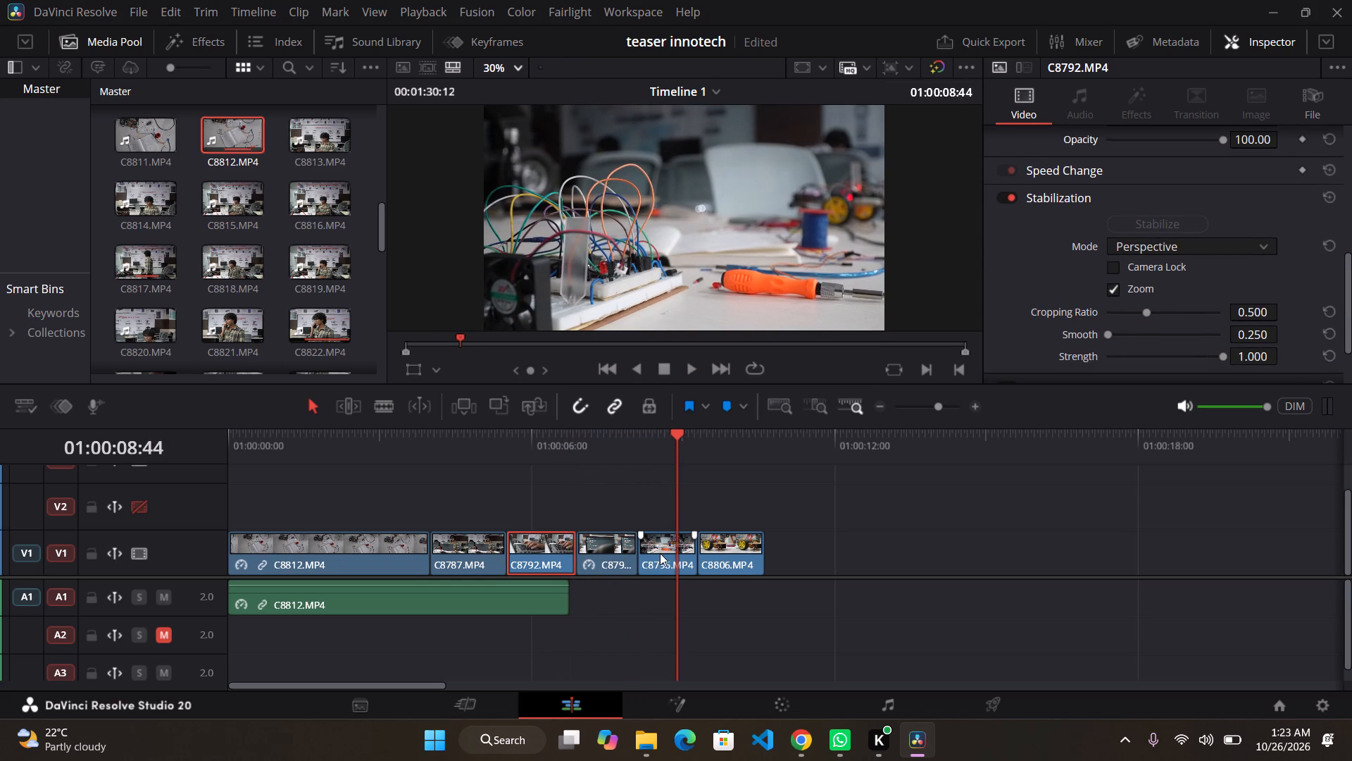
Stabilize the C8796.MP4 clip on V1 and play it into the next clip.
click(661, 554)
click(1168, 224)
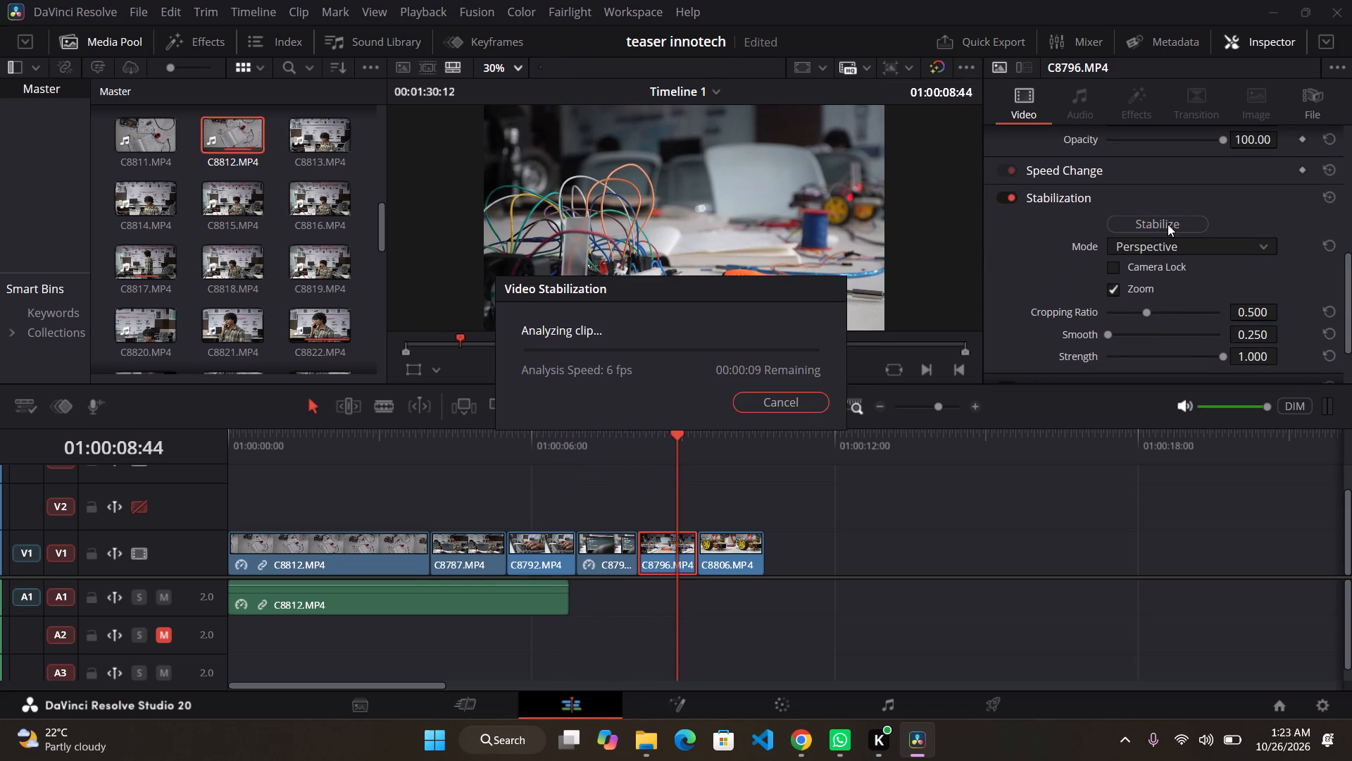
key(space)
key(space)
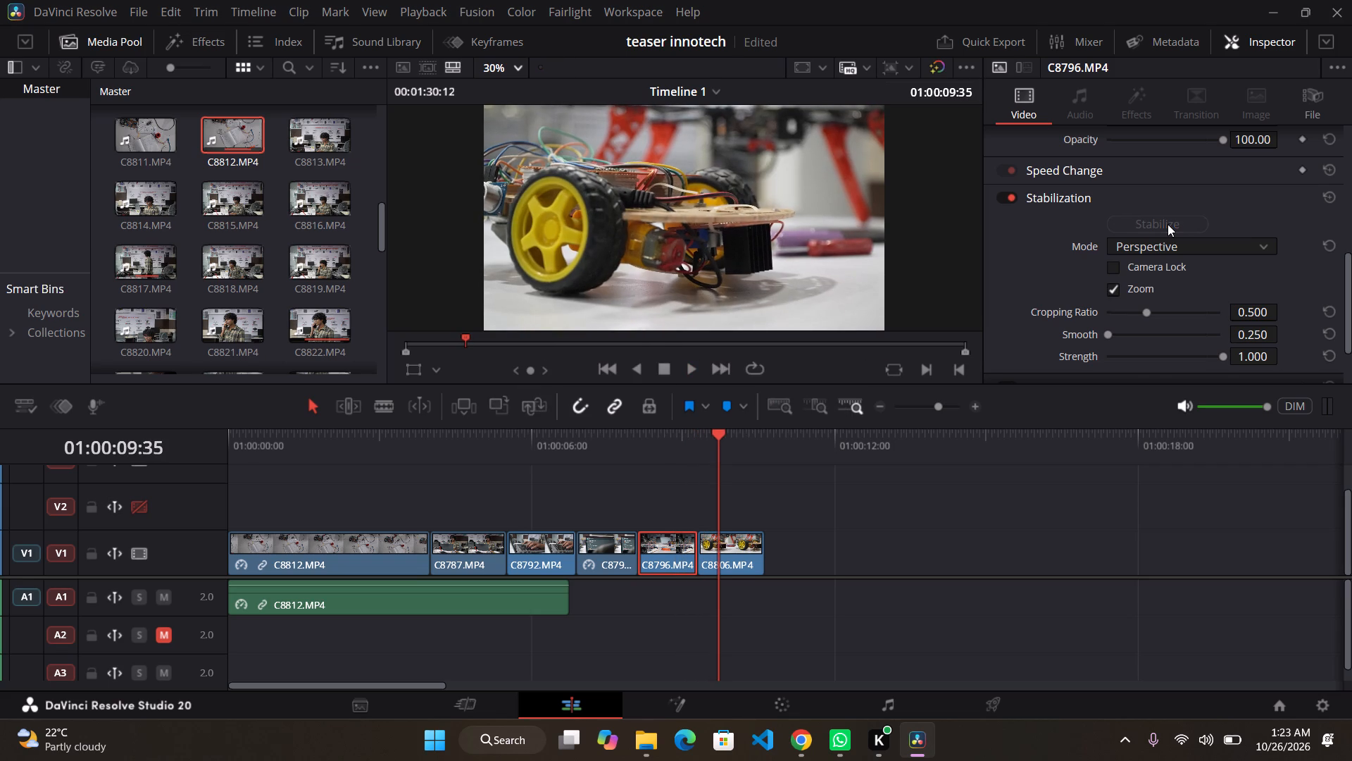
Slow the C8796.MP4 clip on V1 to 70% speed, with the playhead at the clip's start.
click(655, 451)
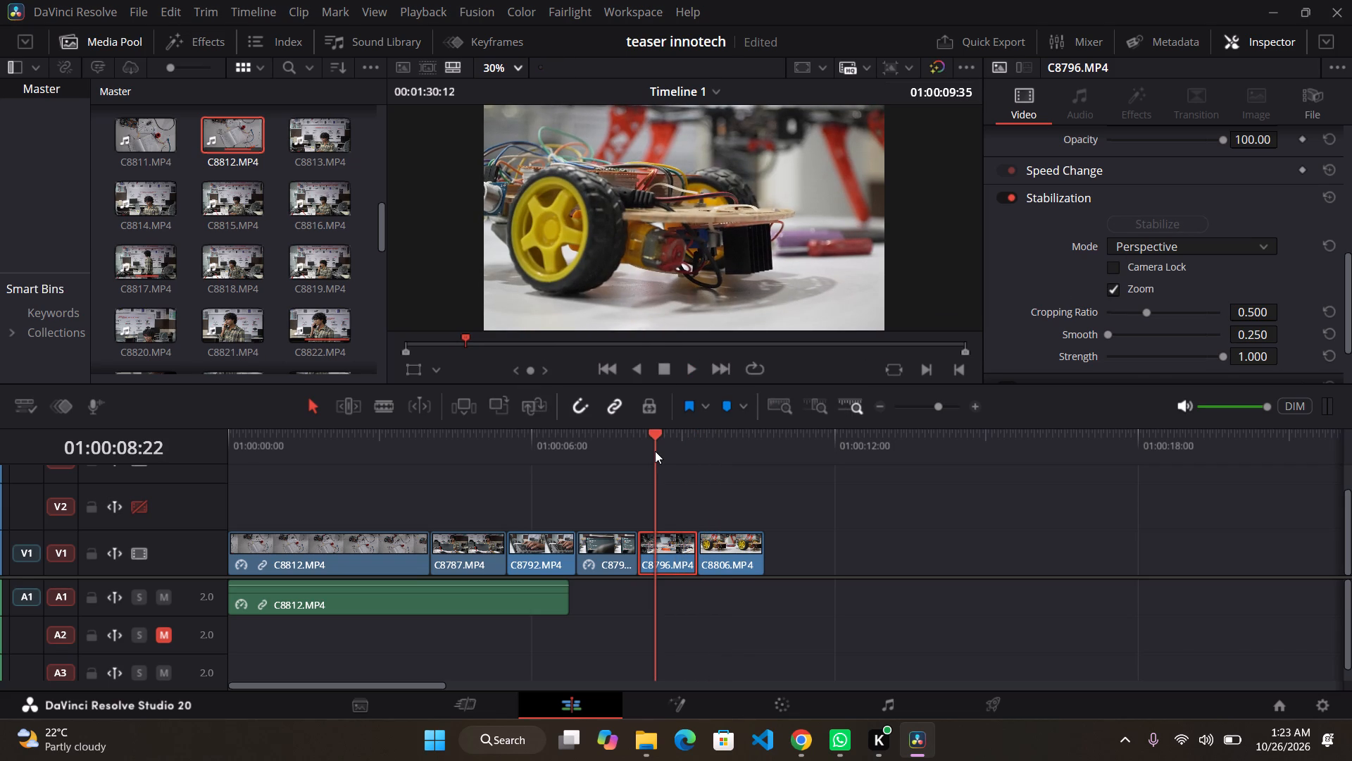
drag(655, 451, 642, 452)
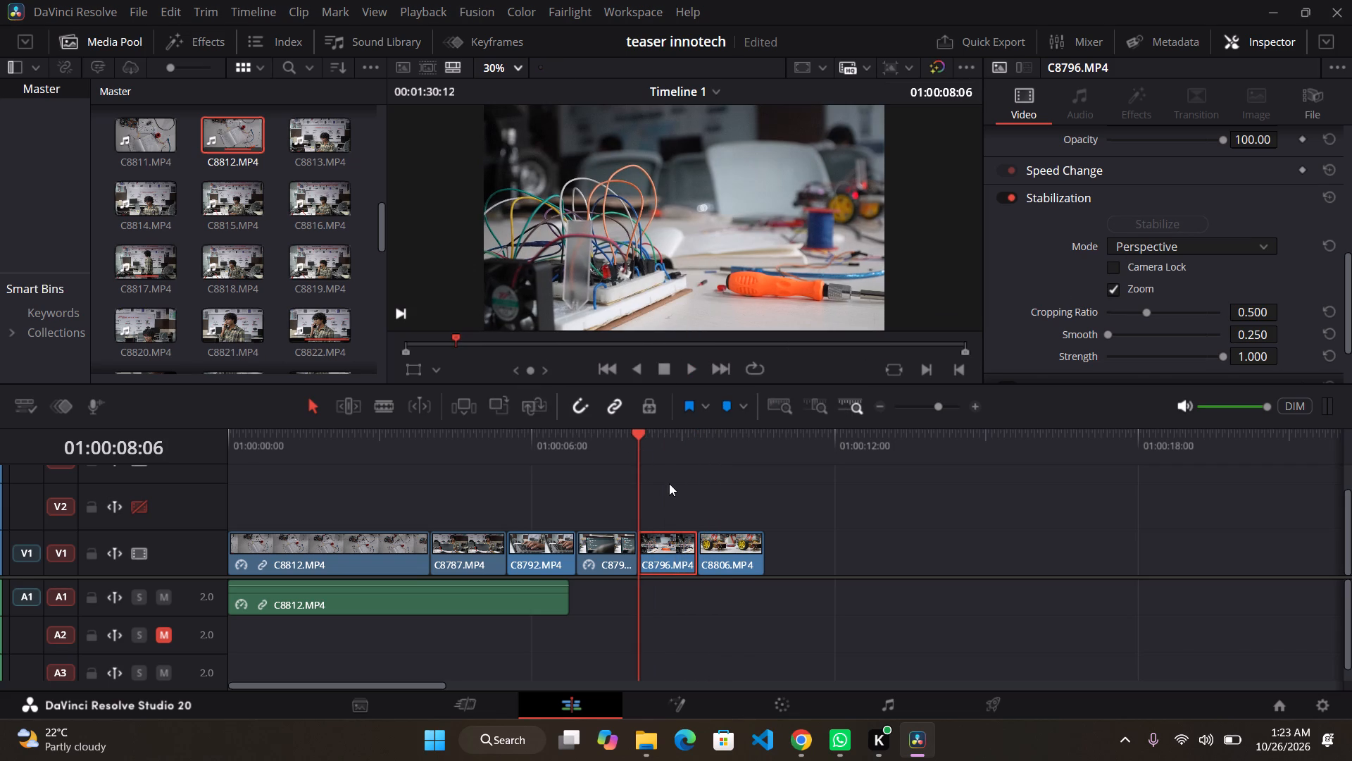
right_click(661, 533)
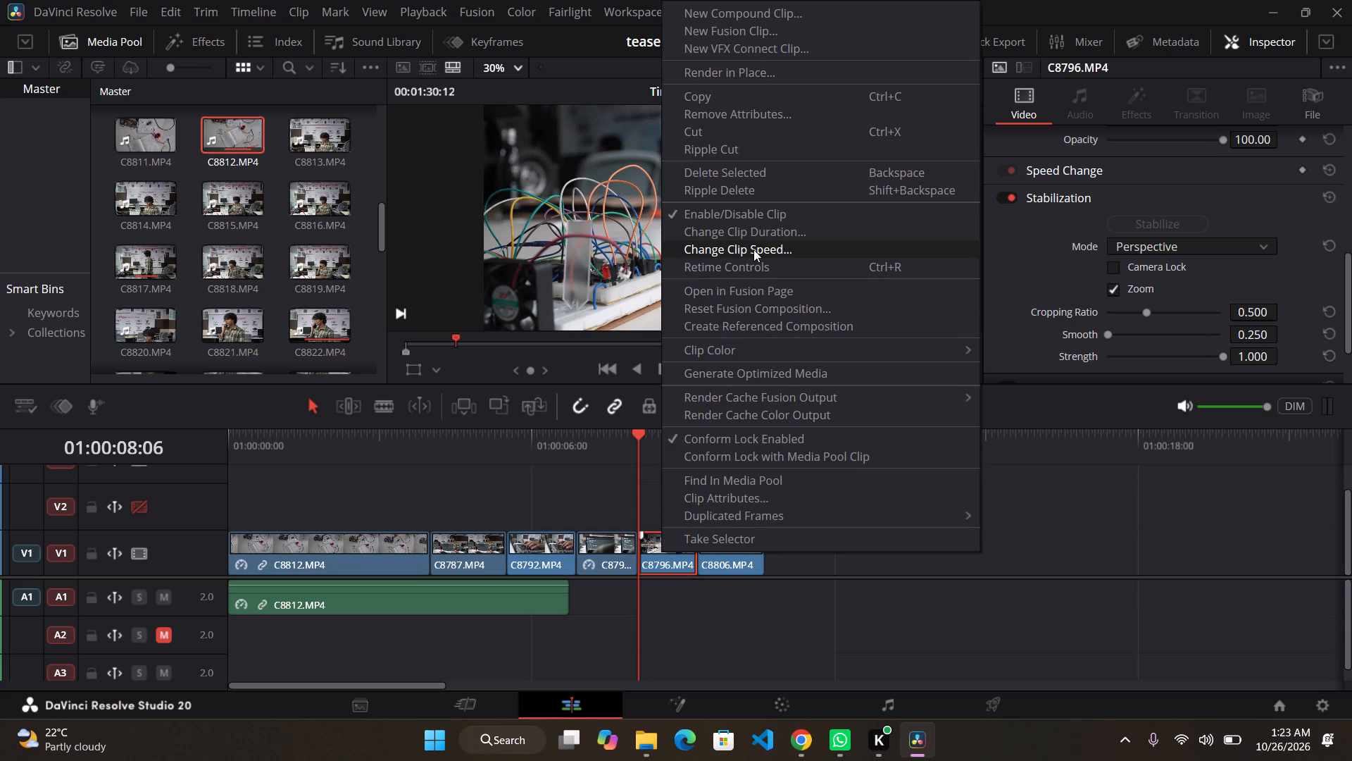
click(753, 249)
key(BackSpace)
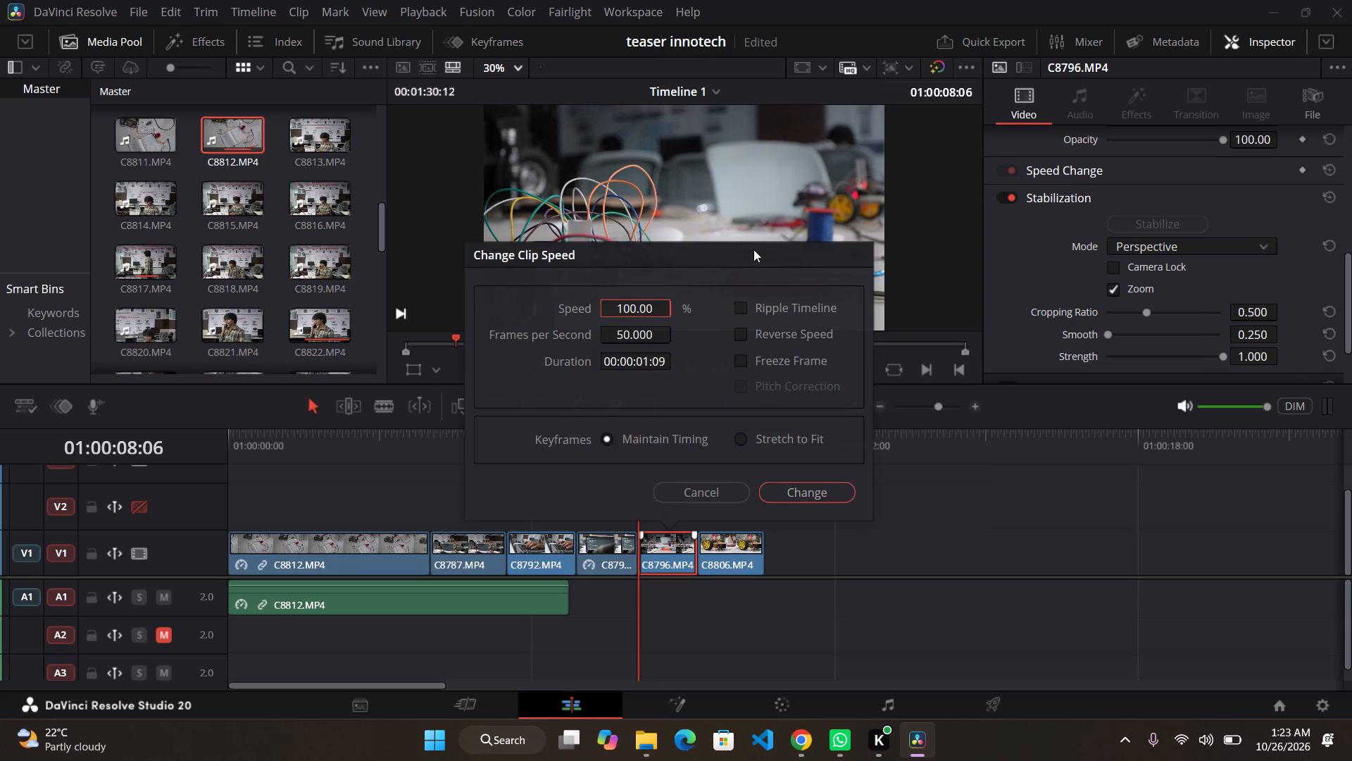
drag(628, 308, 603, 315)
drag(603, 315, 601, 315)
drag(601, 315, 602, 315)
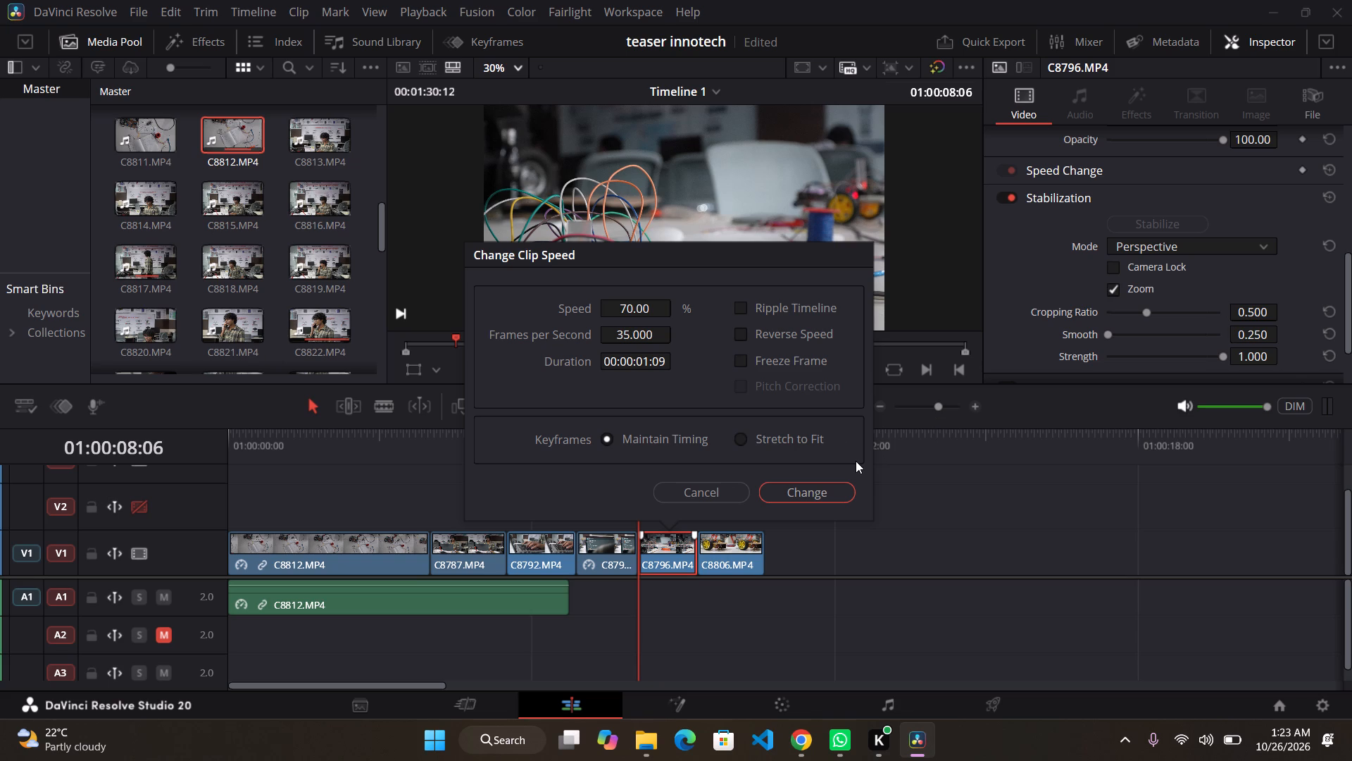
click(801, 490)
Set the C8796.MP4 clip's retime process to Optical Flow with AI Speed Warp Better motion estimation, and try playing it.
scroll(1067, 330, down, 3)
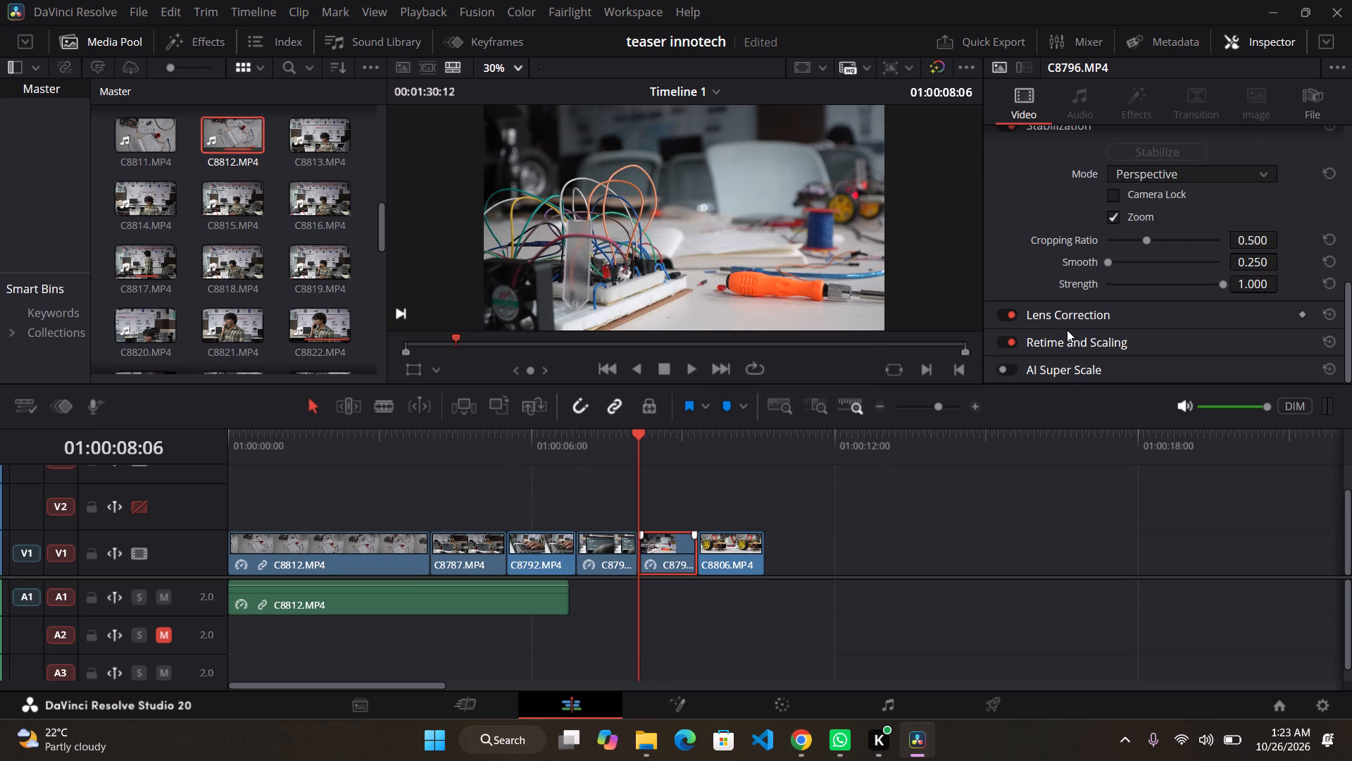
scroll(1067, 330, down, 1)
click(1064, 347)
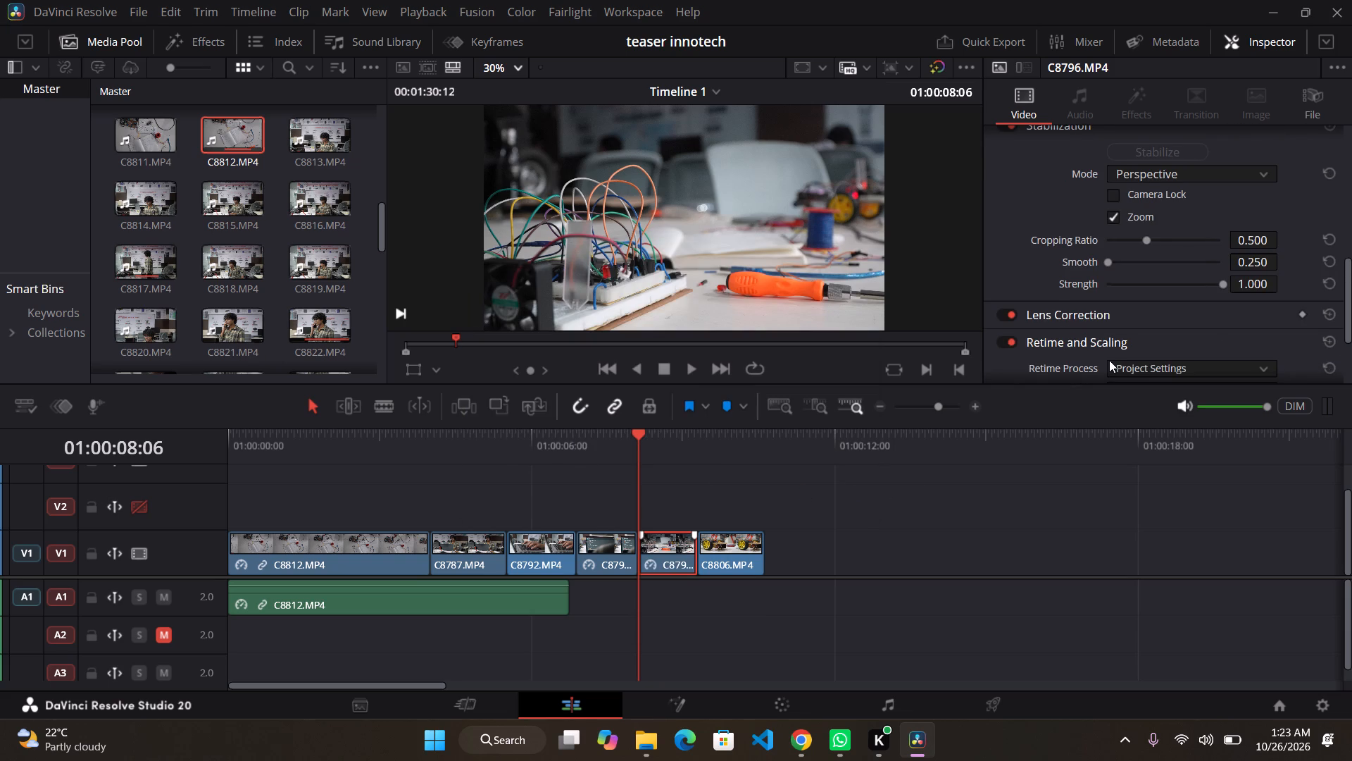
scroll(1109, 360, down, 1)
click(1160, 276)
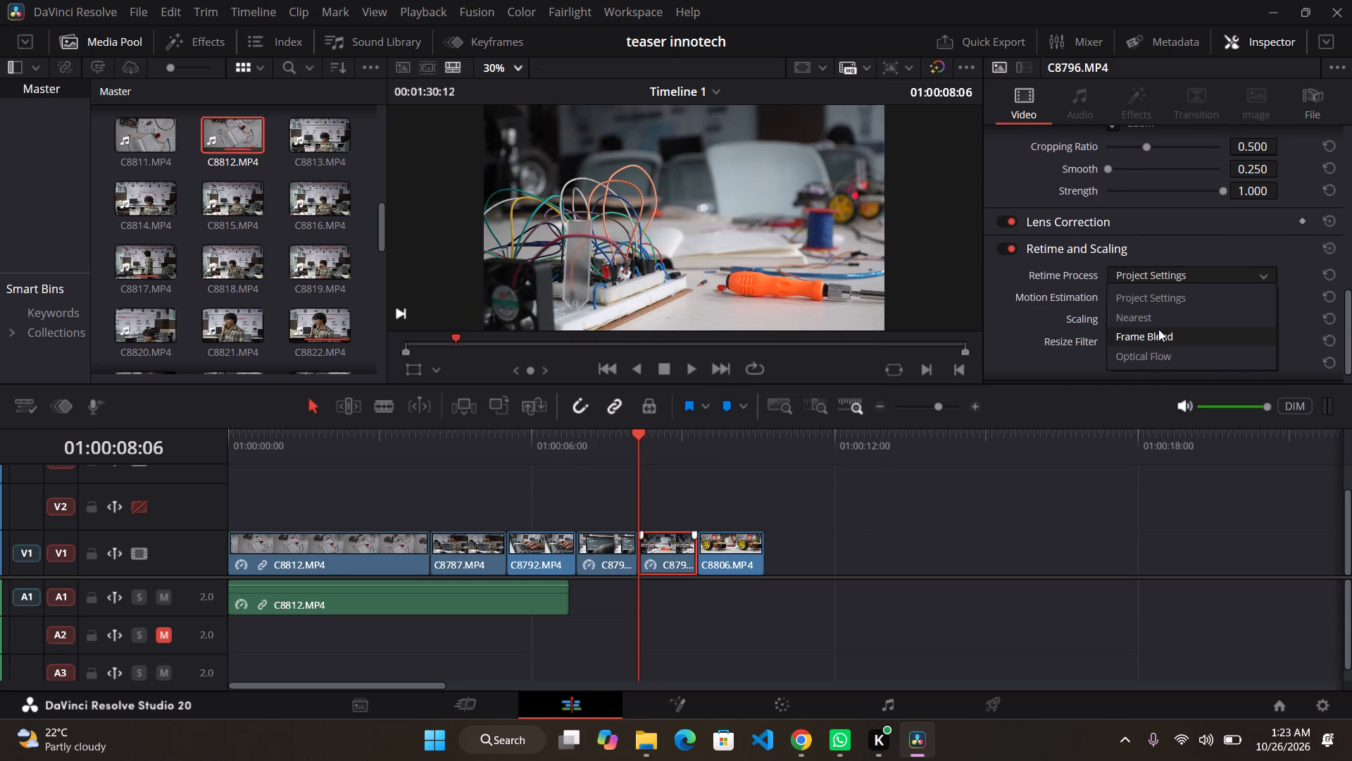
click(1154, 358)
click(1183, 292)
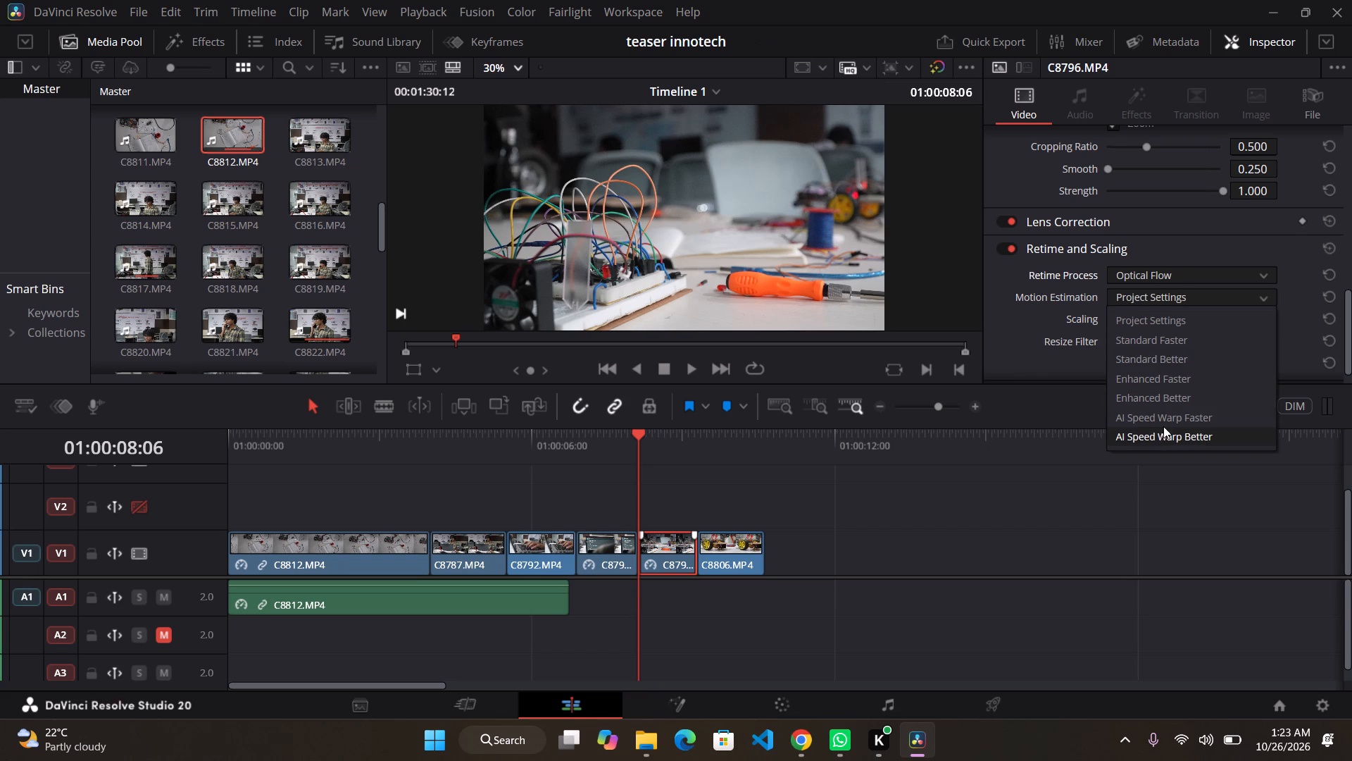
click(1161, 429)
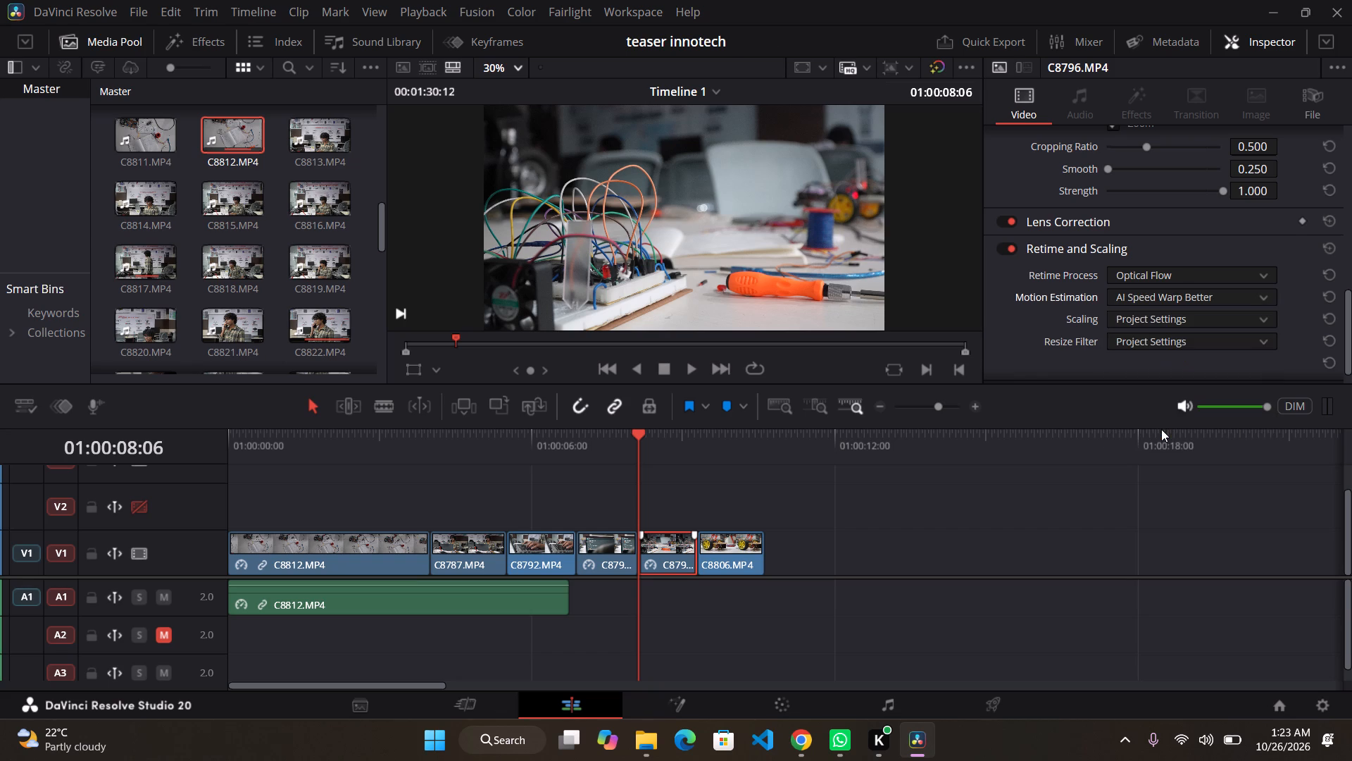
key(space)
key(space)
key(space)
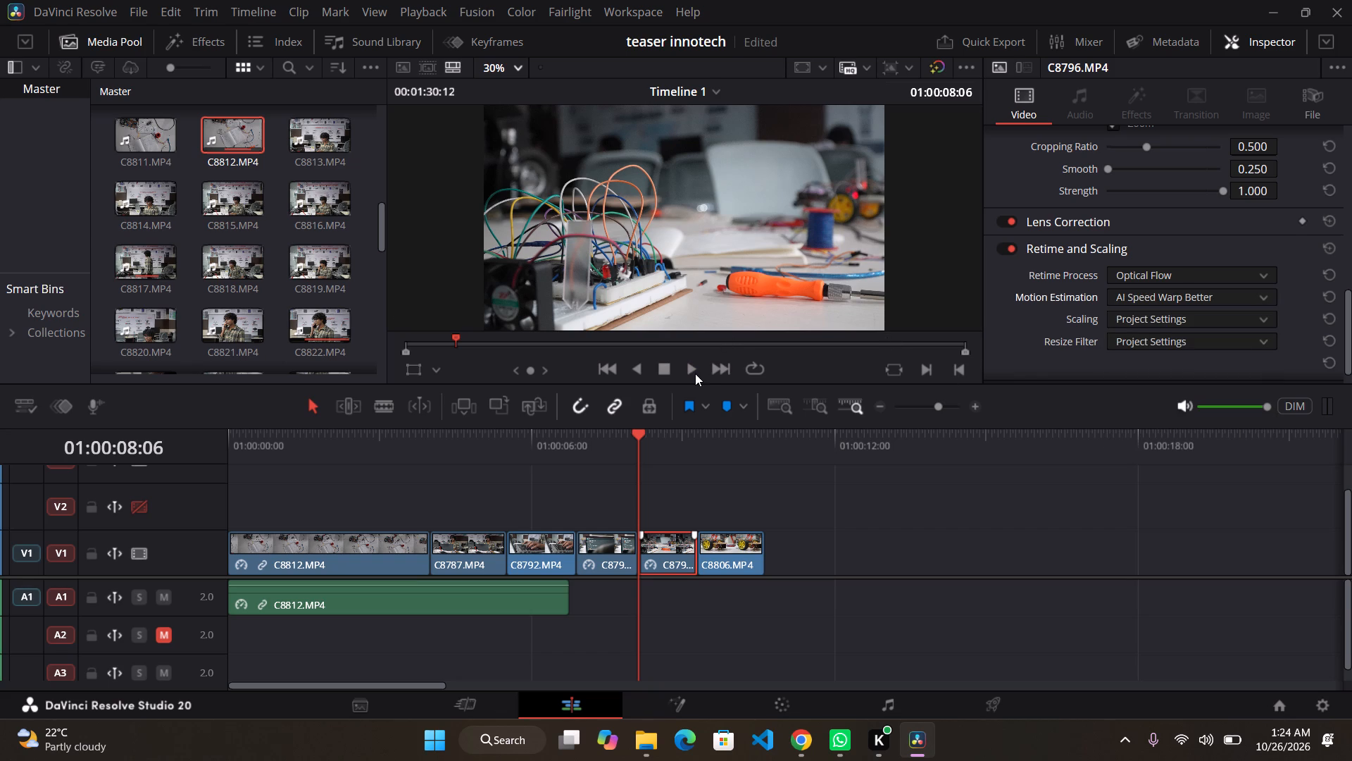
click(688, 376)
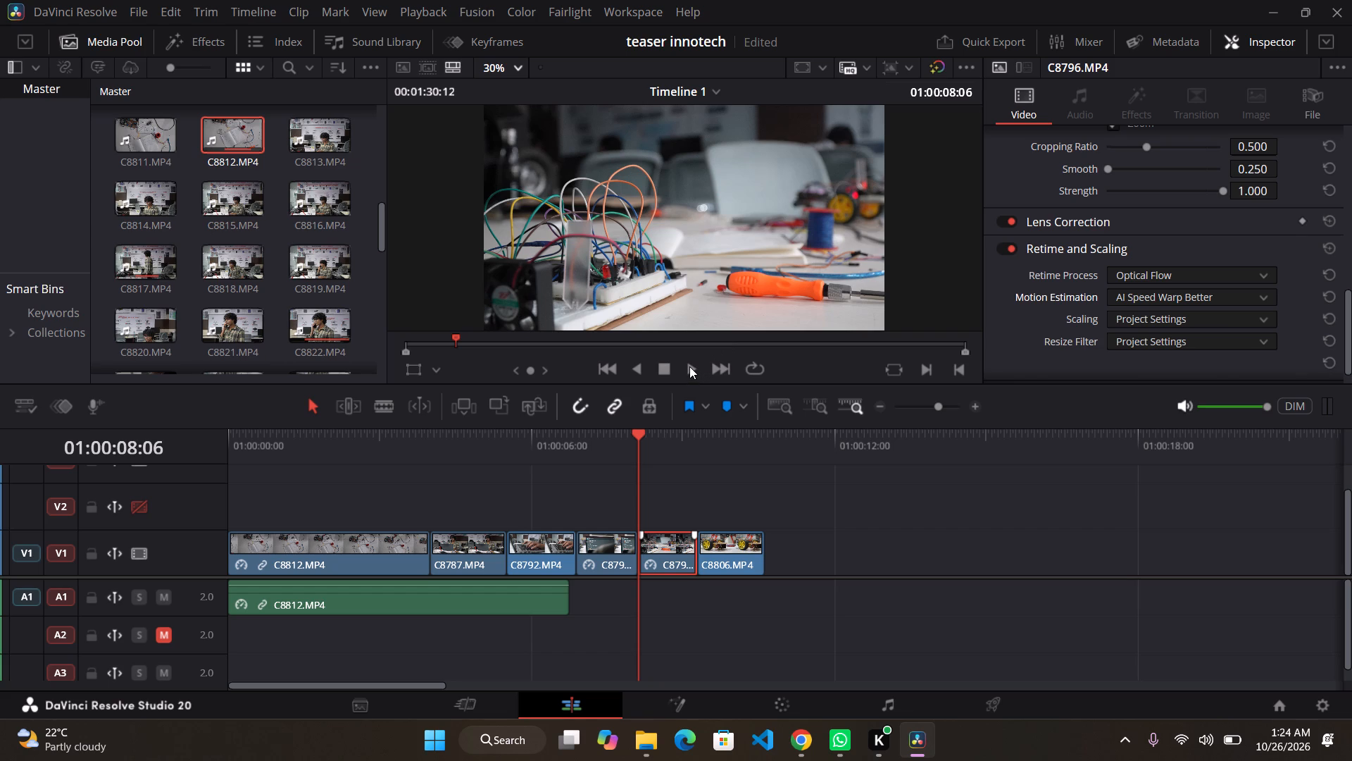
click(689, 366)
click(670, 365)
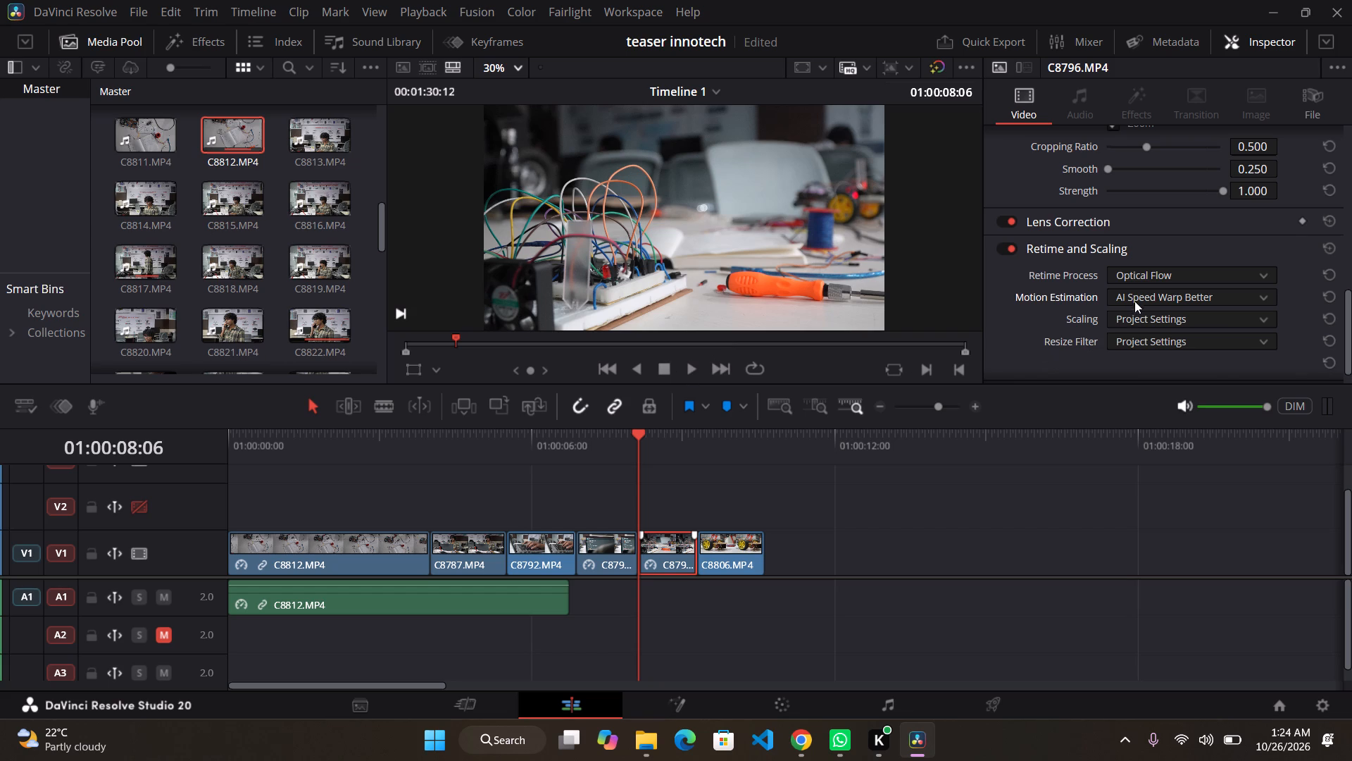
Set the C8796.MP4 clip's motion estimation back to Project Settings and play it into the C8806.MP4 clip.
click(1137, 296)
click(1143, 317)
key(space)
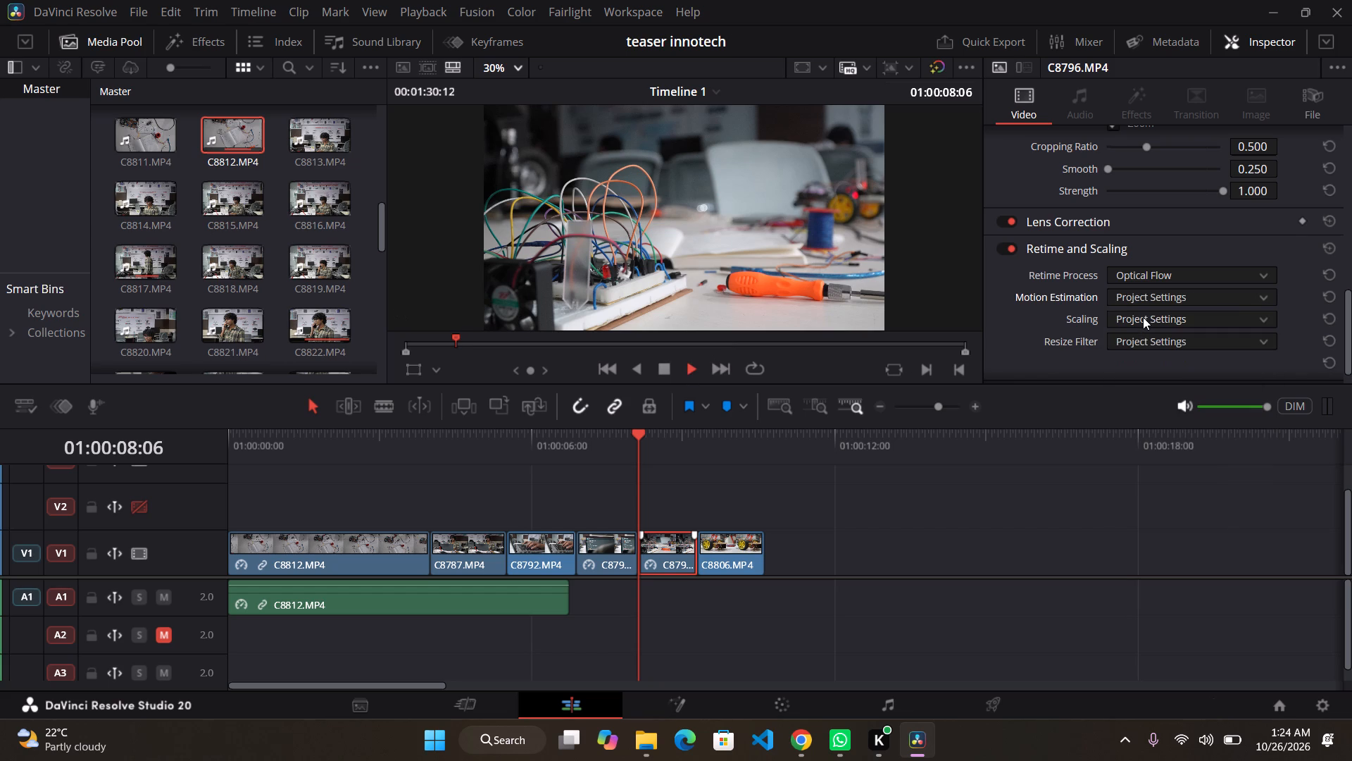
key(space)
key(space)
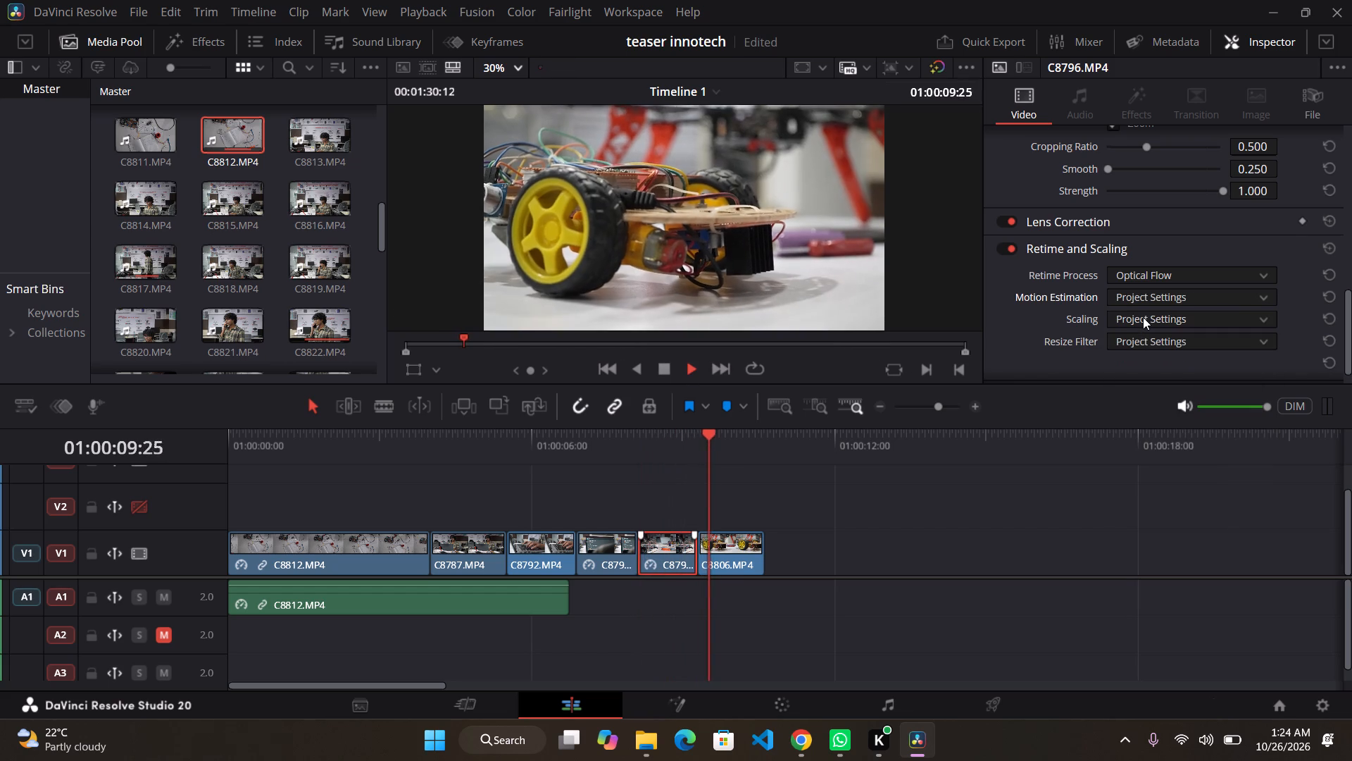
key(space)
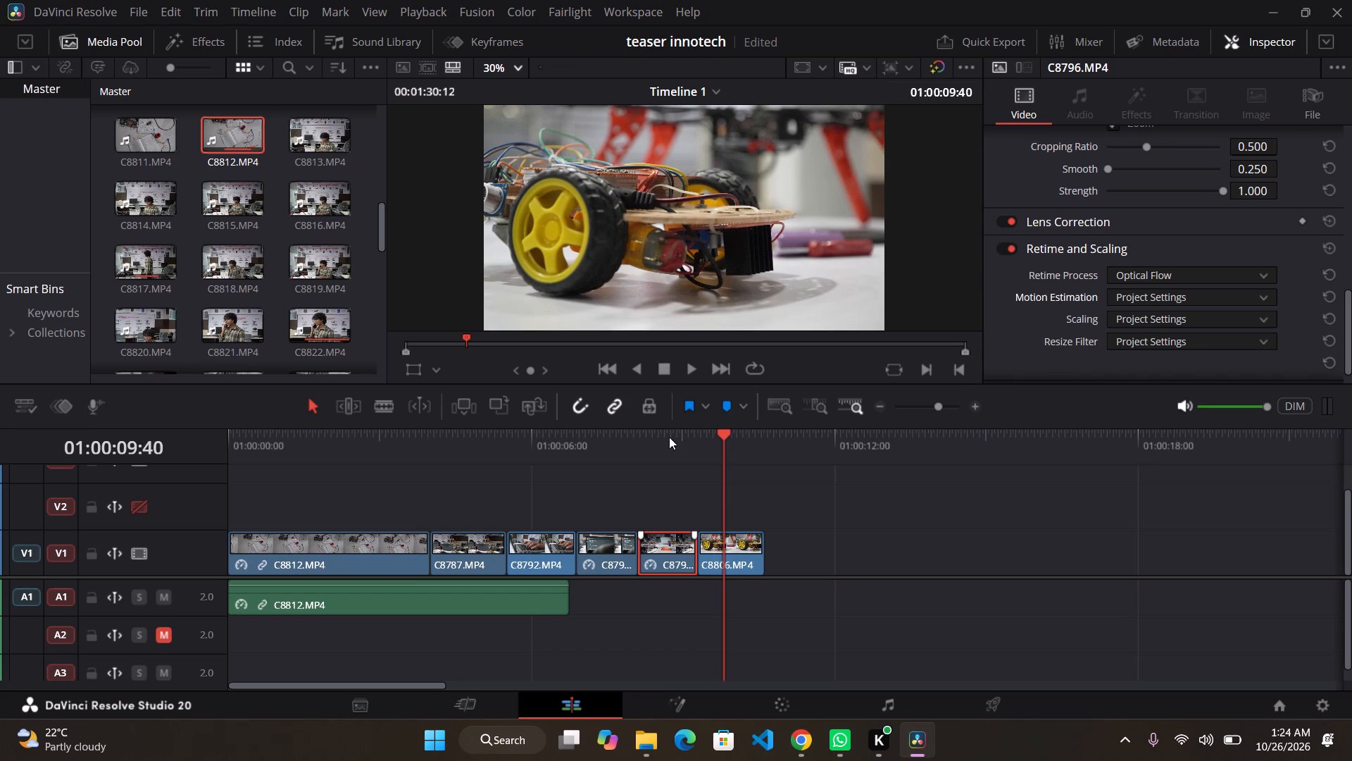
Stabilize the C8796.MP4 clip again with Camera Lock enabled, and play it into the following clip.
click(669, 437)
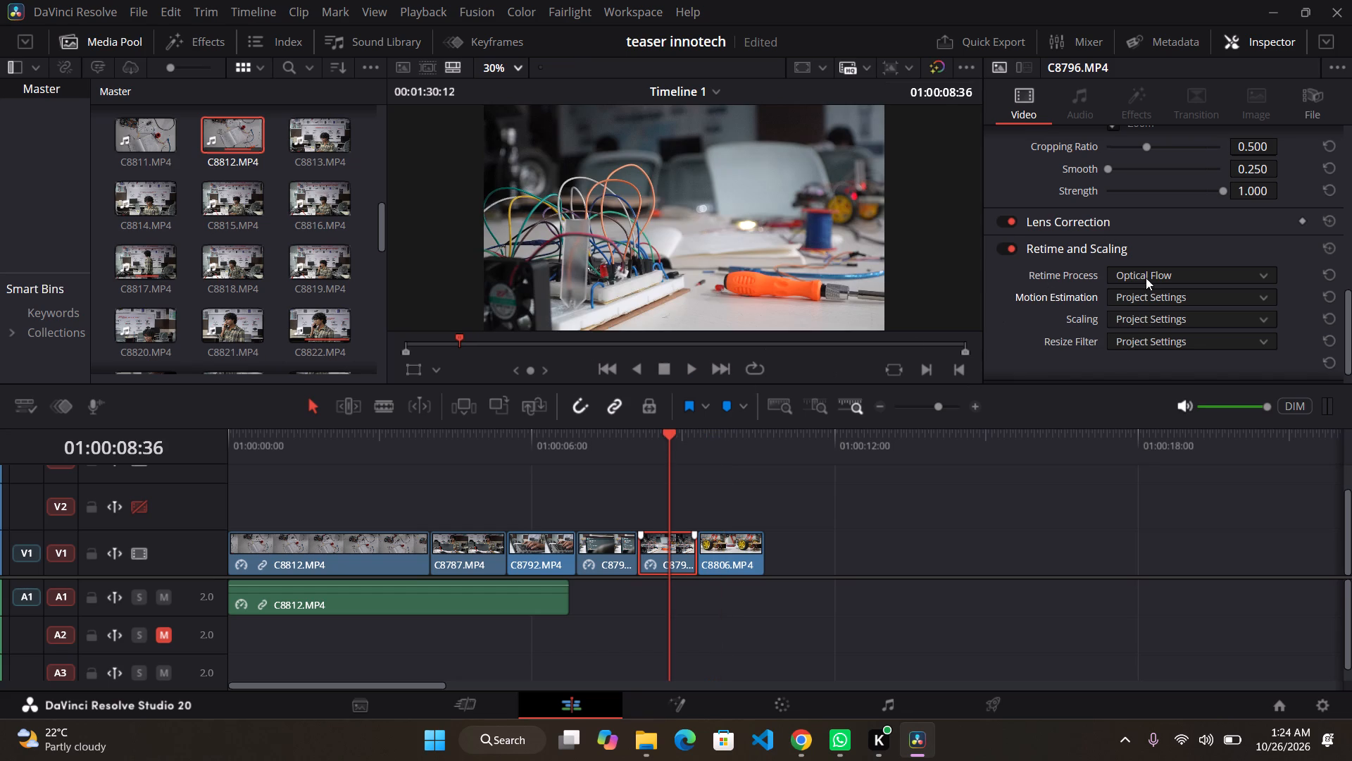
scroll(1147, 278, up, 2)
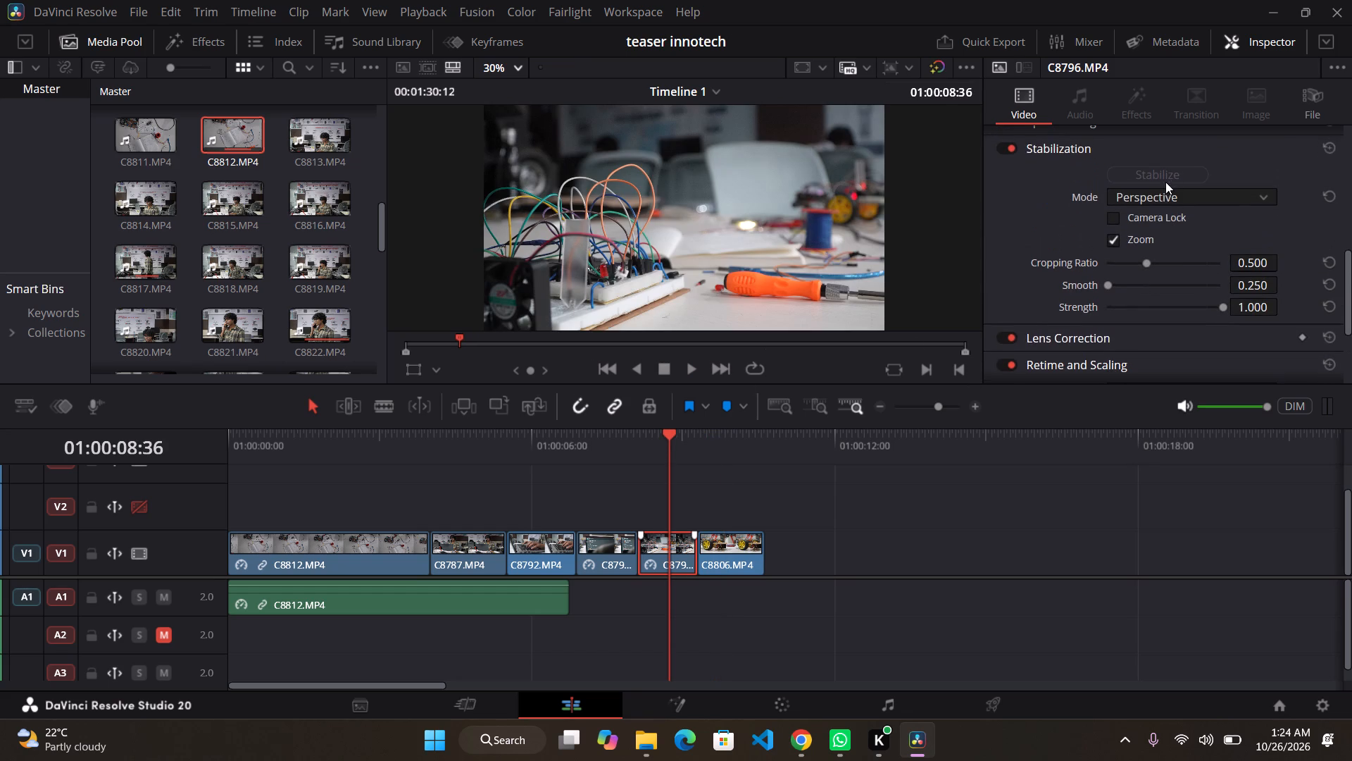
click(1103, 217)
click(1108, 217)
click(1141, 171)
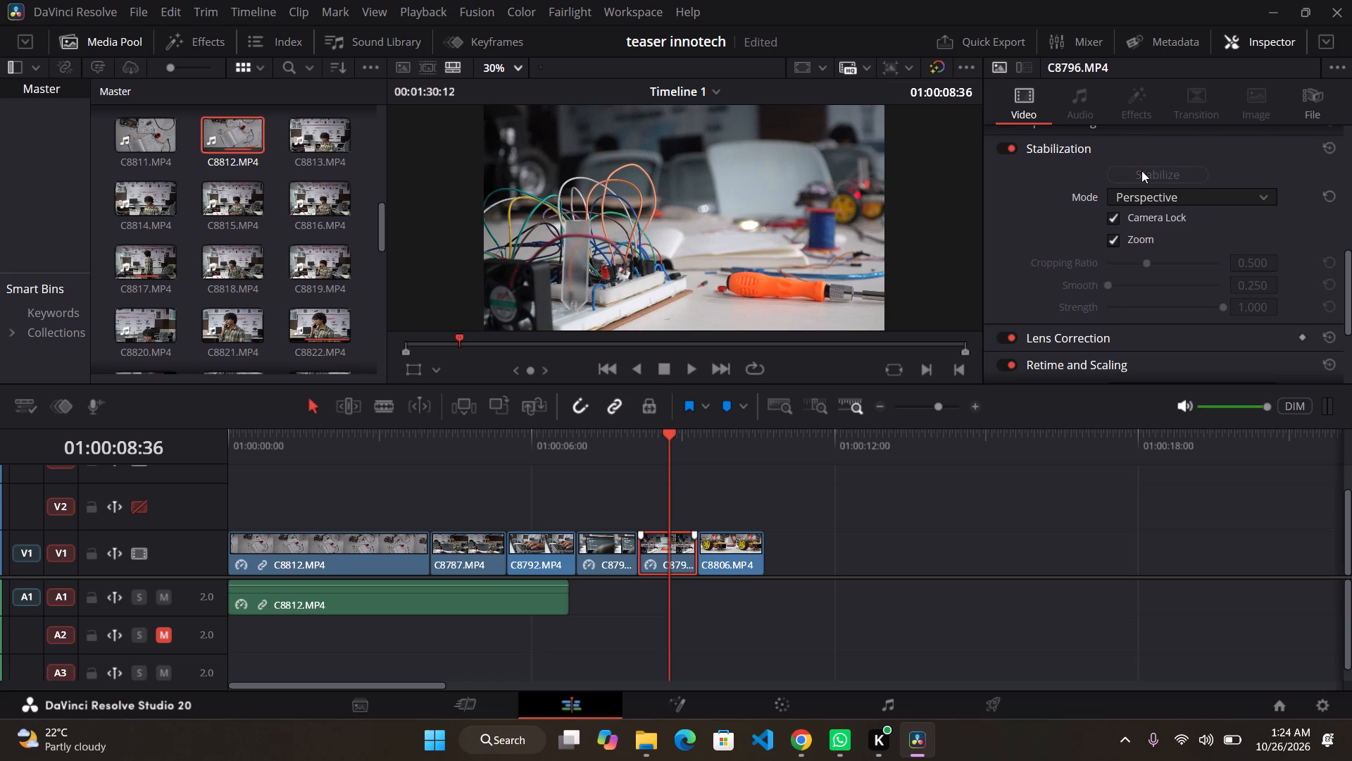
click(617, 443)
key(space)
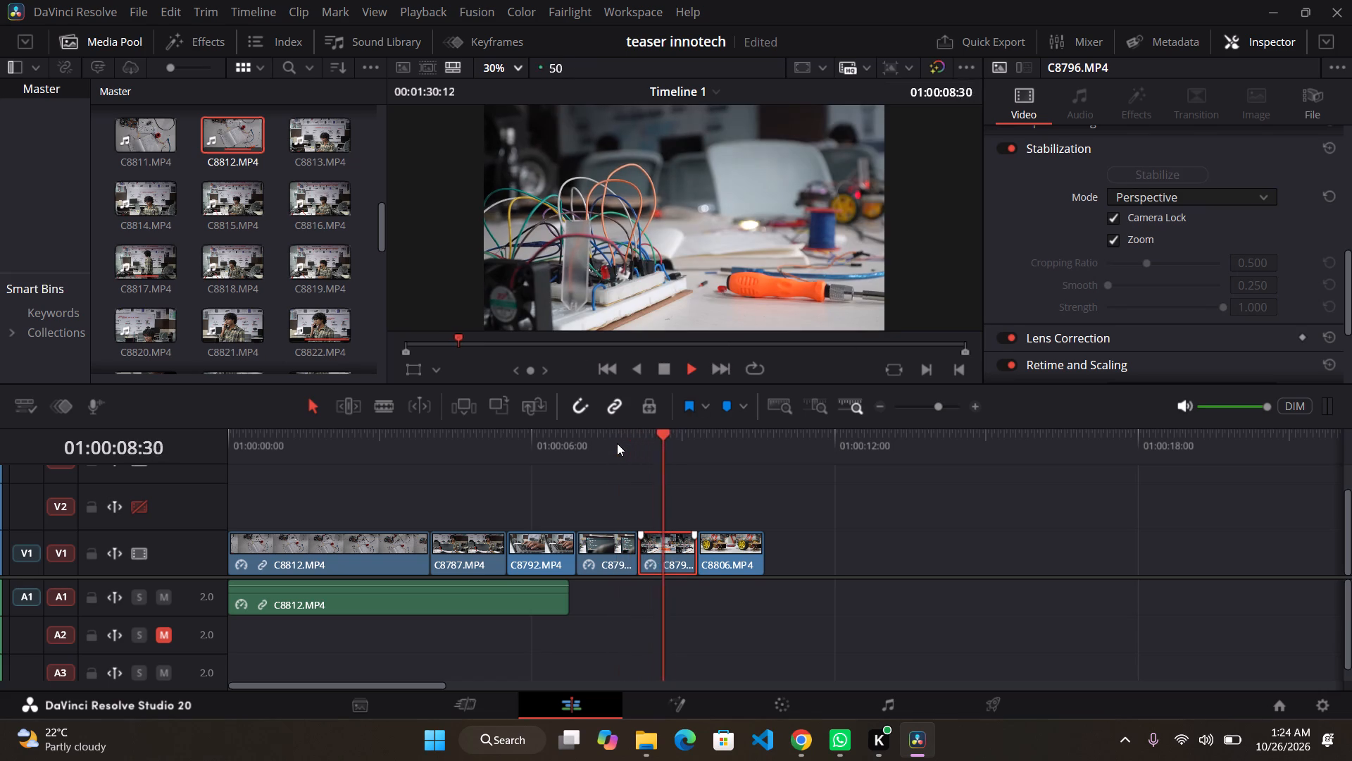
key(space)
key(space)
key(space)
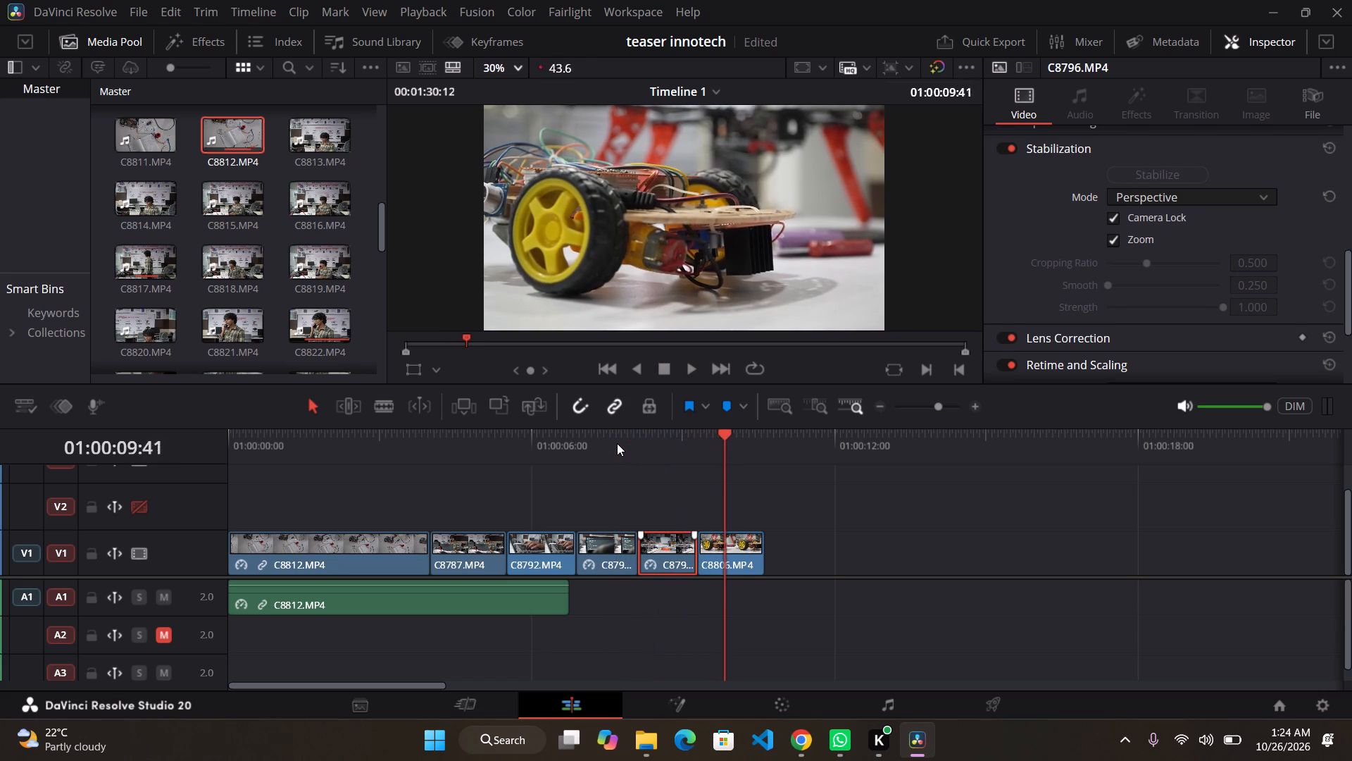
Stabilize the C8806.MP4 clip on V1 in Perspective mode and play it back from near its start.
drag(732, 521, 746, 546)
click(746, 546)
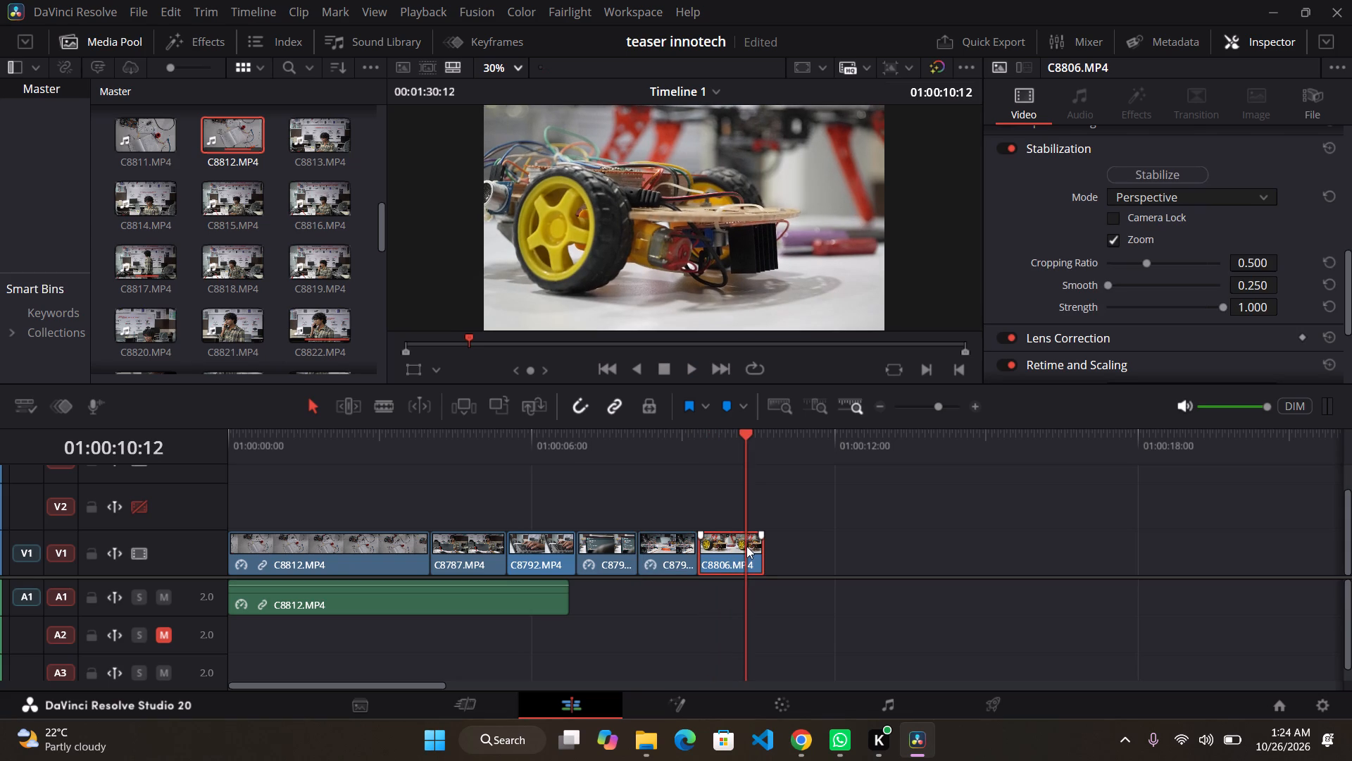
click(1170, 173)
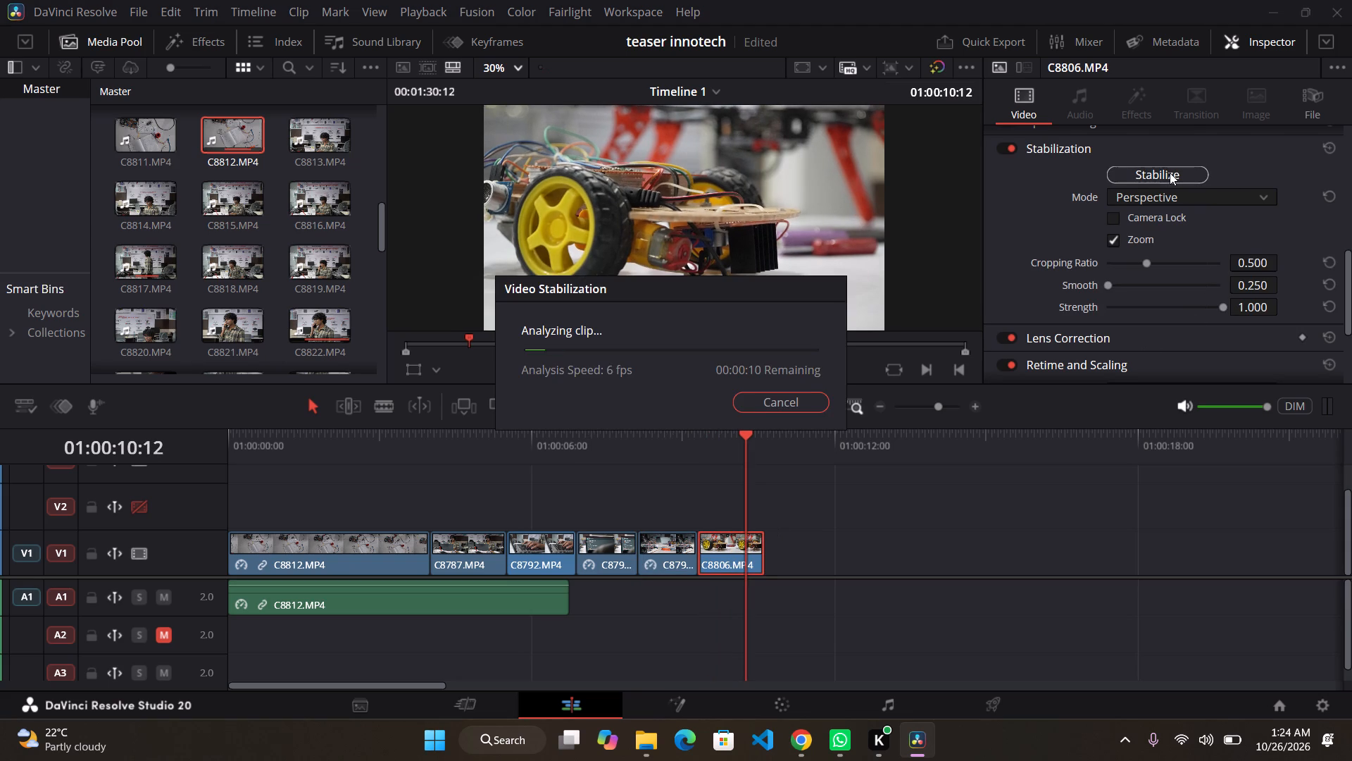
click(692, 460)
key(space)
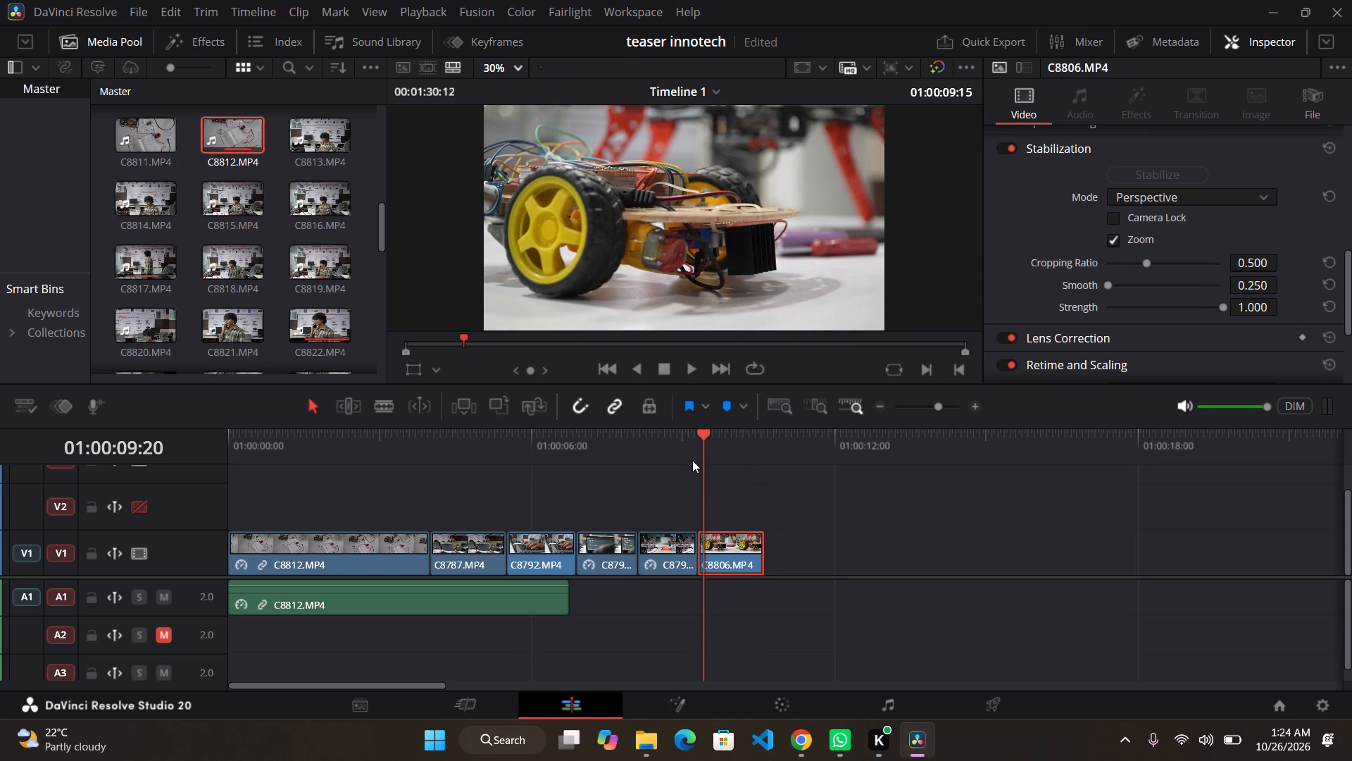
key(space)
key(space)
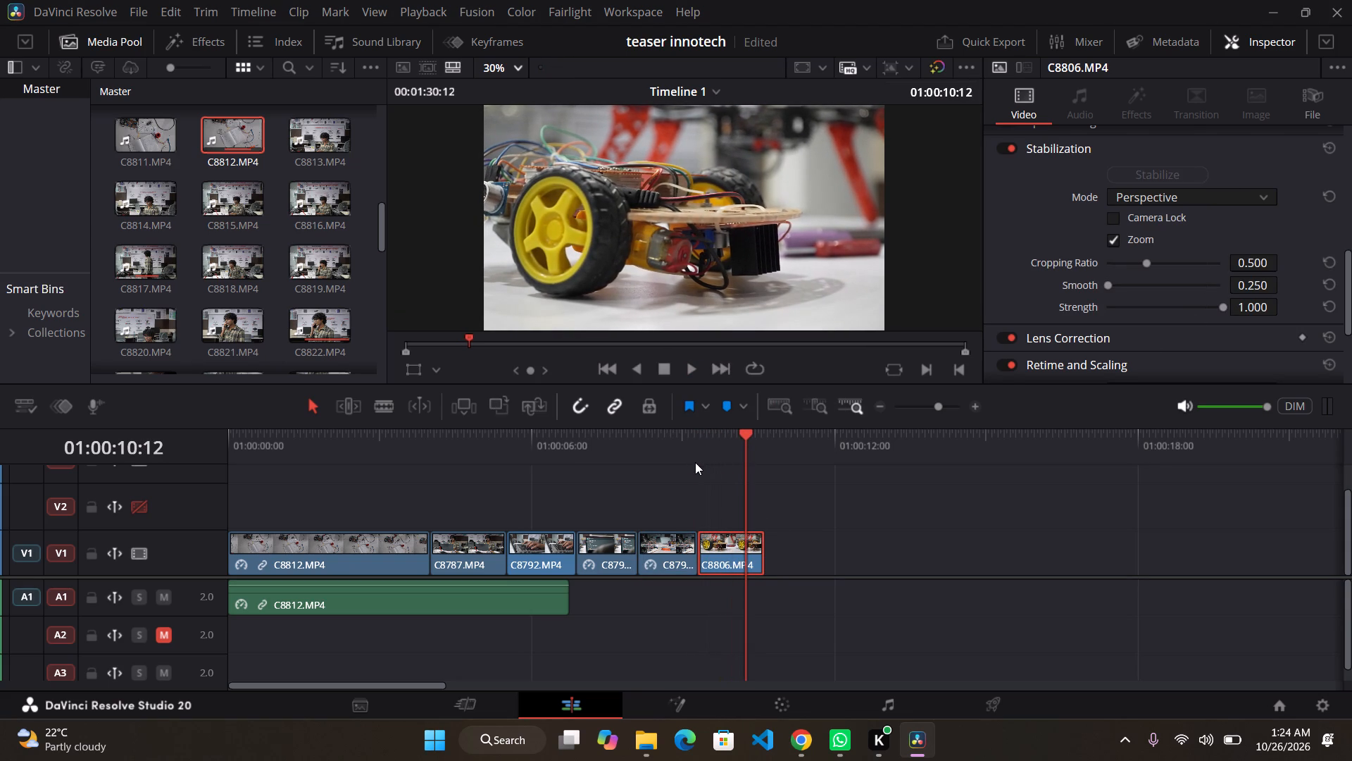
Move the C8806.MP4 clip earlier on V1 to overwrite the slowed C8796.MP4 clip, starting where that clip starts.
drag(730, 548, 682, 556)
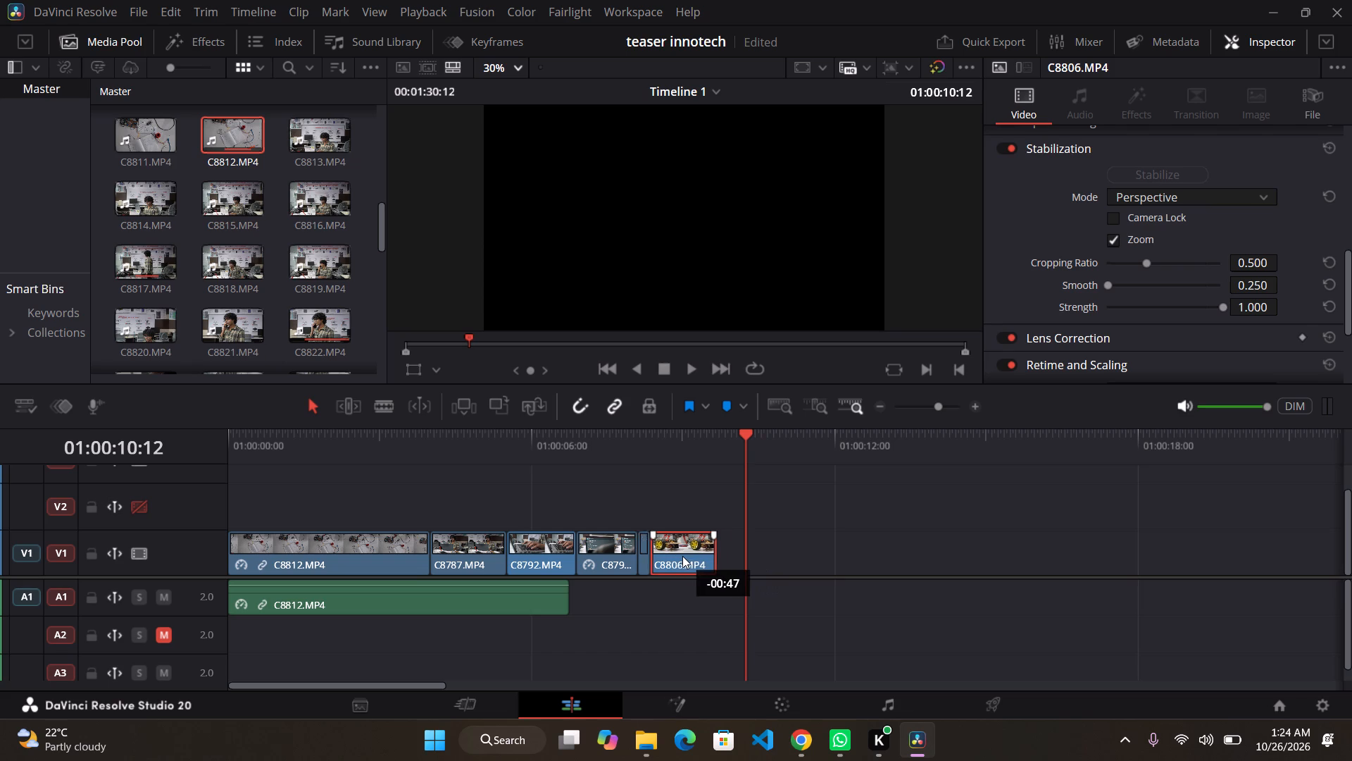
drag(682, 556, 676, 558)
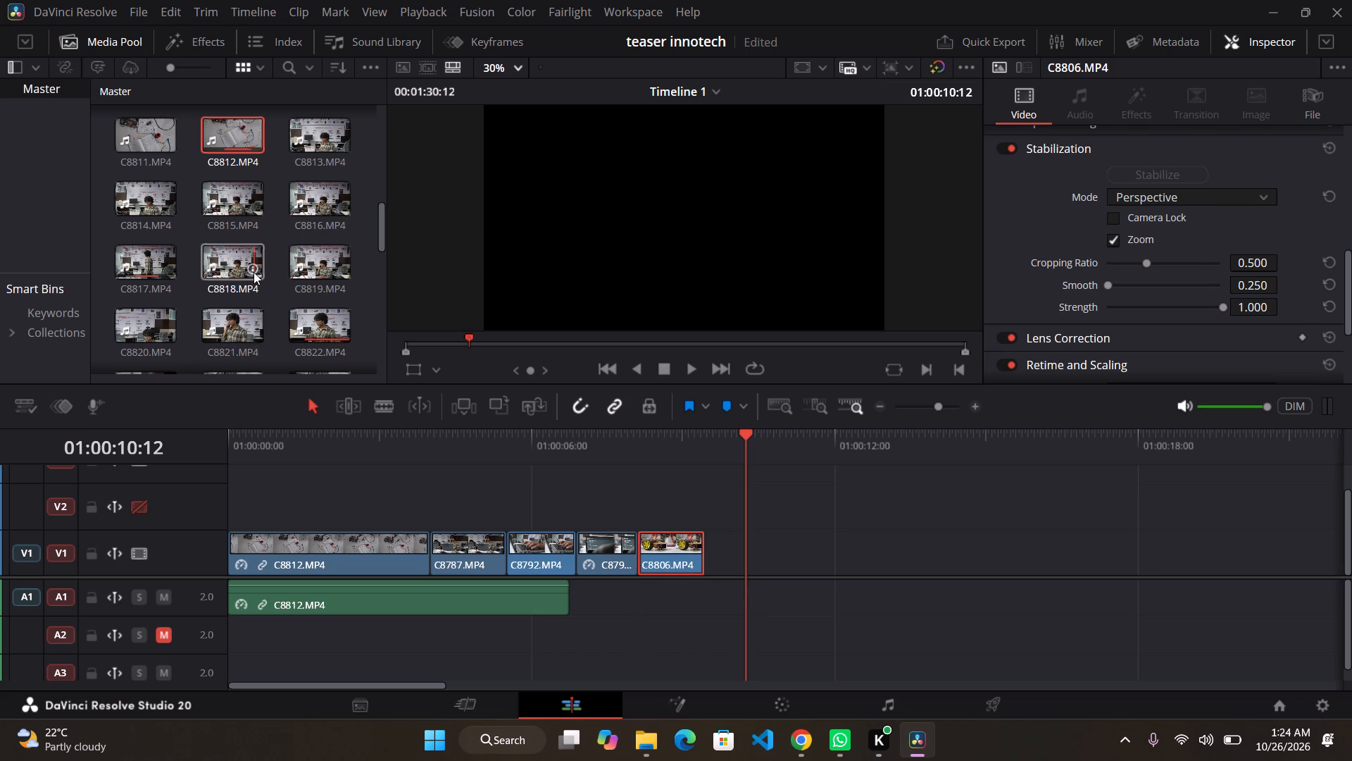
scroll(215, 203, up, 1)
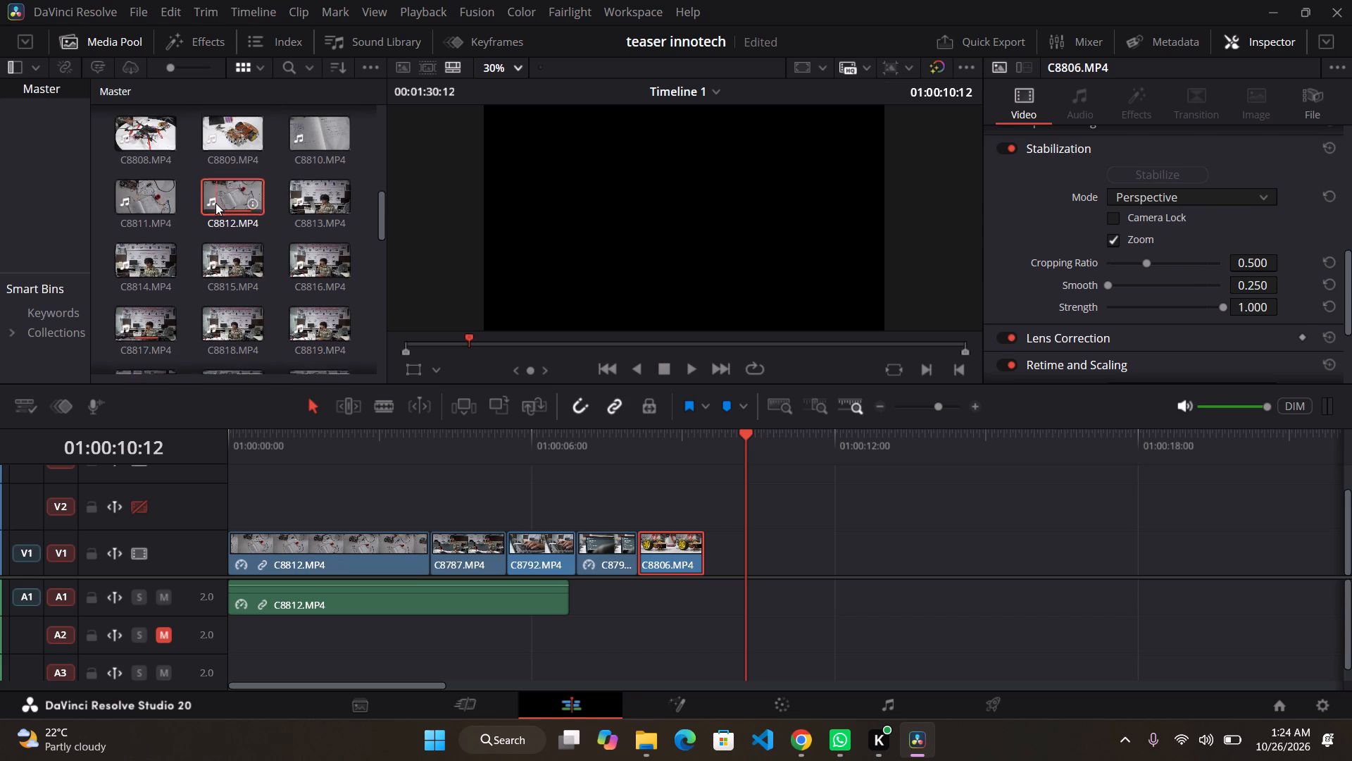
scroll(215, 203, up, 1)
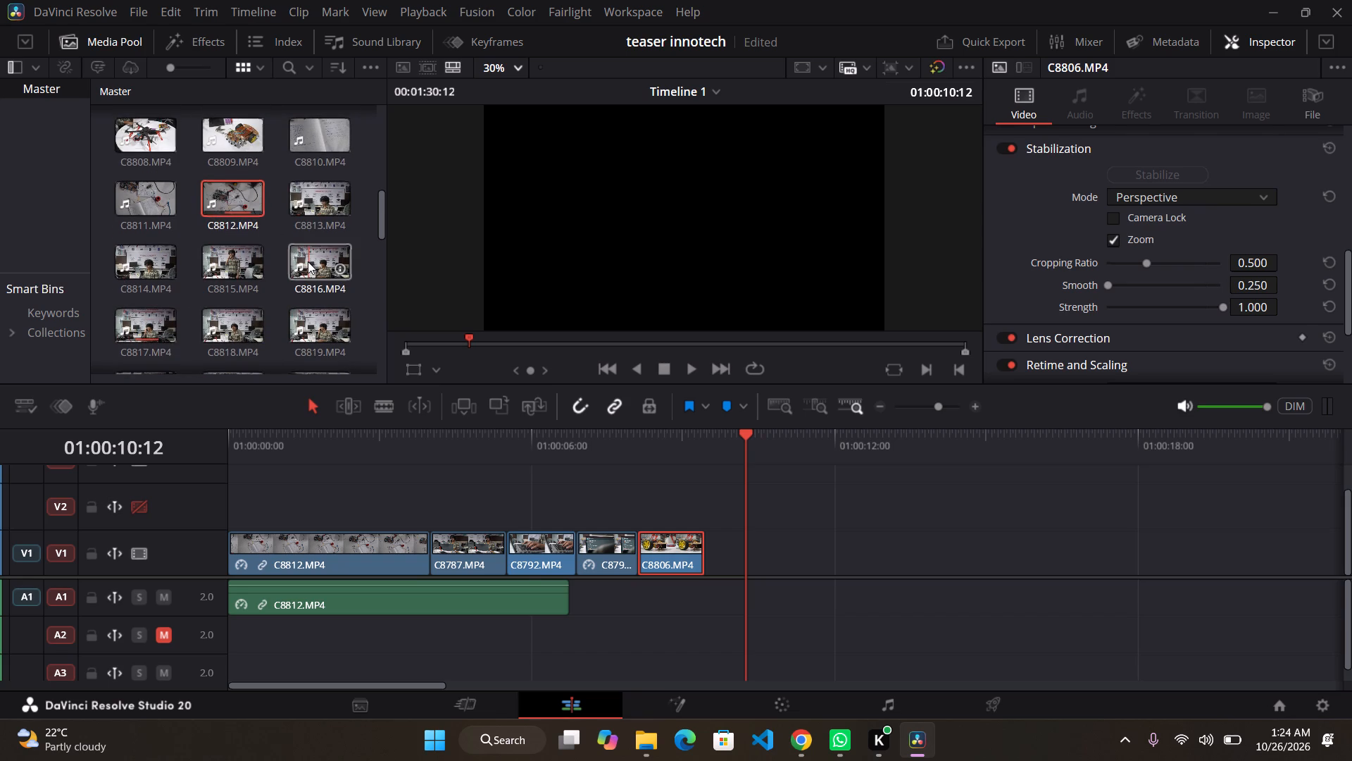
Shift the three V1 clips after C8787.MP4 later together, so that C8792.MP4 starts at the end of the A1 audio.
drag(504, 559, 505, 566)
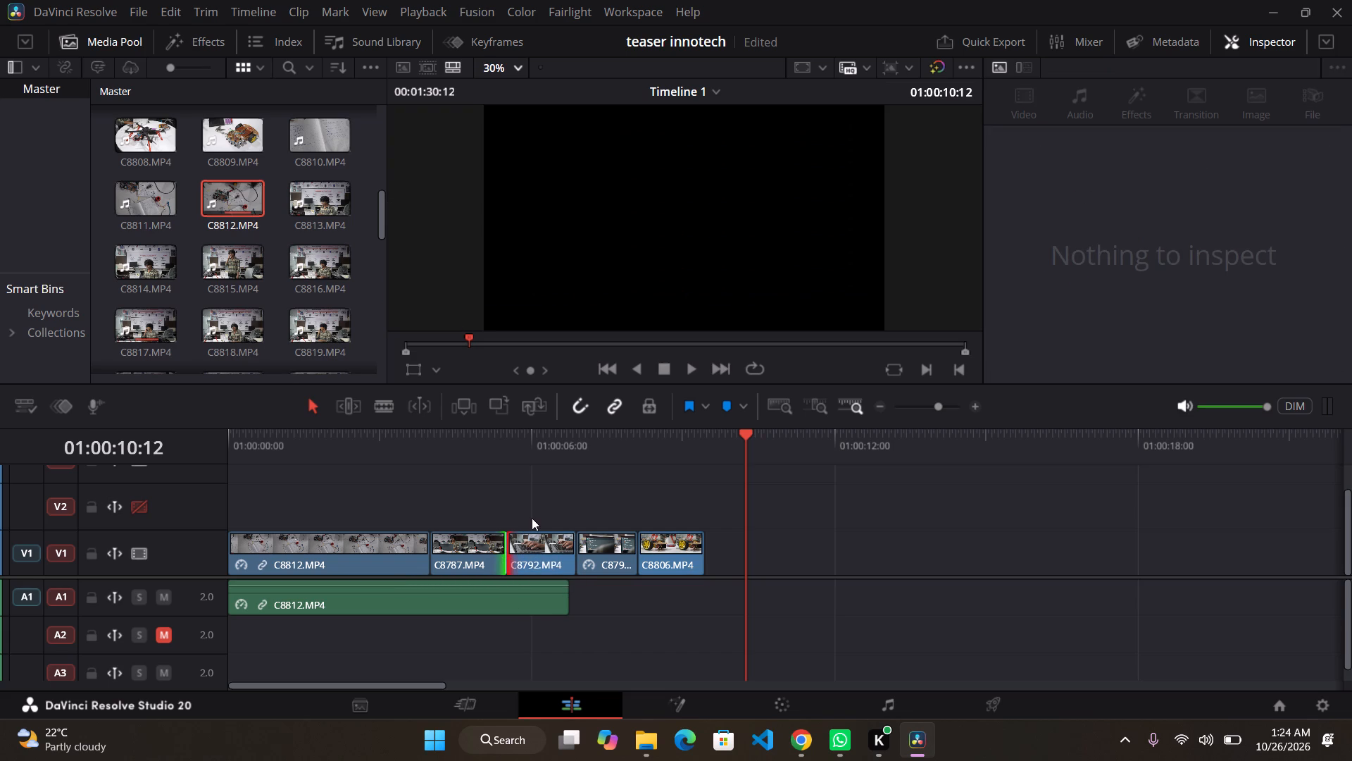
drag(532, 518, 675, 558)
drag(544, 560, 625, 543)
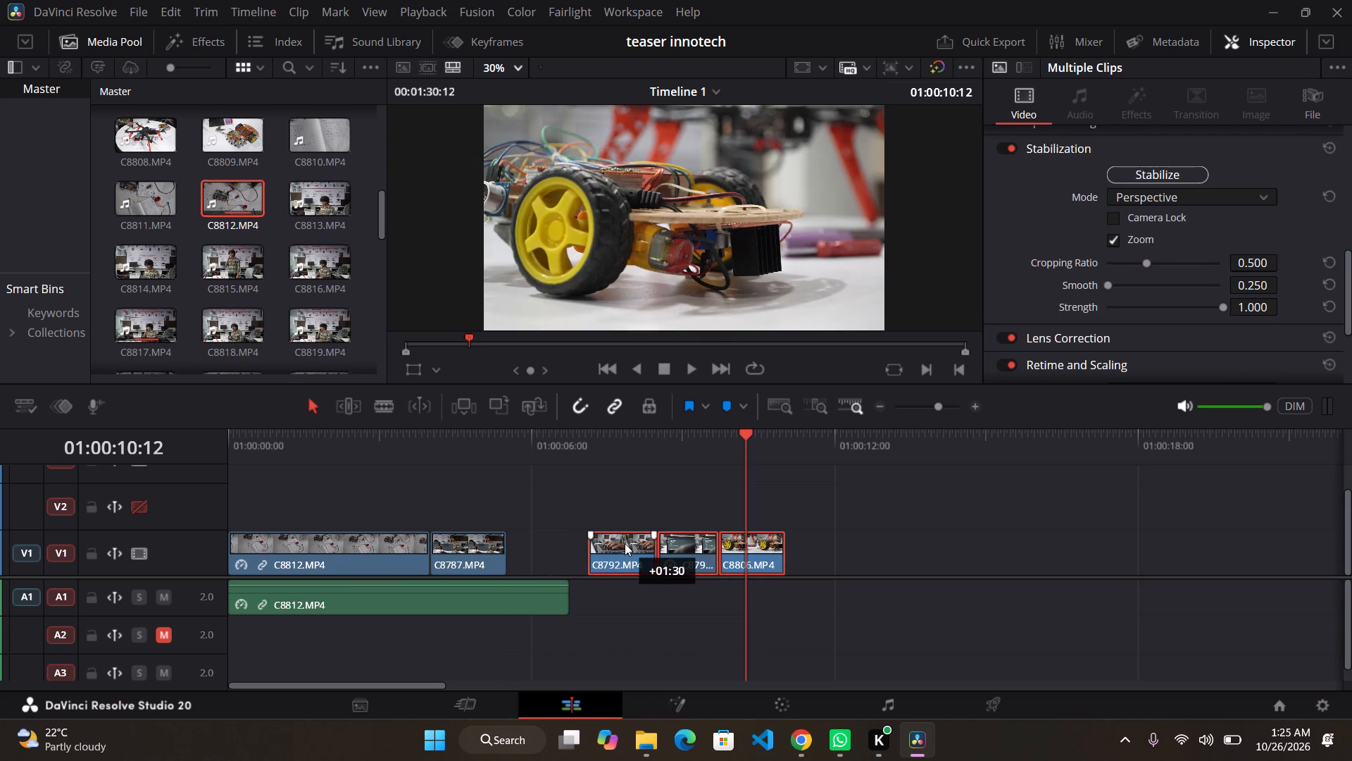
drag(625, 543, 605, 545)
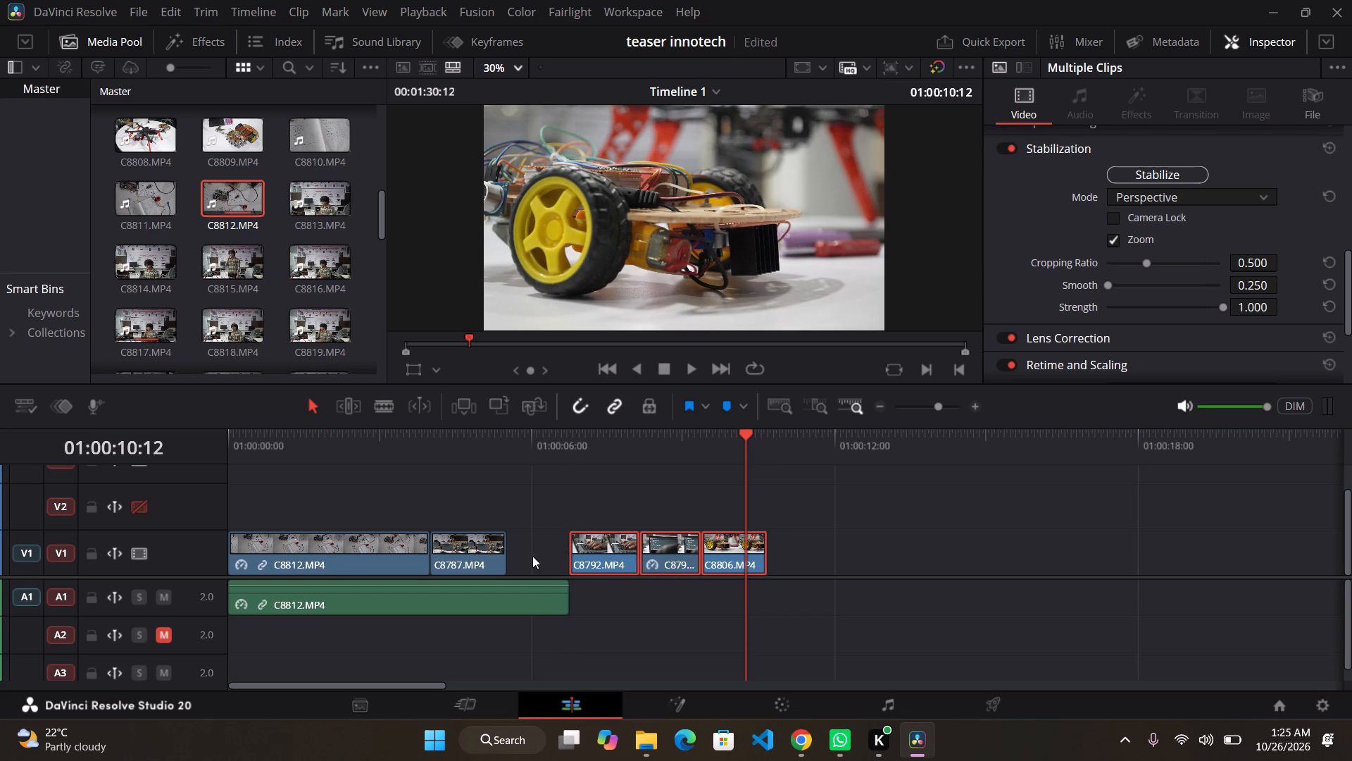
Extend the end of the C8787.MP4 clip by 01:12 to meet C8792.MP4, and play back across the cut.
drag(504, 552, 565, 543)
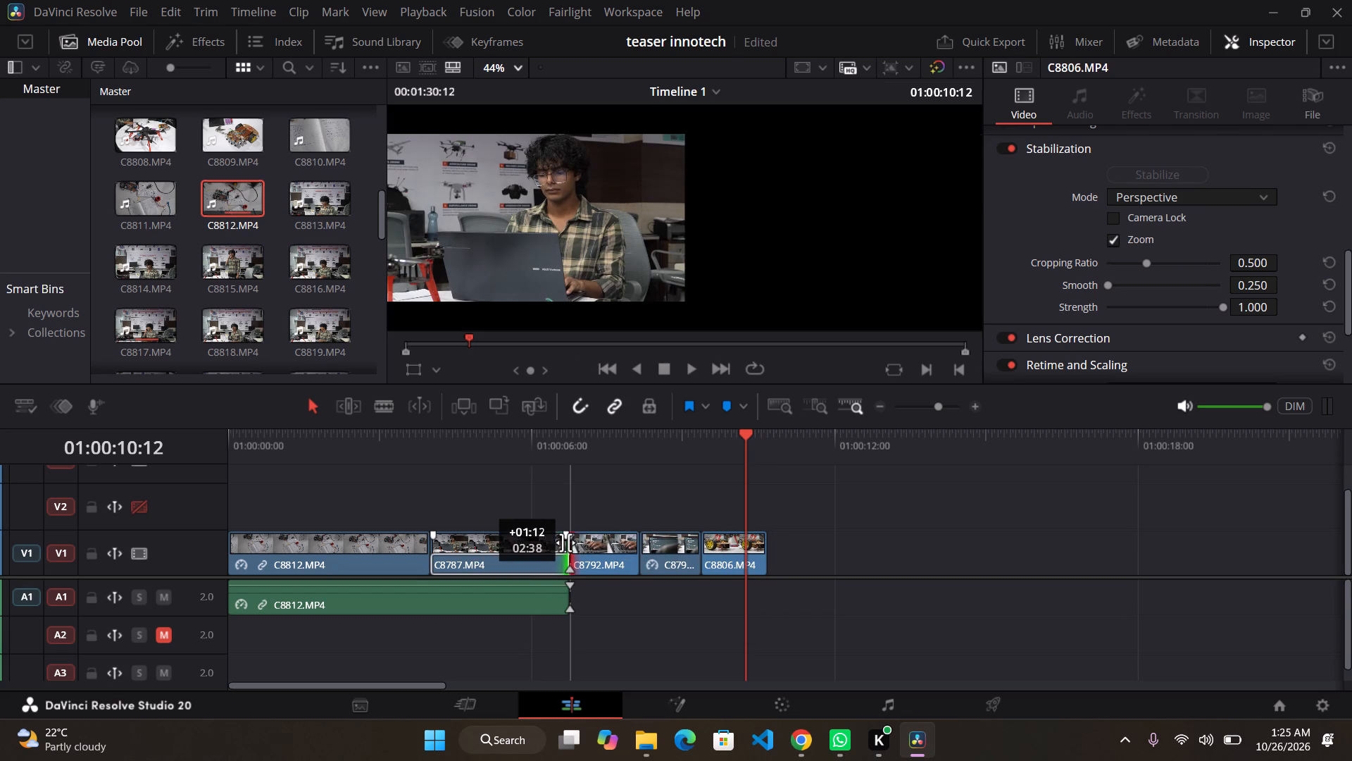
drag(565, 543, 569, 541)
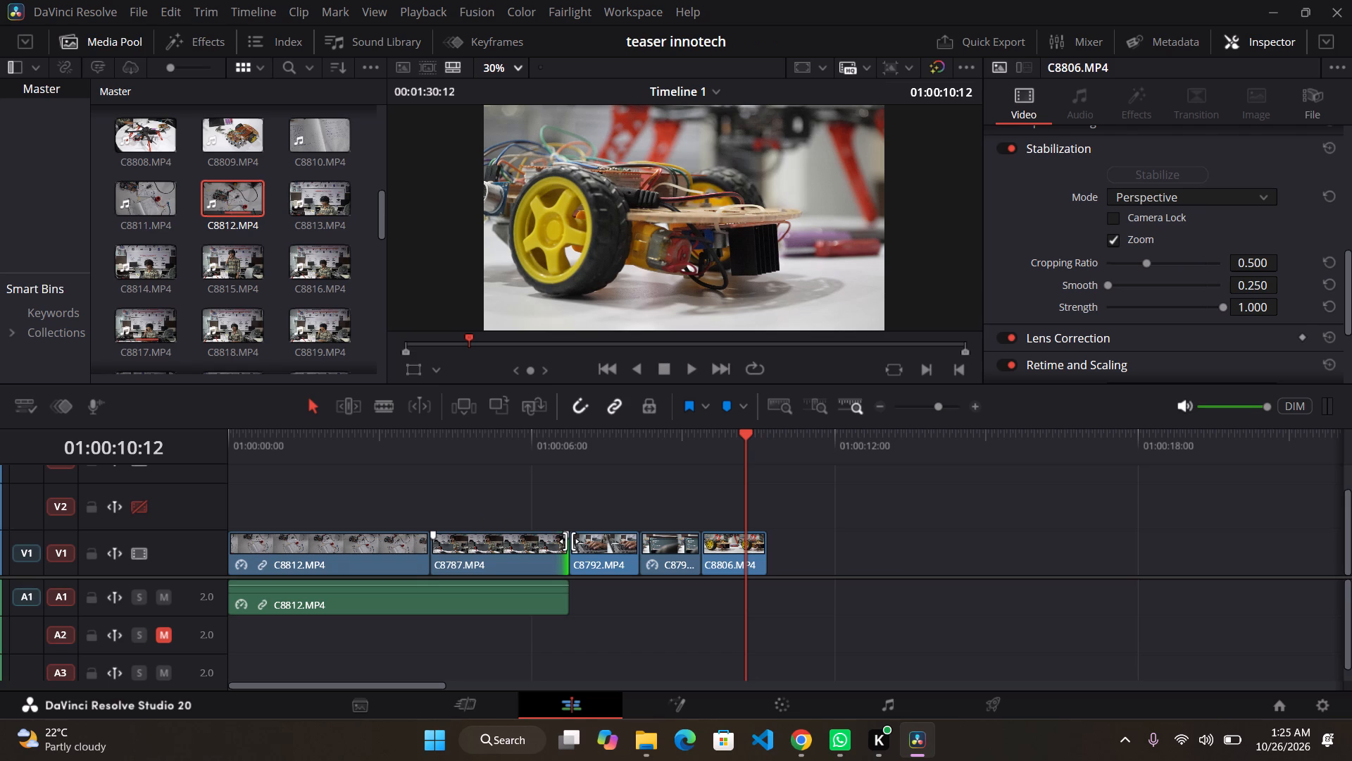
click(456, 435)
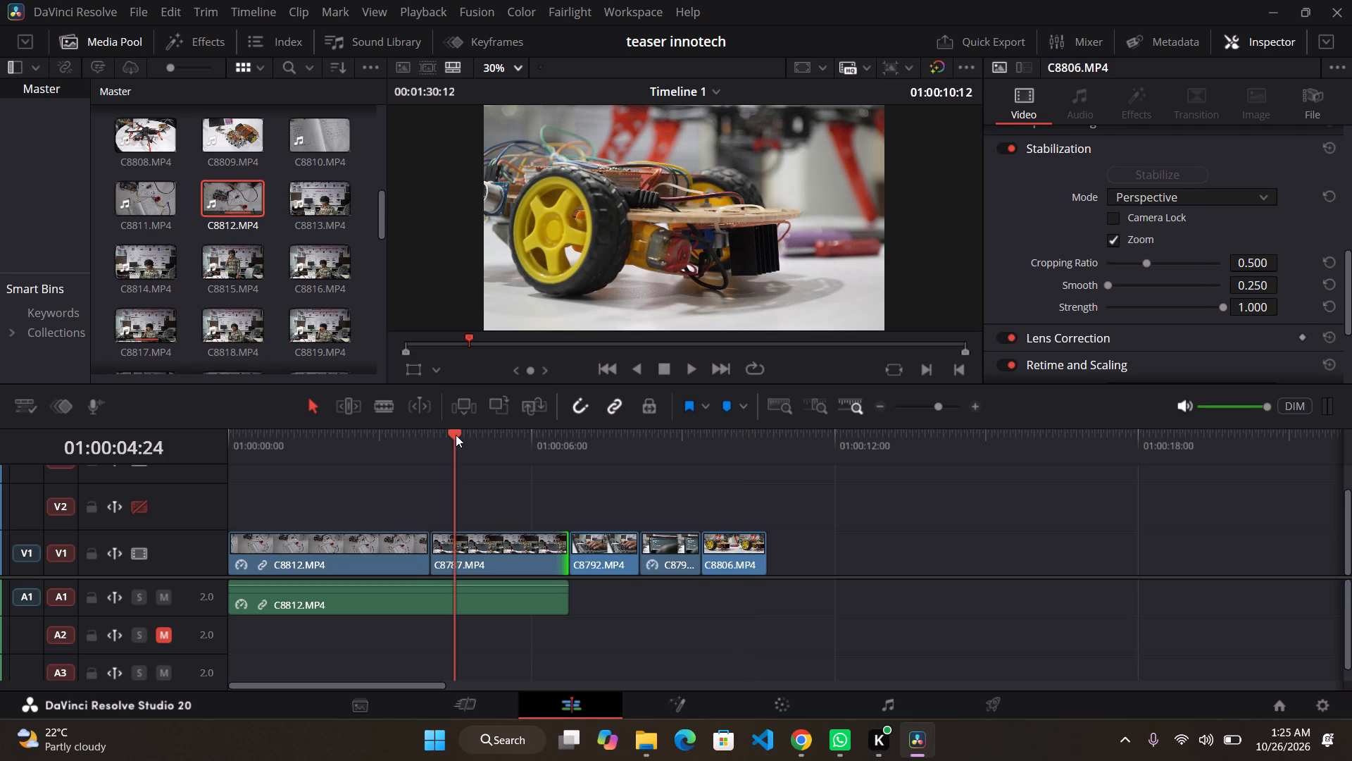
key(space)
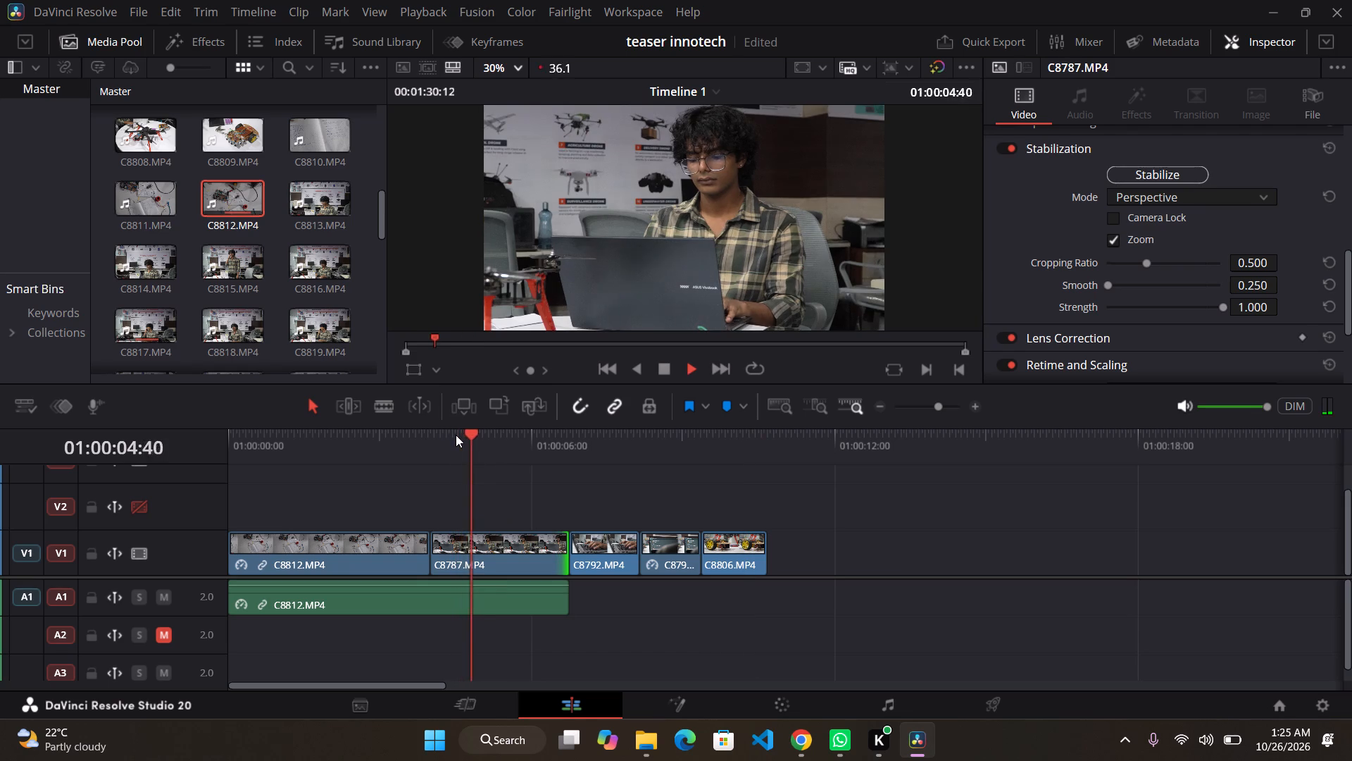
key(space)
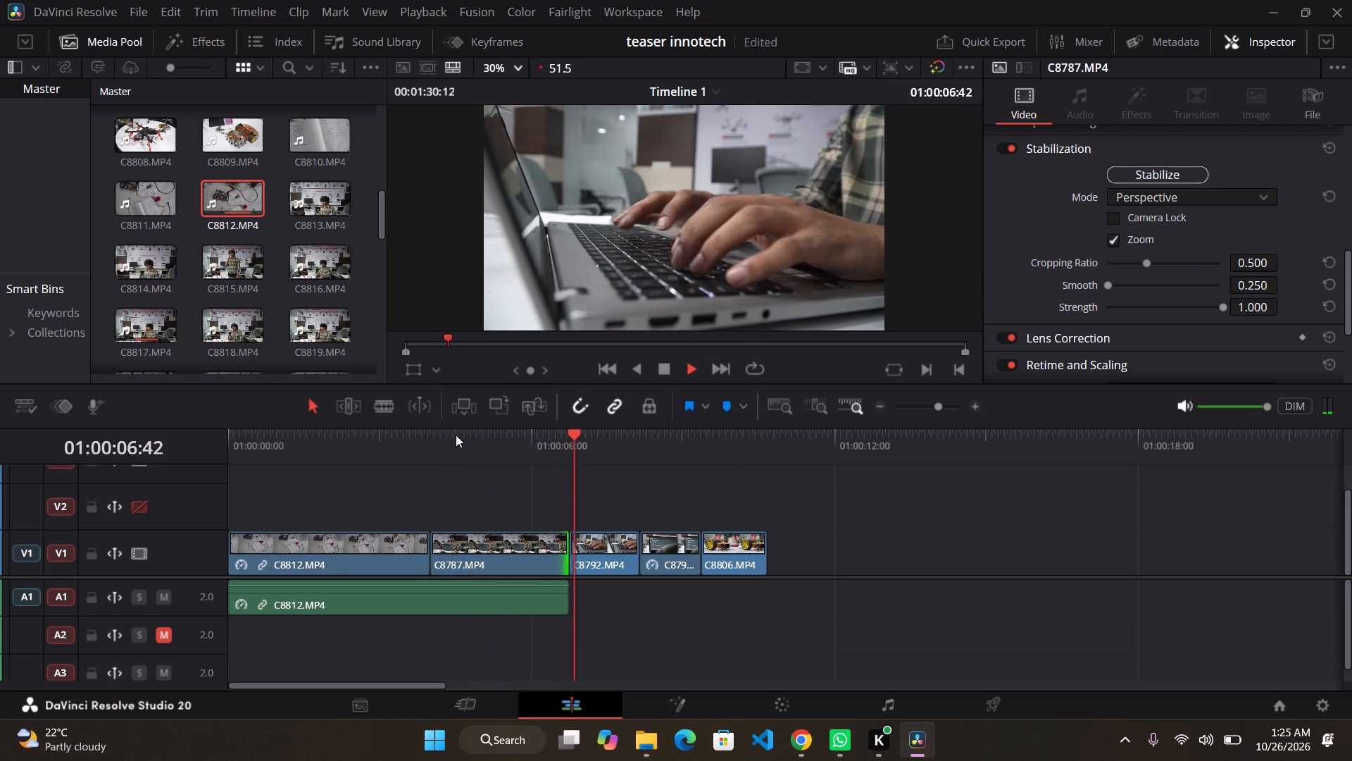
key(space)
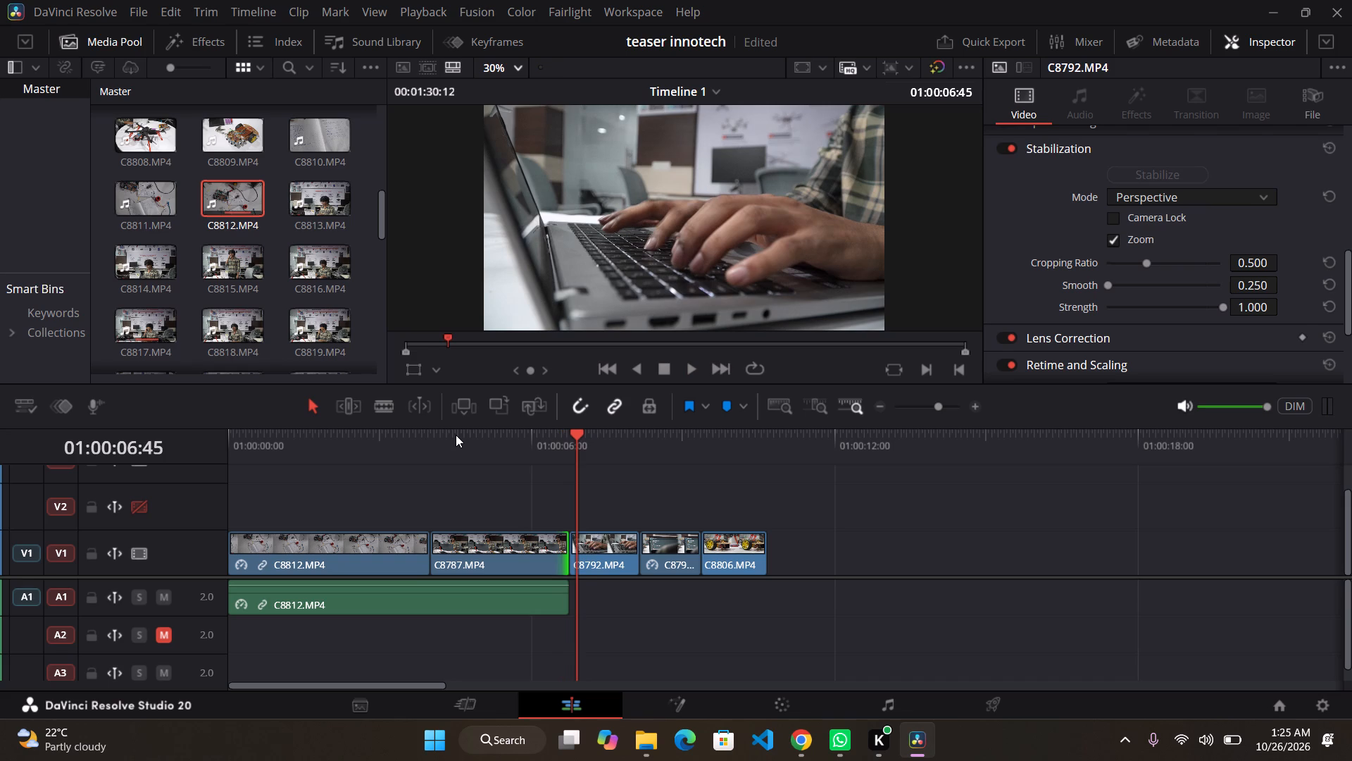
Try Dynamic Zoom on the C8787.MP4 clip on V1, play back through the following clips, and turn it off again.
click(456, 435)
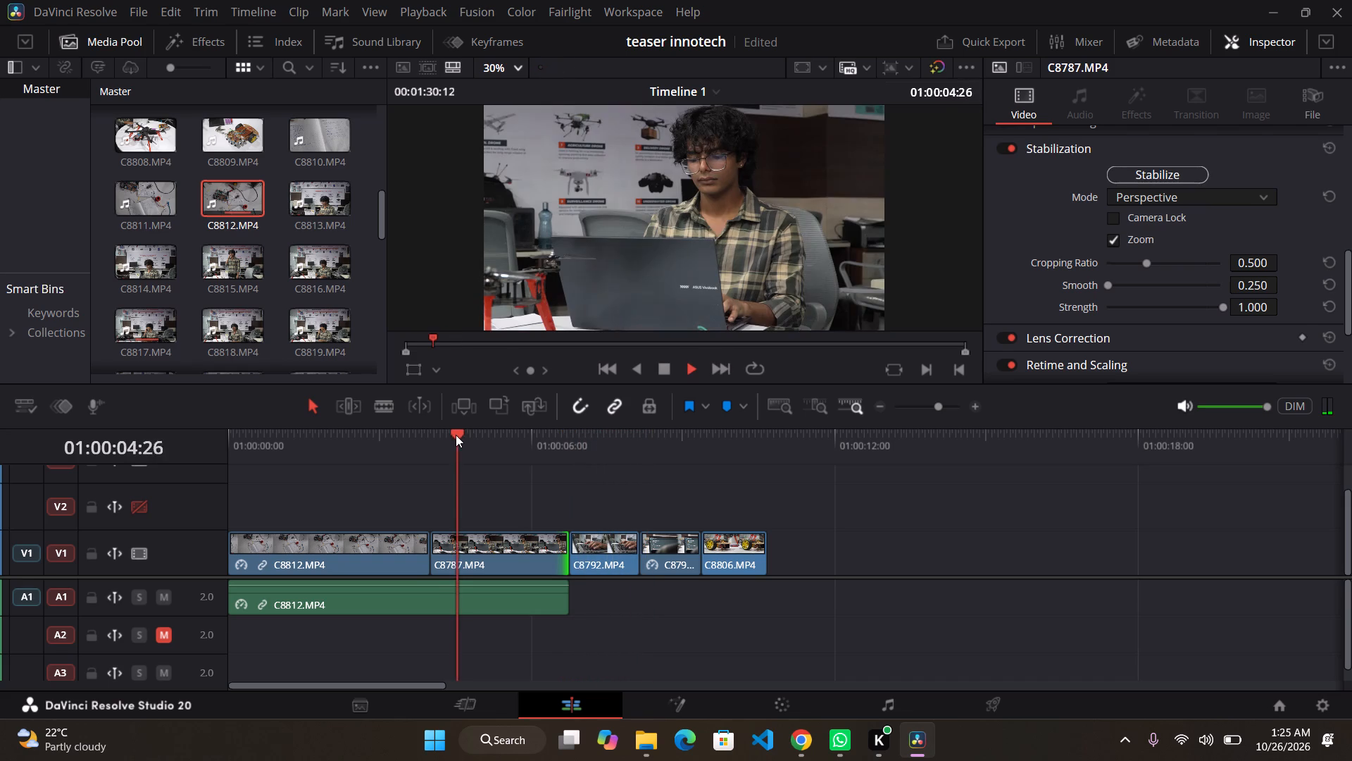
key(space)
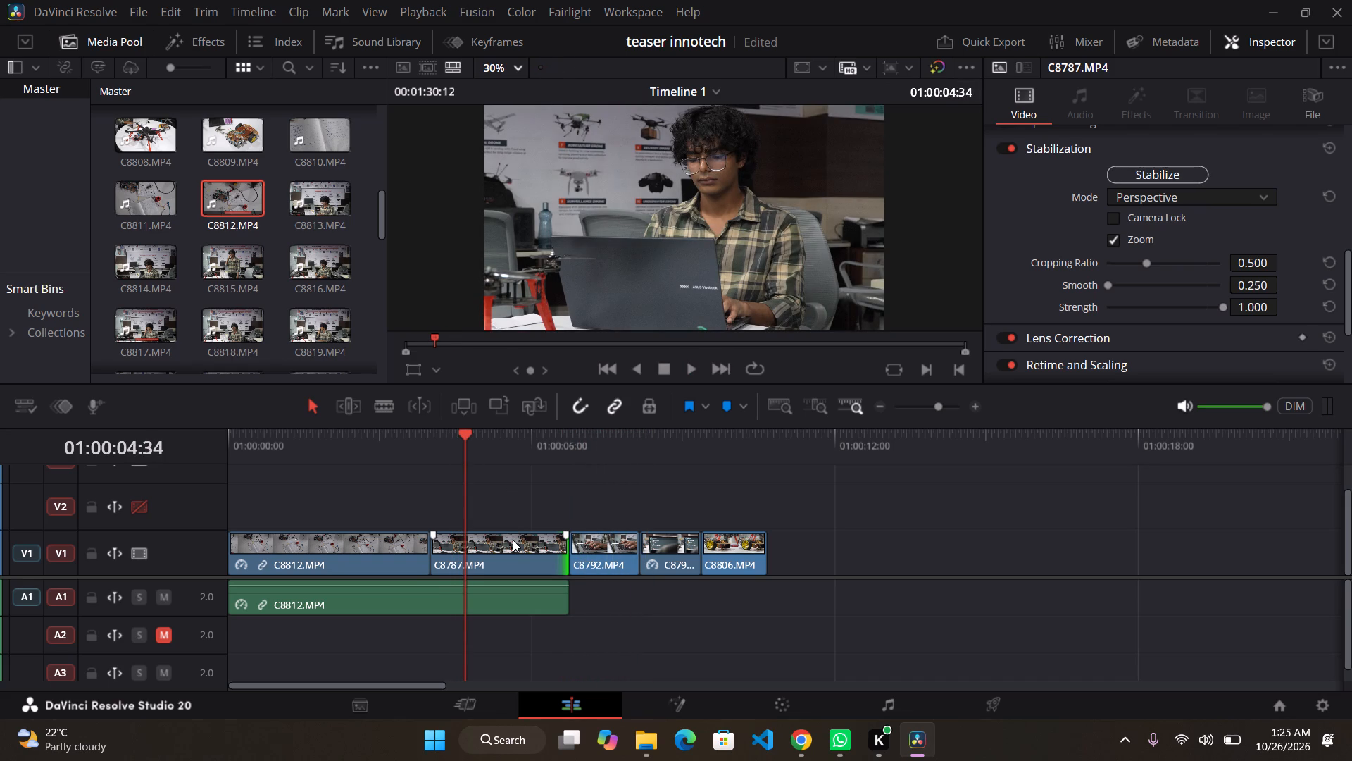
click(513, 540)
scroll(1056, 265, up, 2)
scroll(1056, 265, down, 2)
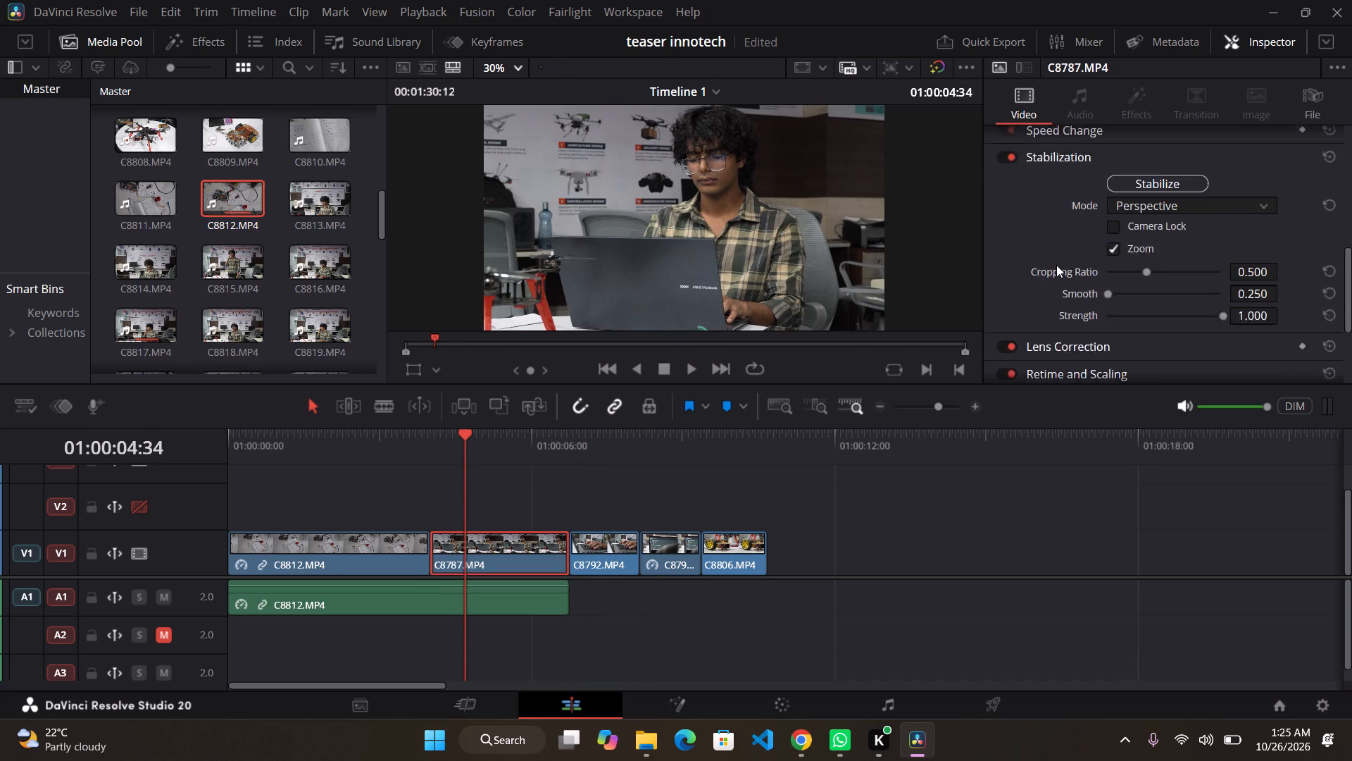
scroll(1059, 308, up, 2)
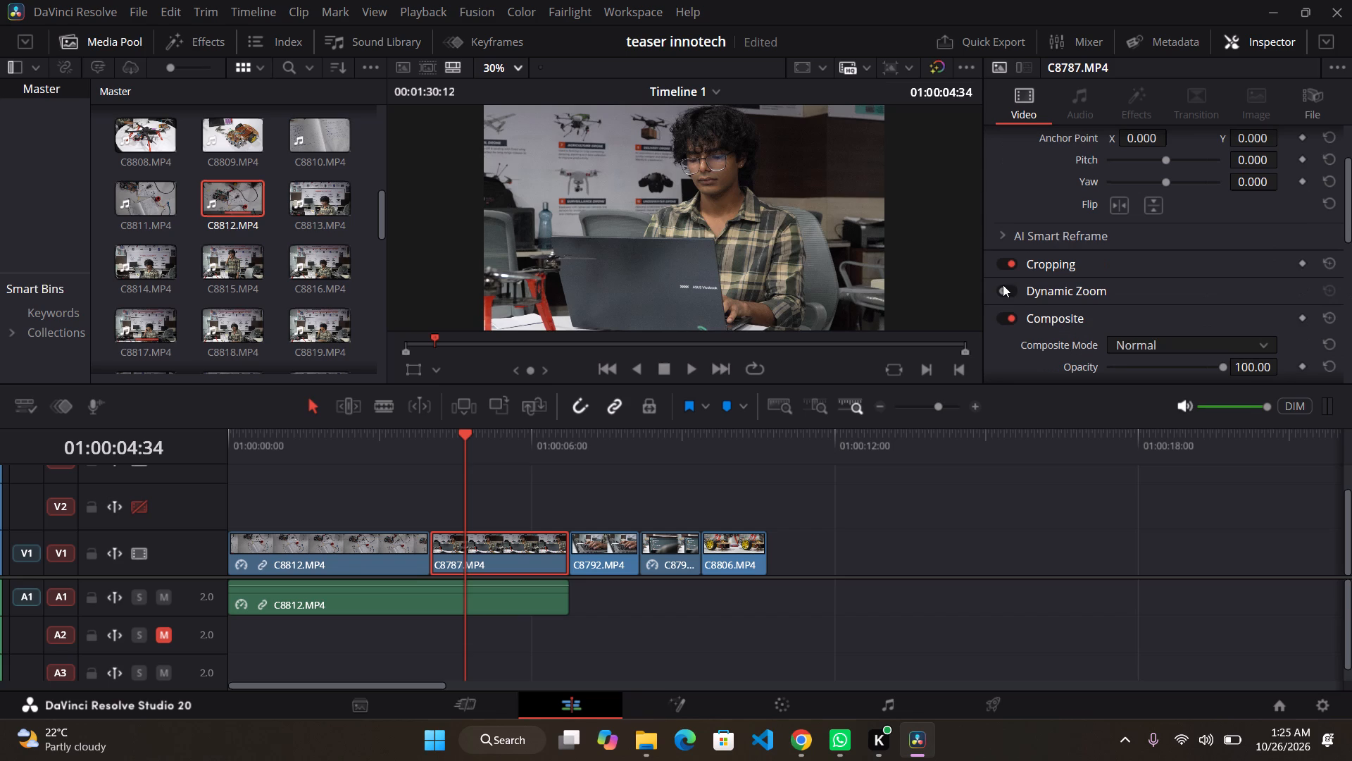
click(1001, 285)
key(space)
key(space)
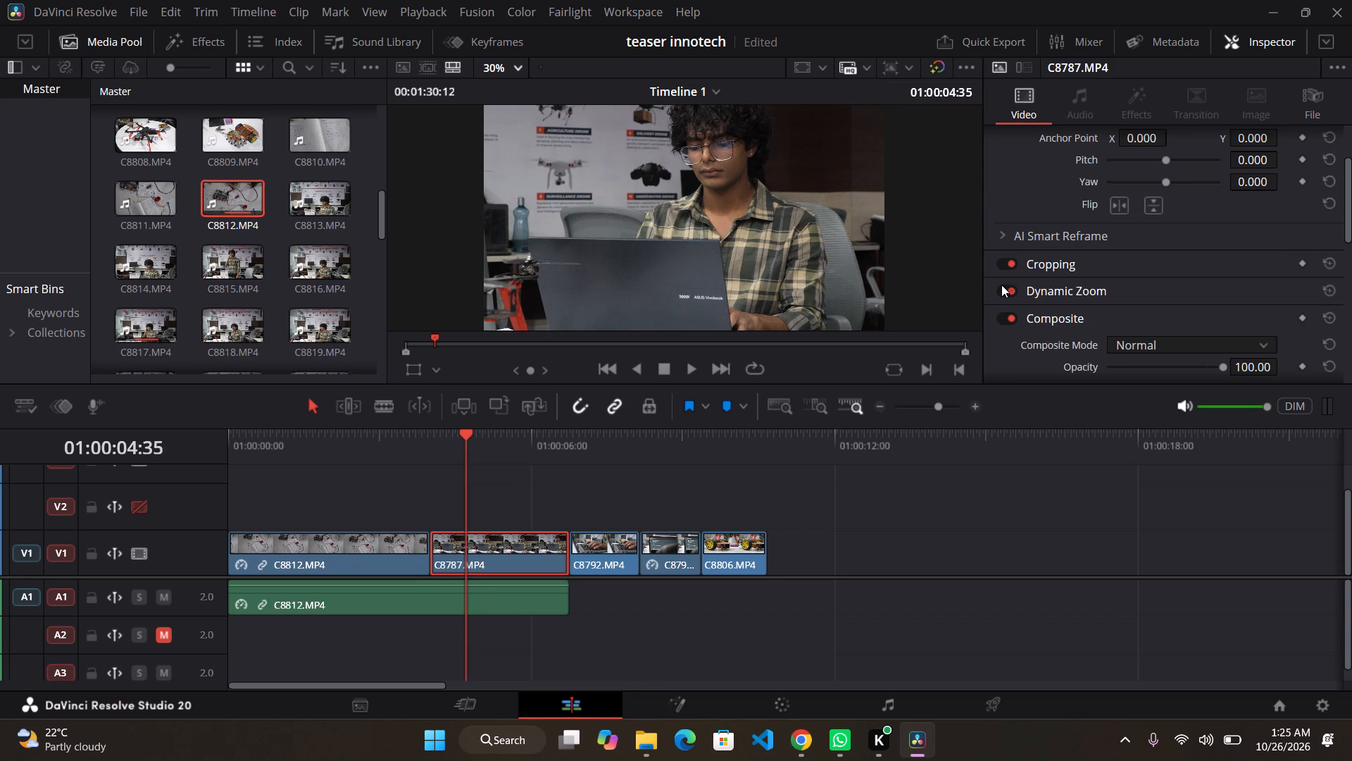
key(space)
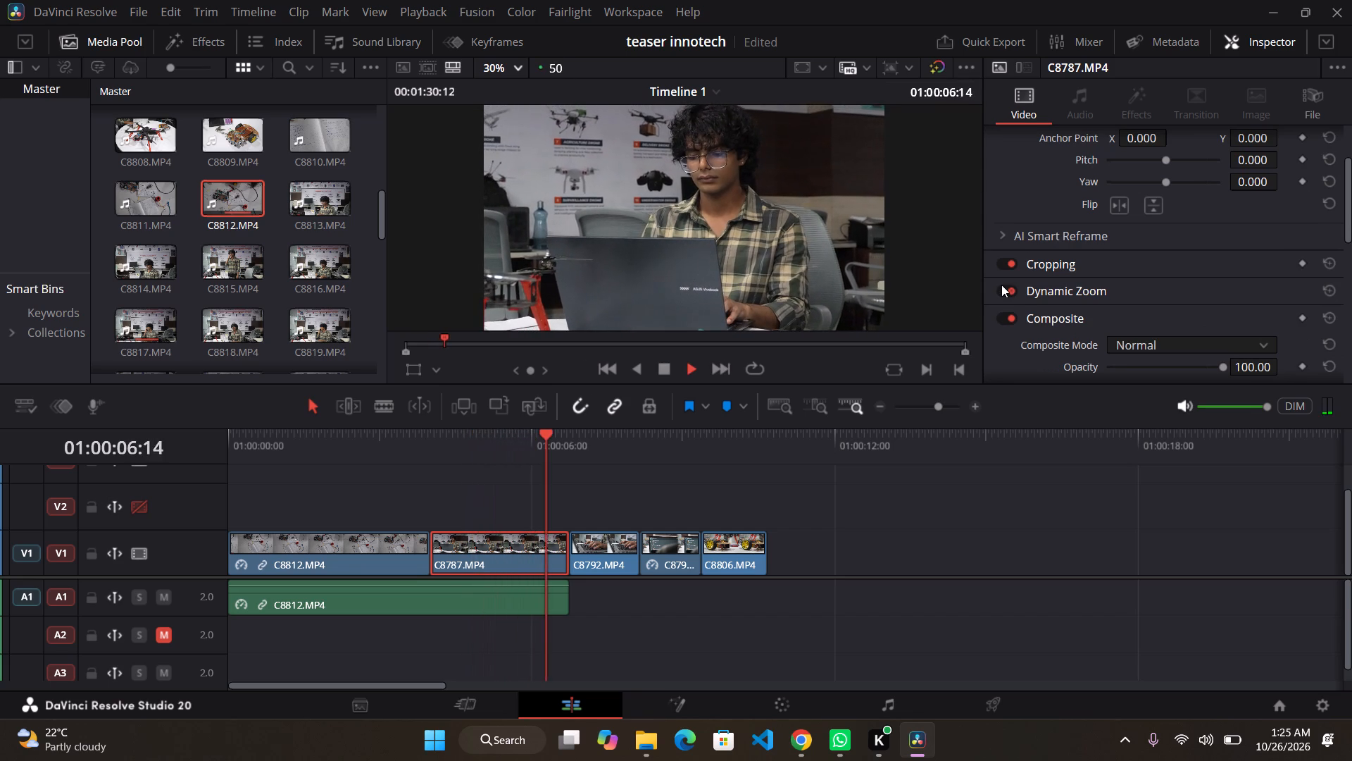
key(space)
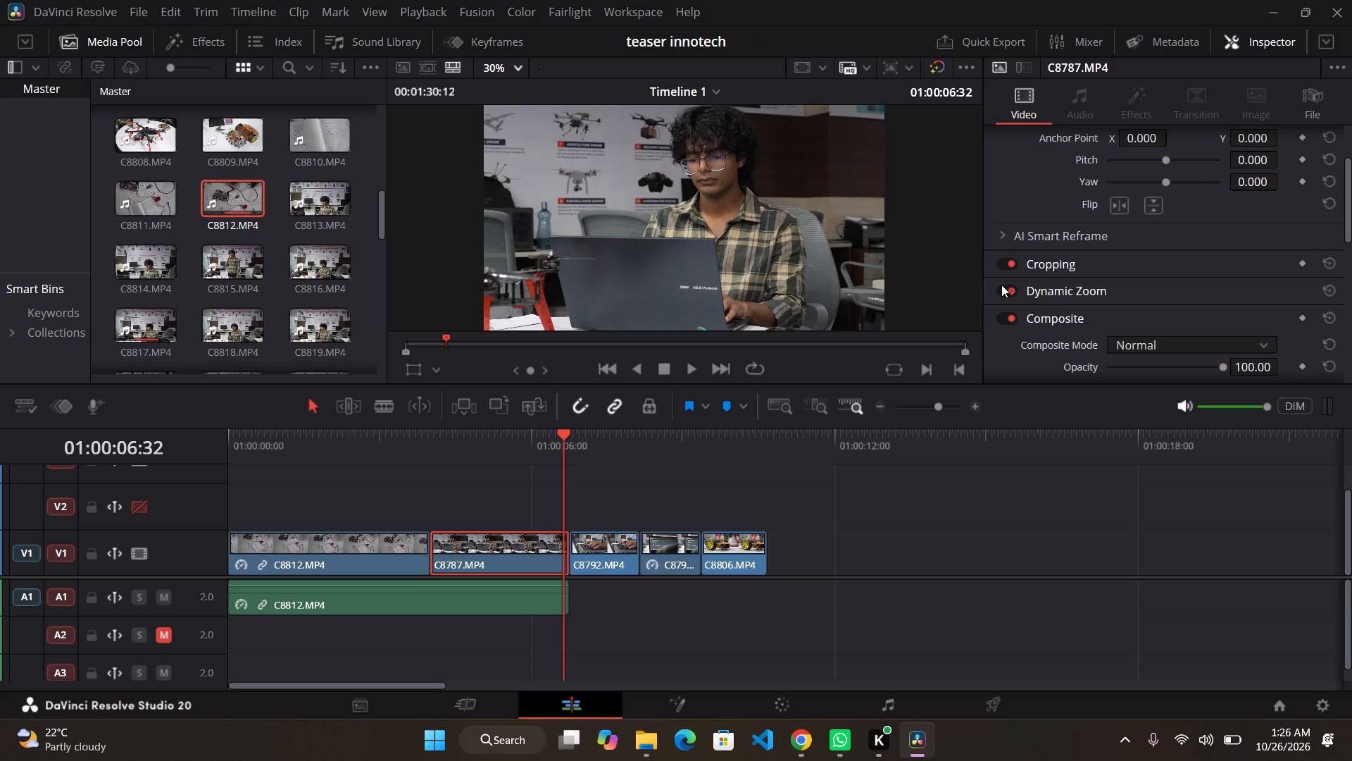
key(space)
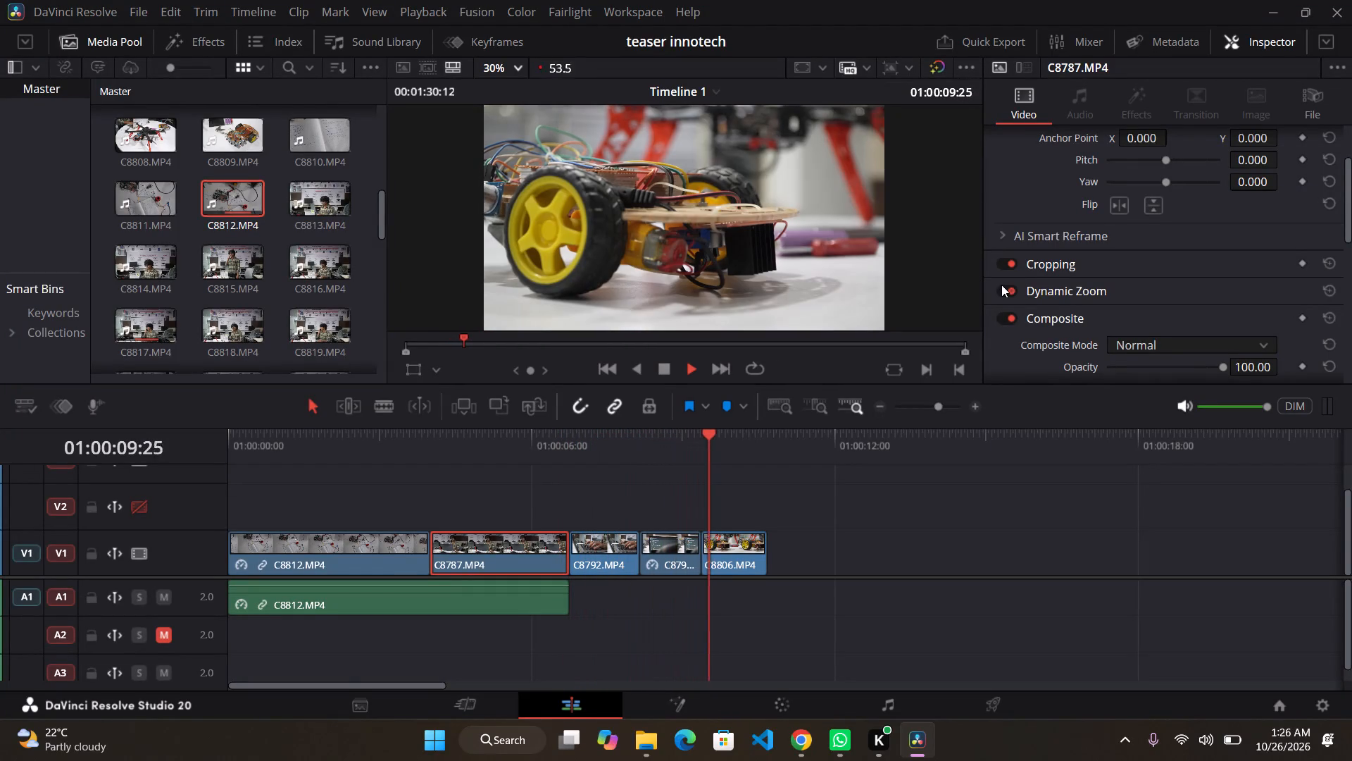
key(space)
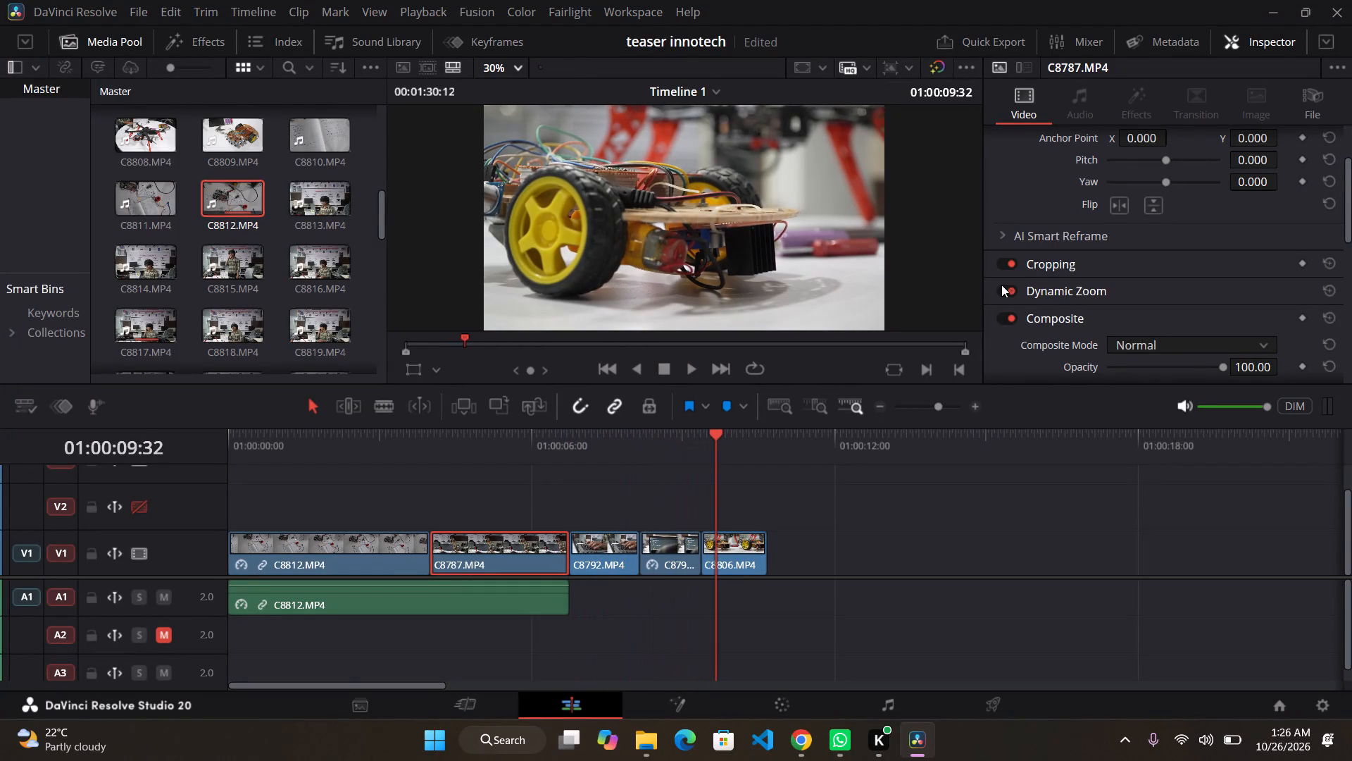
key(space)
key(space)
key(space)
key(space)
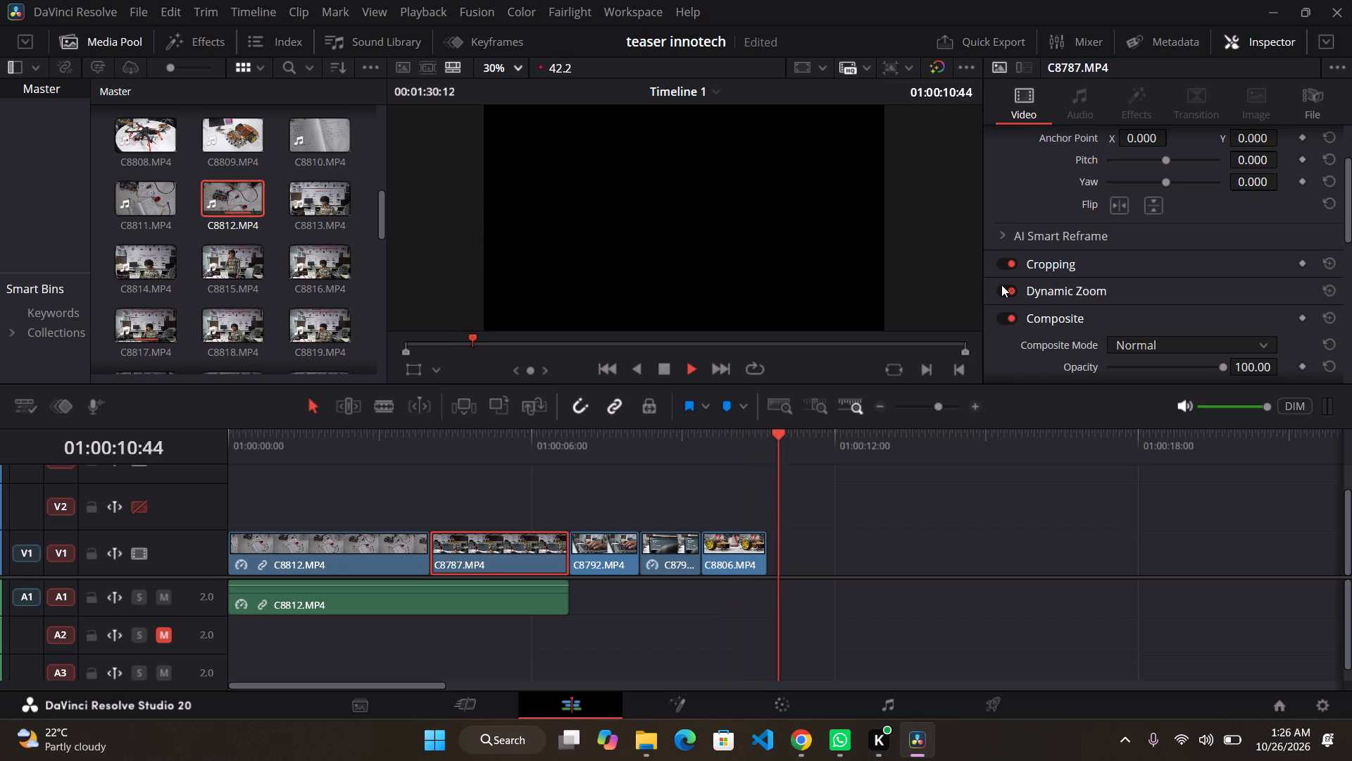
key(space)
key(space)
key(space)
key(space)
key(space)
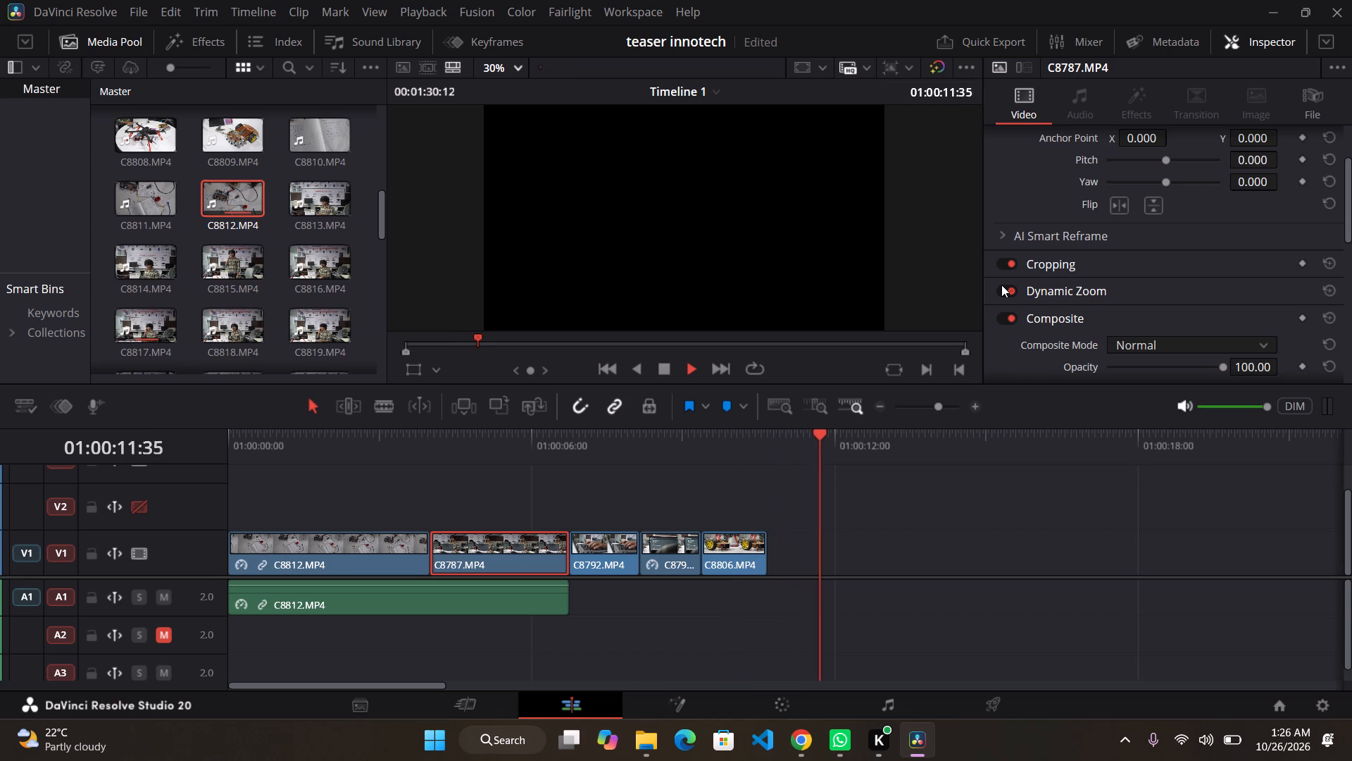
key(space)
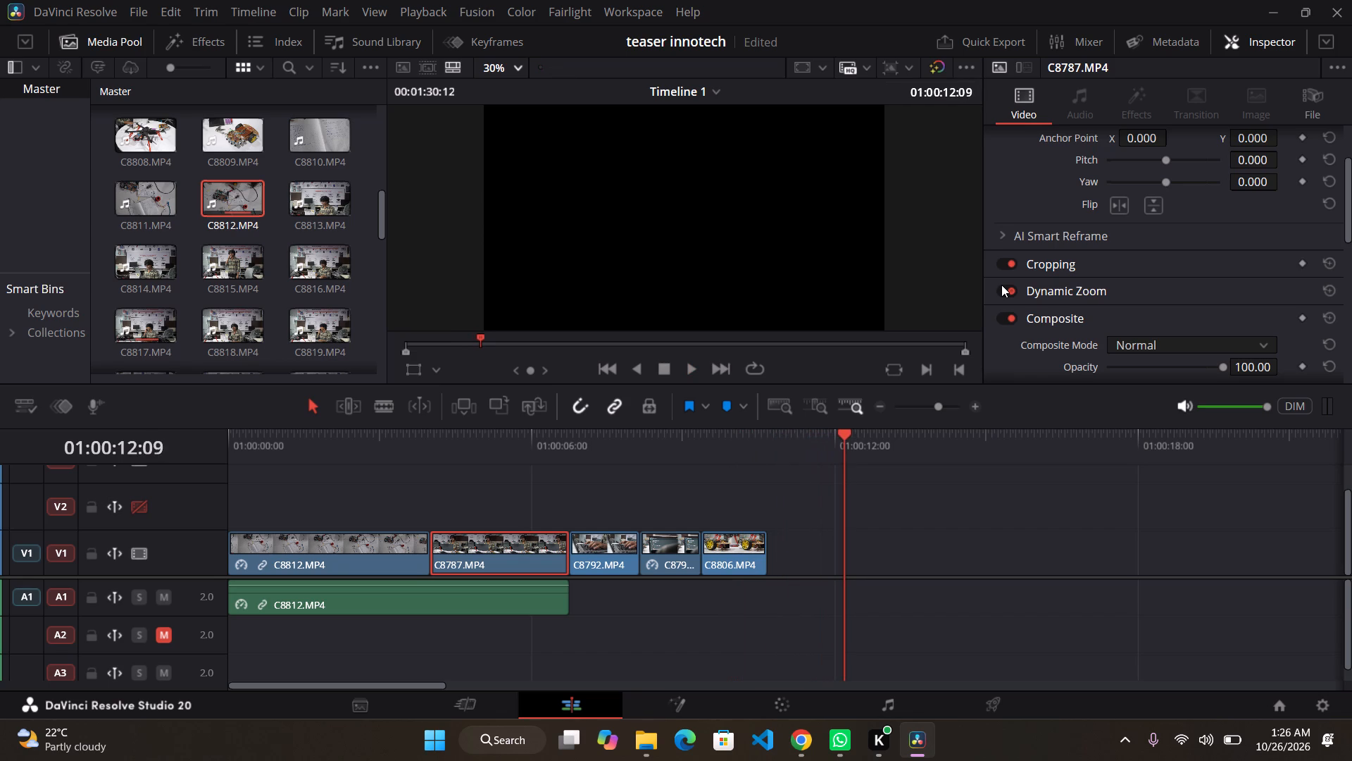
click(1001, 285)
Scrub back to the C8793.MP4 clip on V1 and play back across its cut to C8806.MP4.
key(space)
key(space)
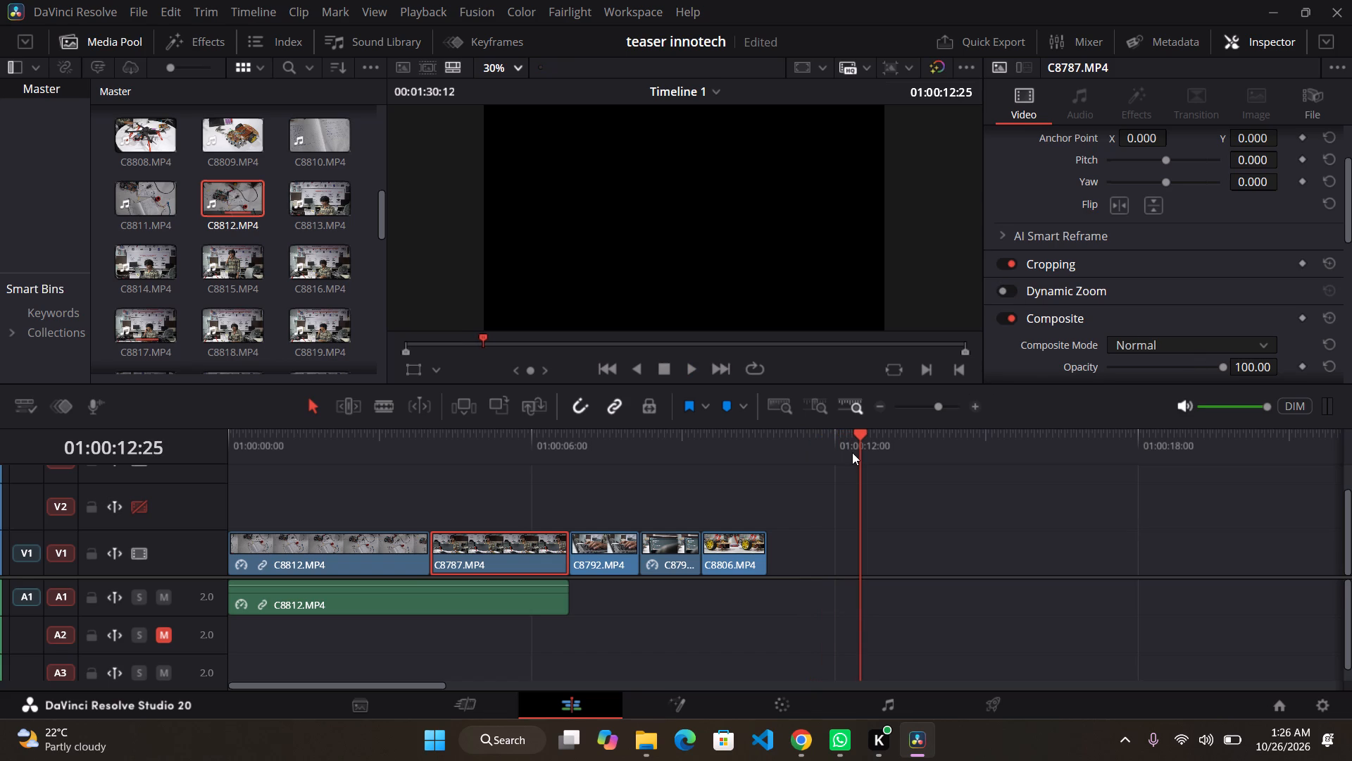
drag(857, 454, 831, 459)
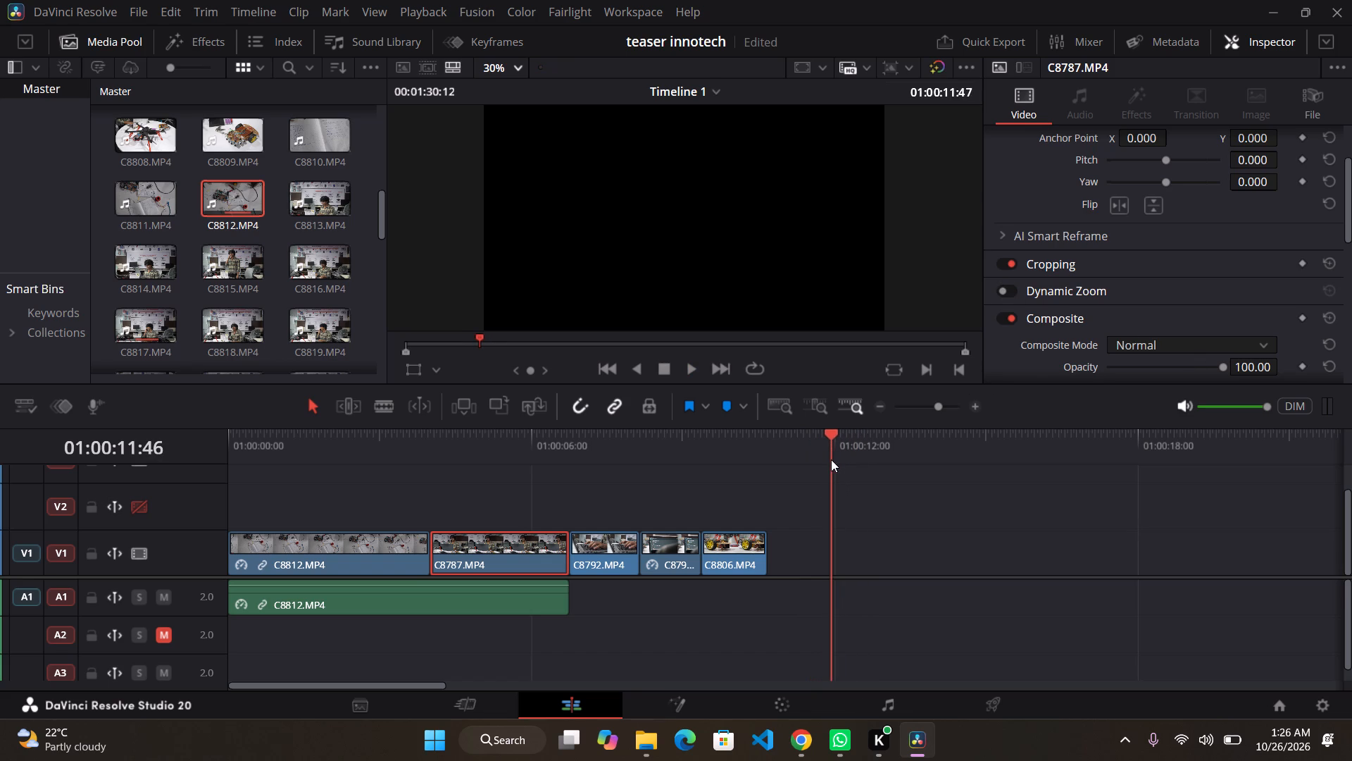
drag(831, 459, 692, 474)
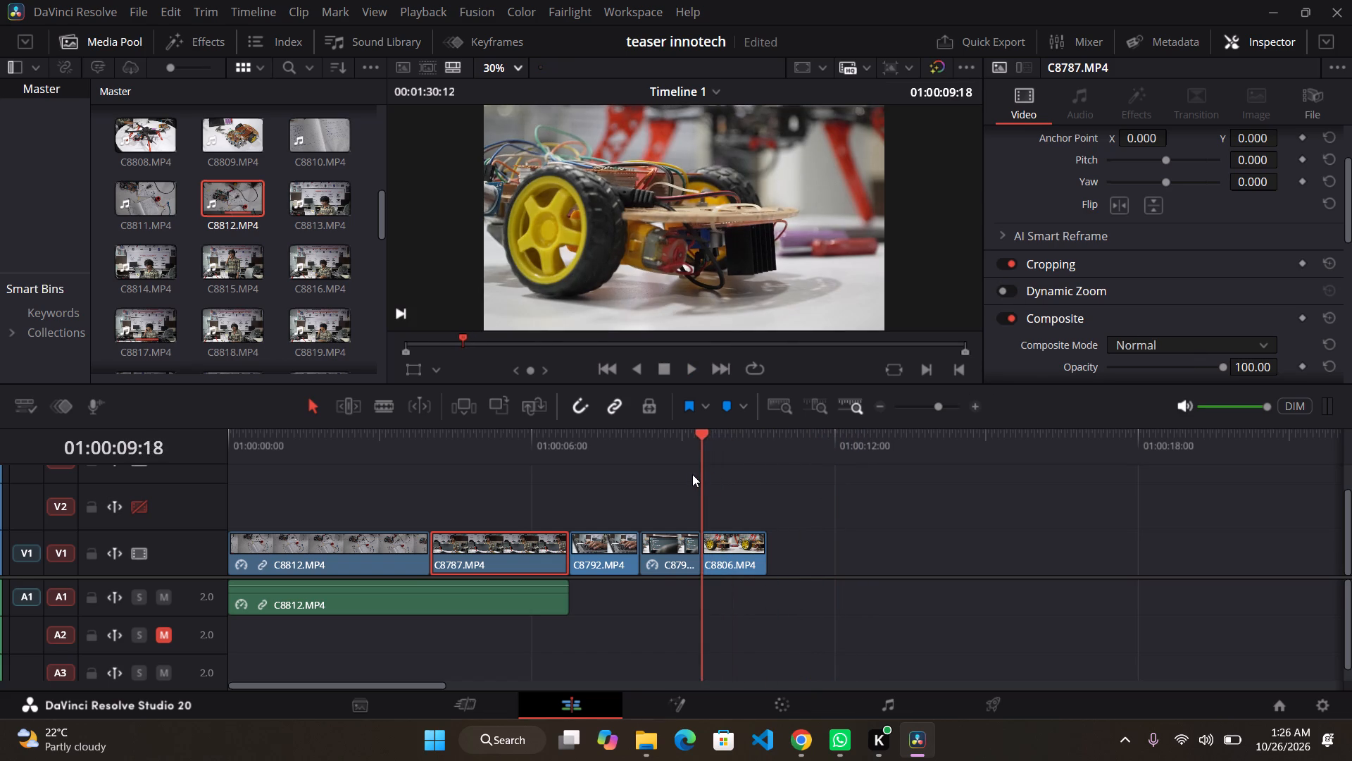
drag(692, 474, 634, 476)
key(space)
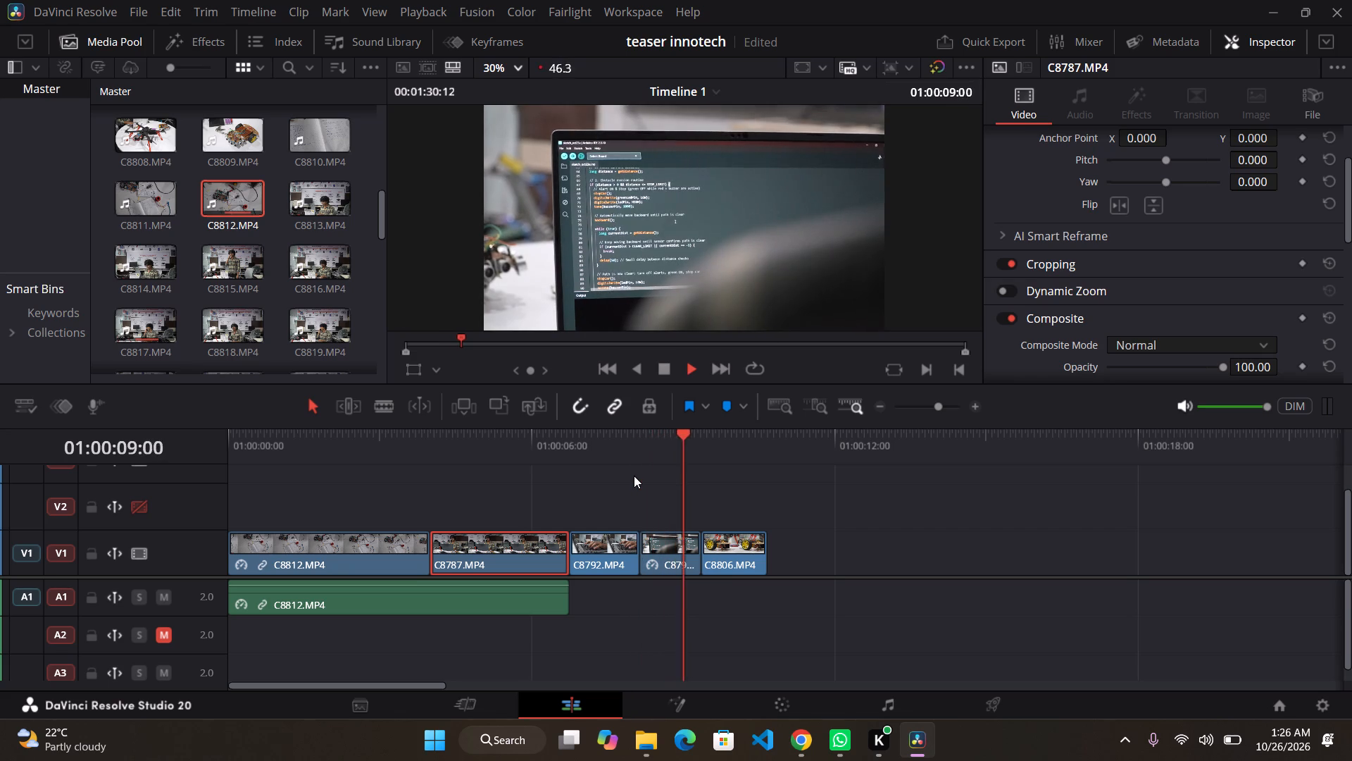
key(space)
click(681, 450)
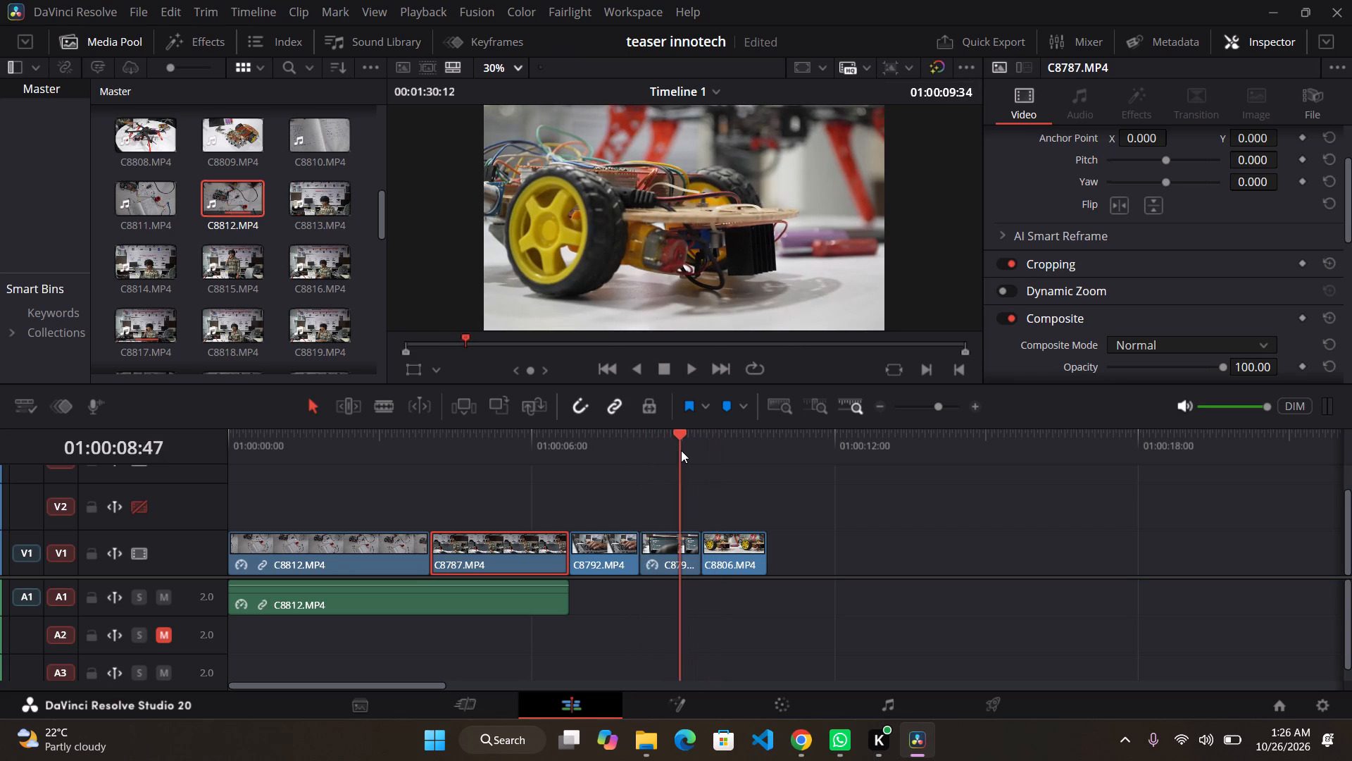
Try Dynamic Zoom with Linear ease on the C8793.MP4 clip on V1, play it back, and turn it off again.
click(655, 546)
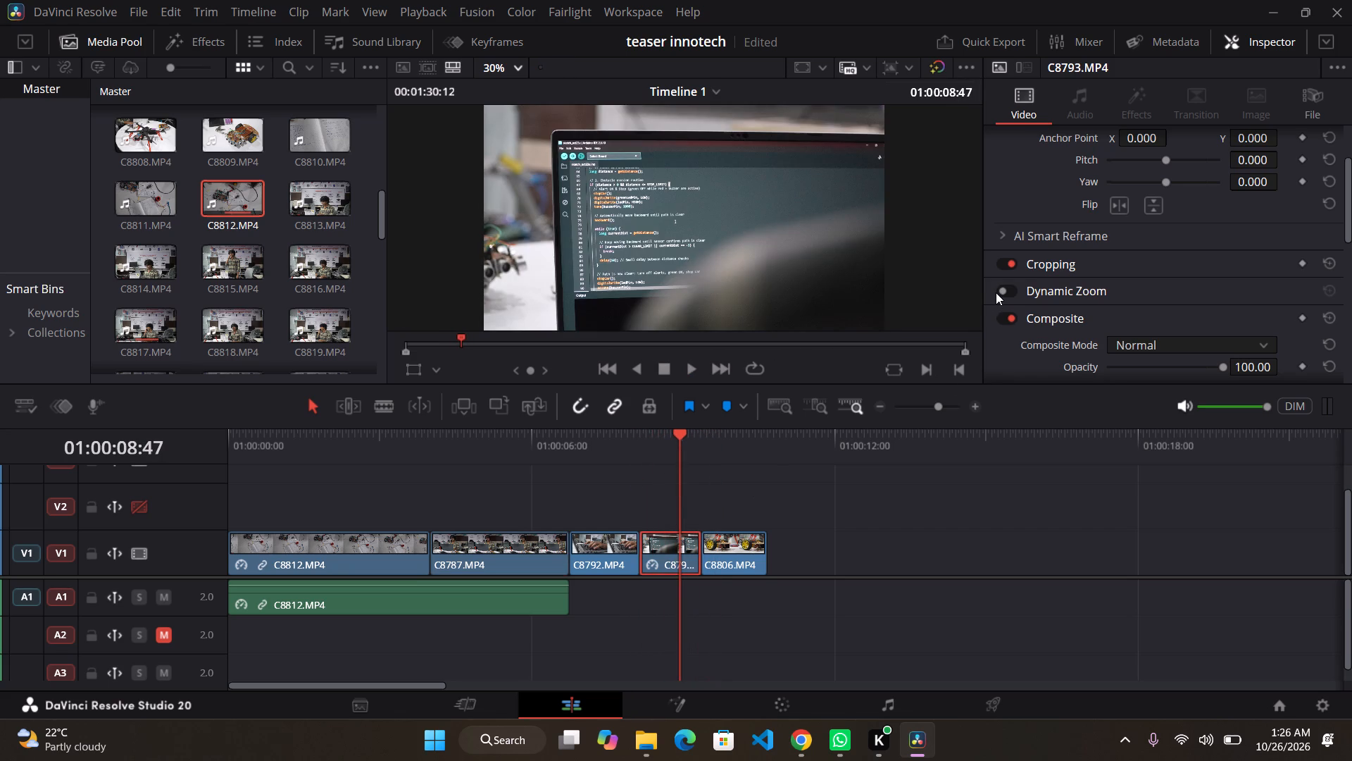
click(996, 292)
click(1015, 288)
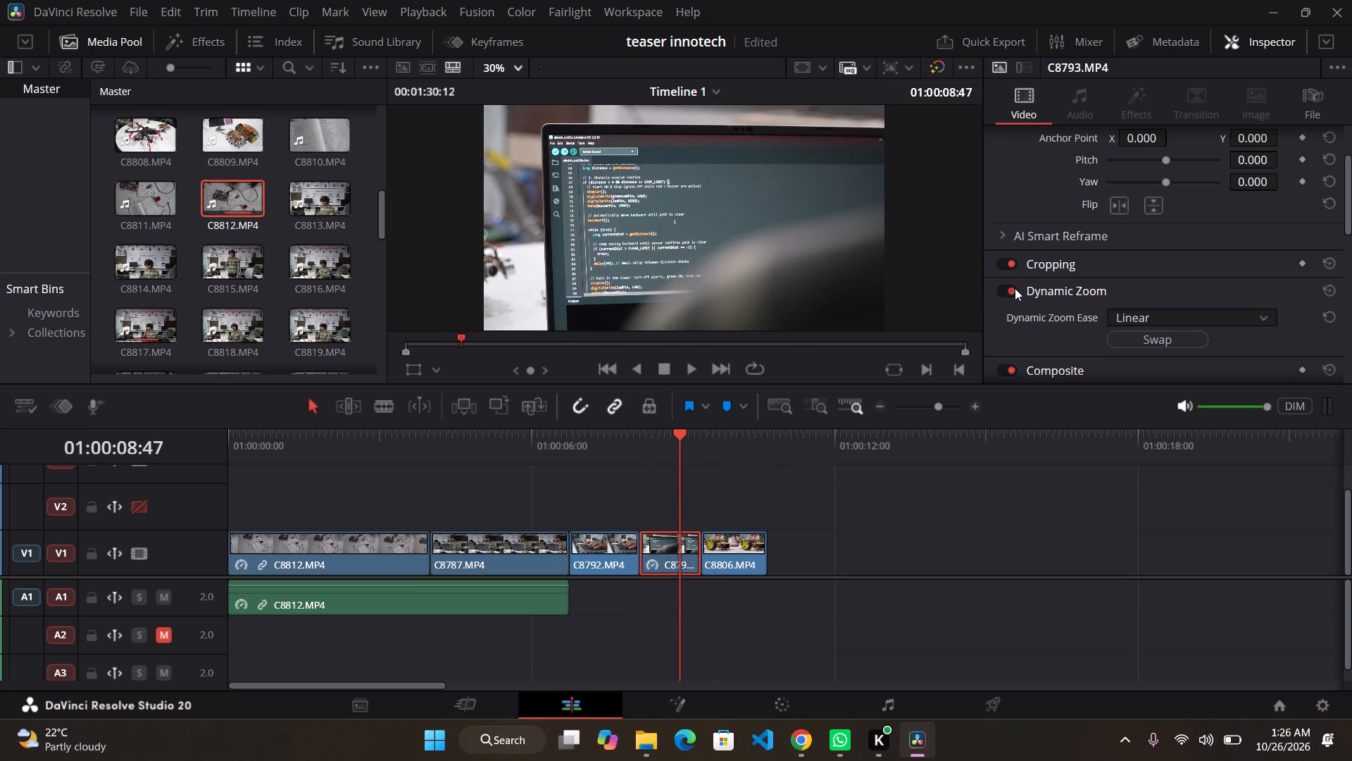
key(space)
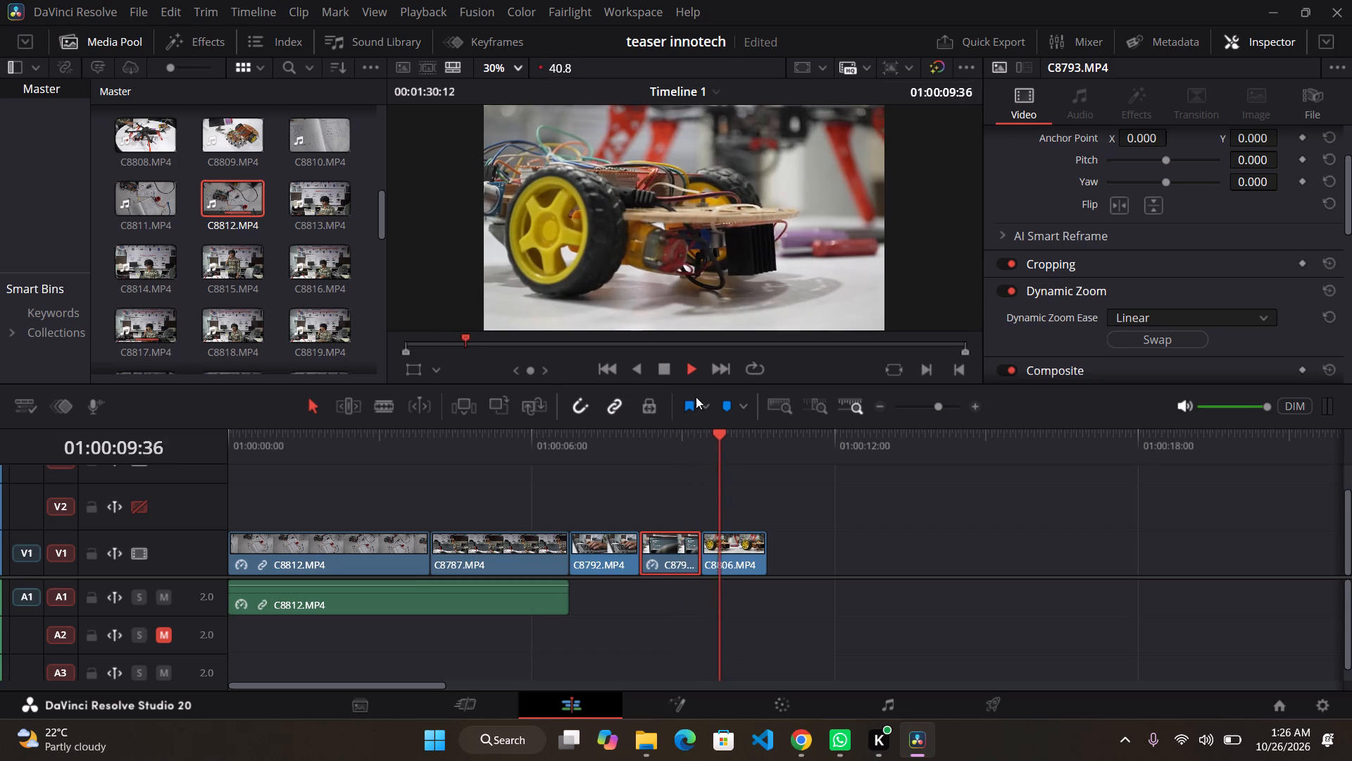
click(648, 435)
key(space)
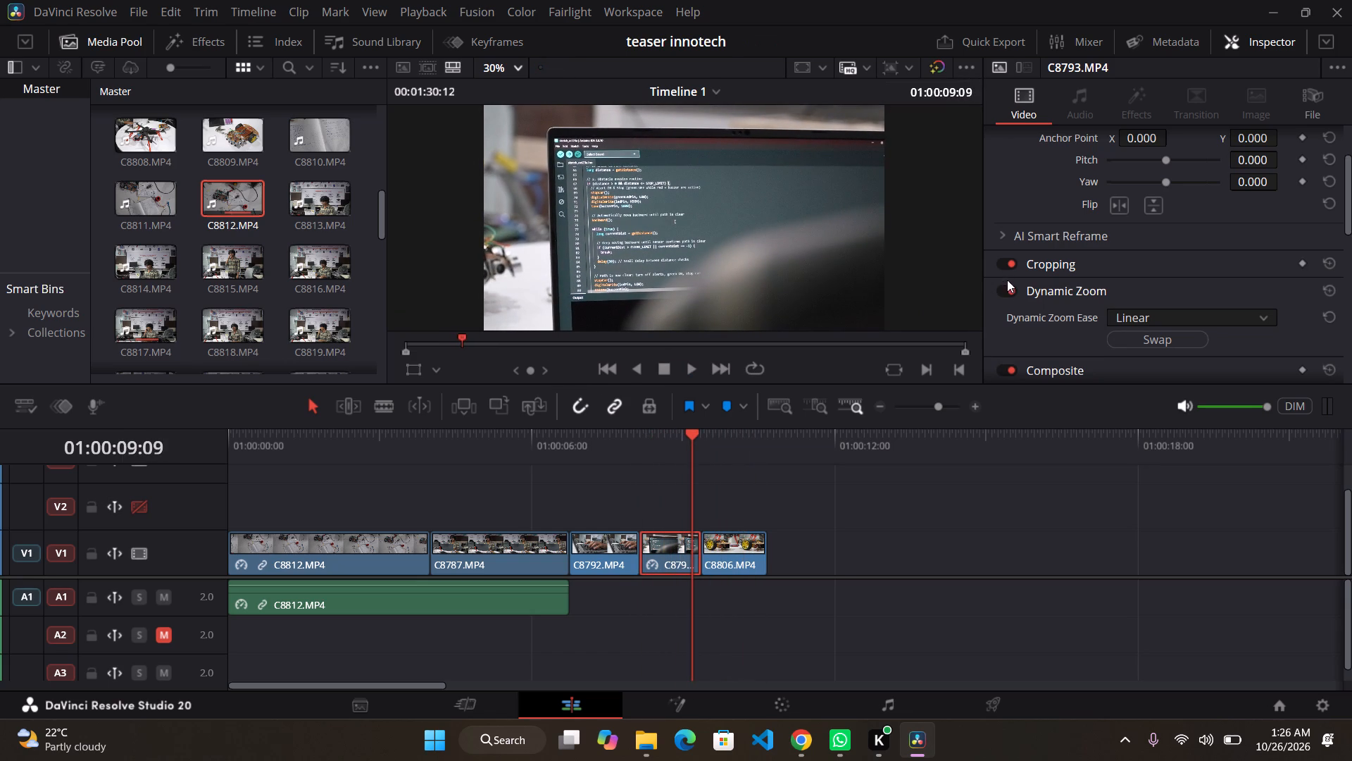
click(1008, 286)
Play back from the start of C8793.MP4 into C8806.MP4, and scrub through the first part of C8806.MP4.
click(652, 435)
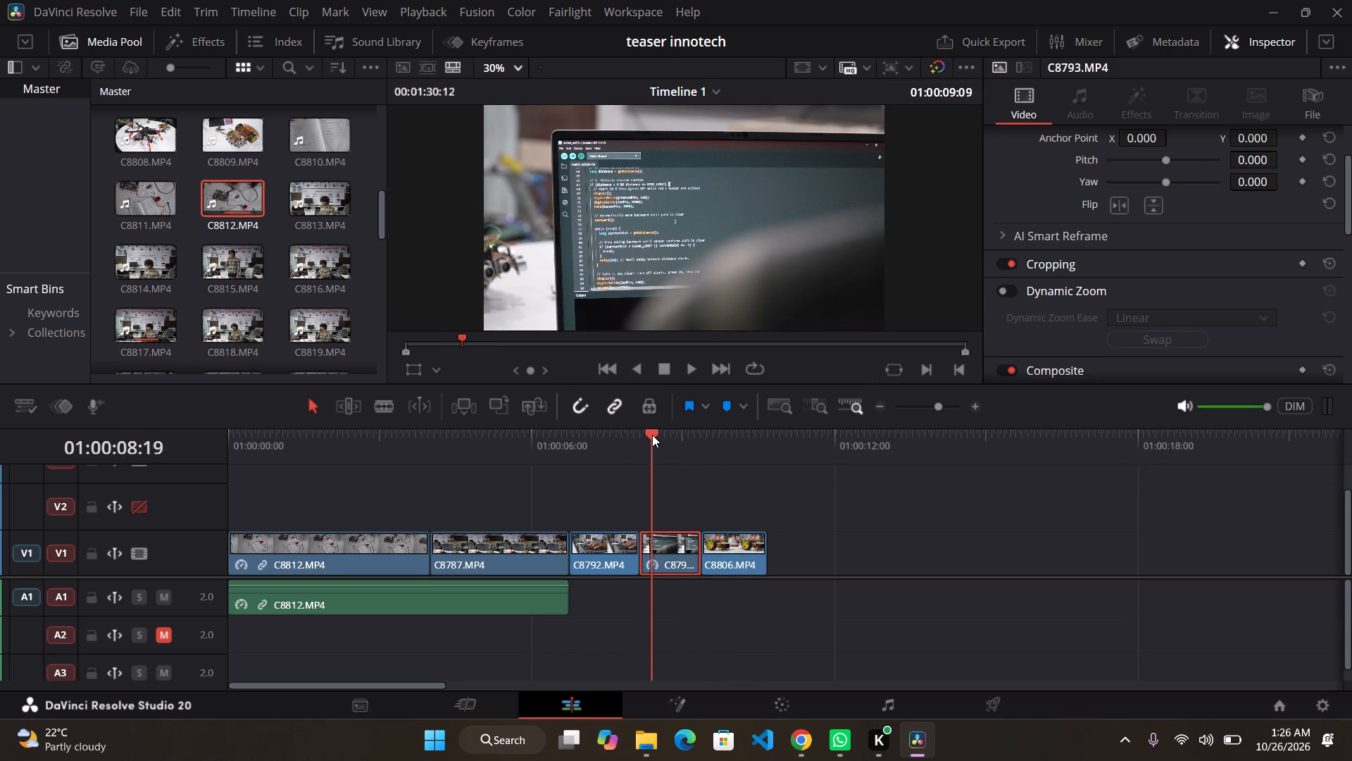
key(space)
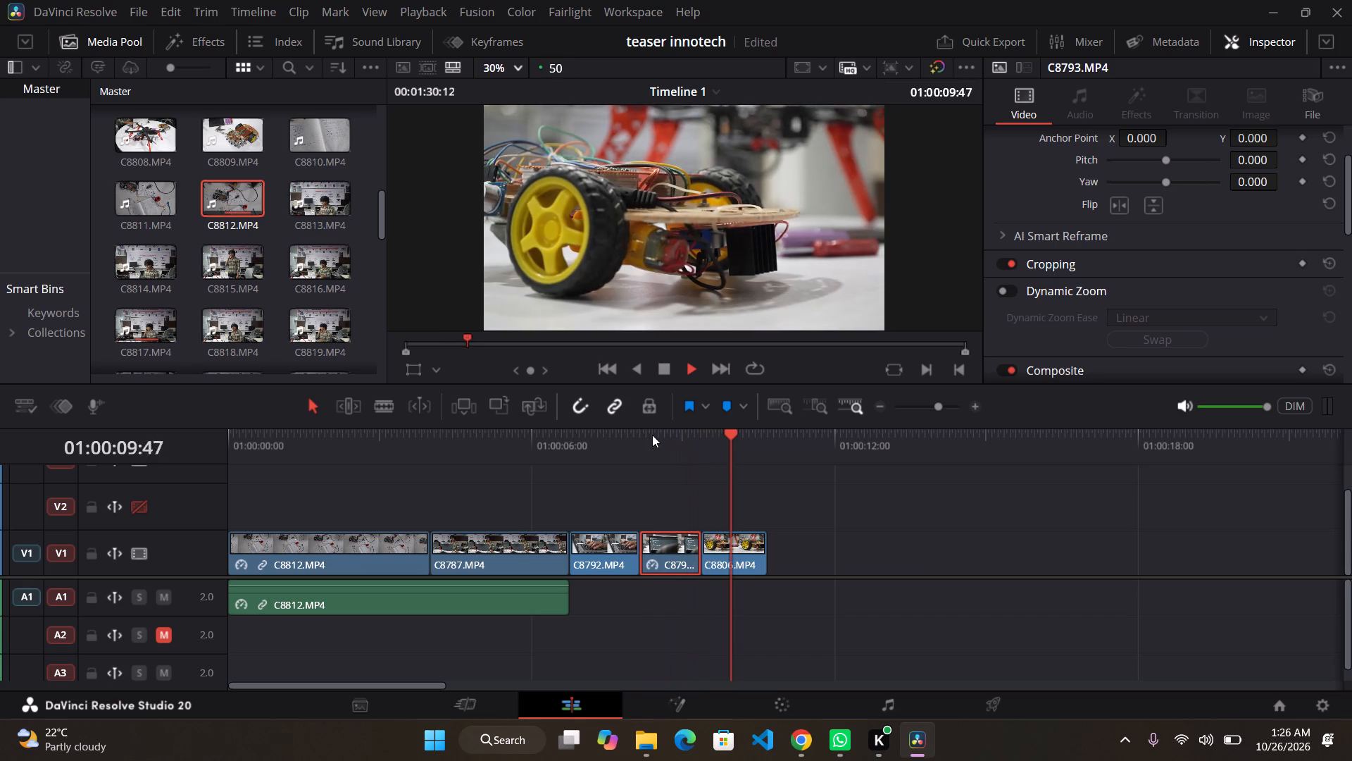
key(space)
click(740, 539)
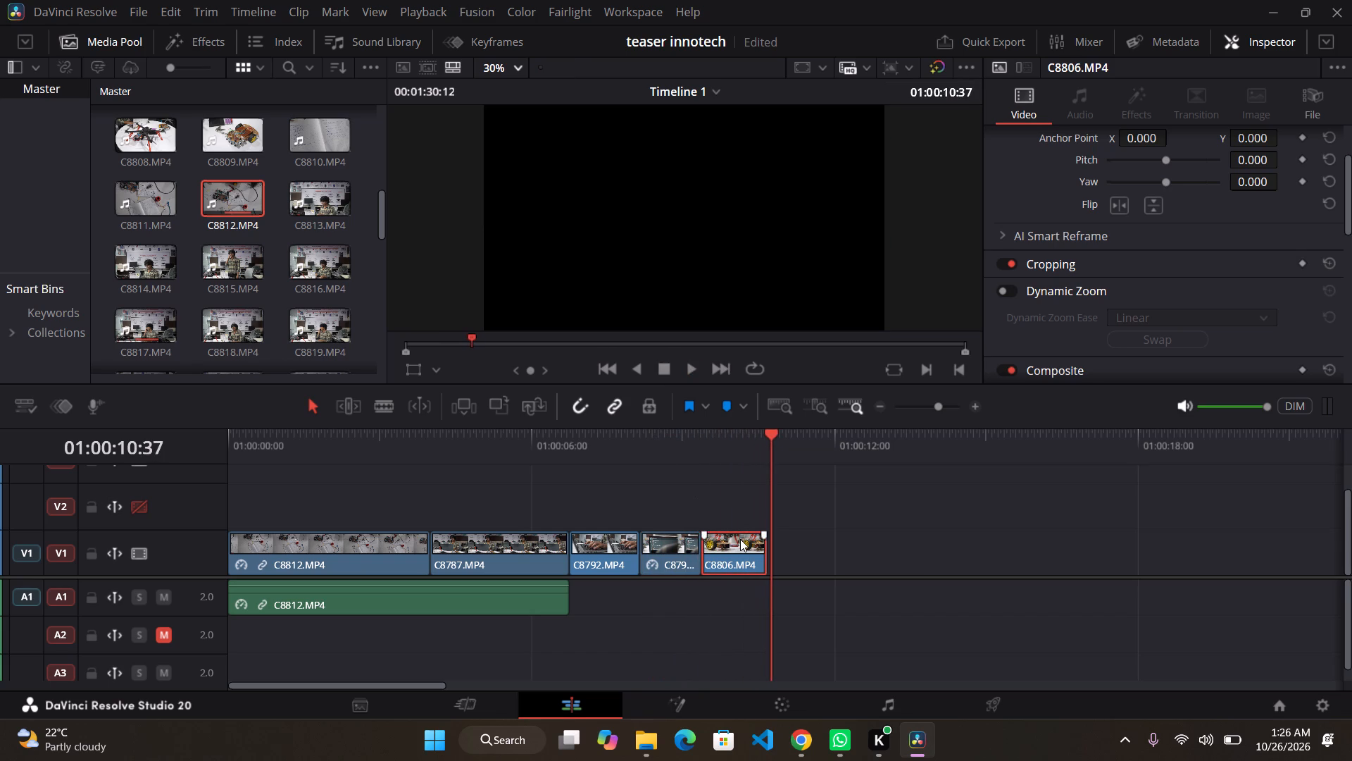
click(708, 431)
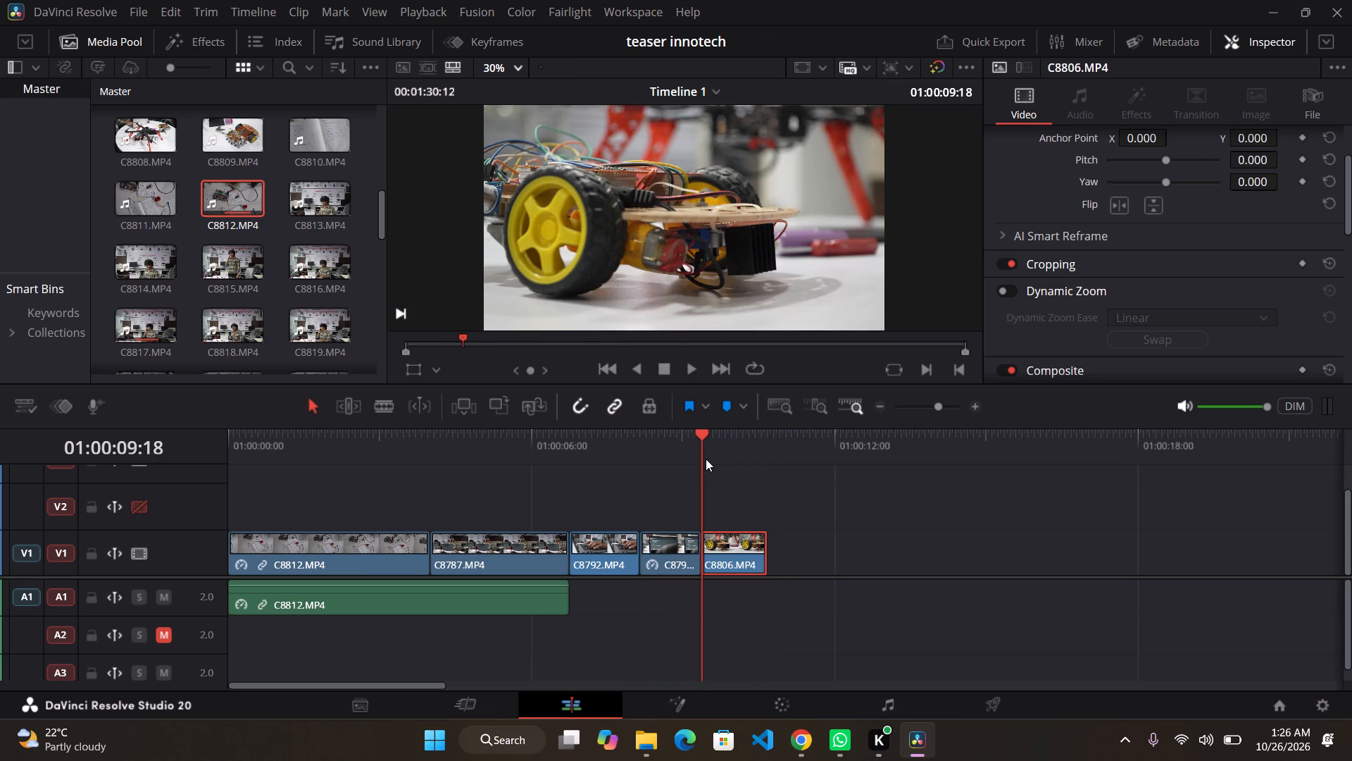
drag(706, 454, 728, 450)
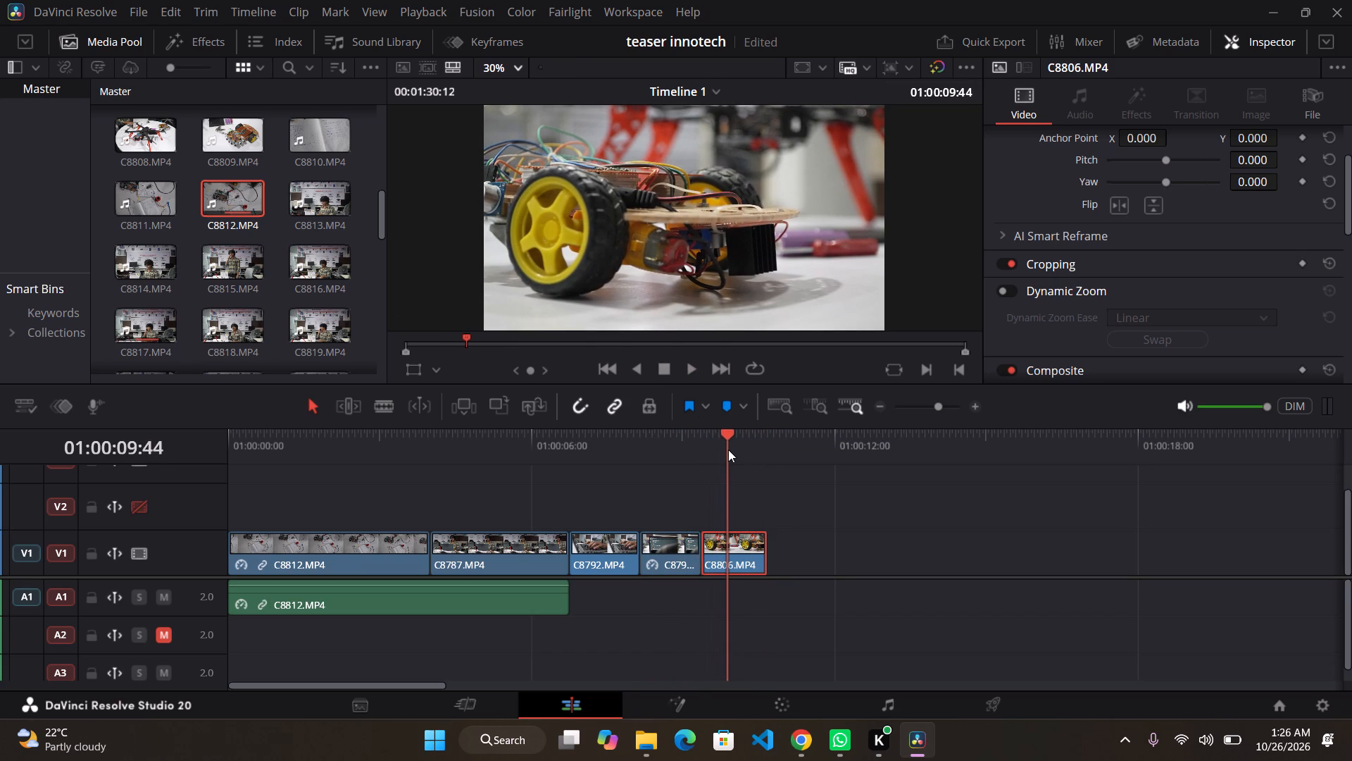
drag(728, 450, 728, 448)
Add C8819.MP4 from the media pool to V1 with its audio on A1, directly after the C8806.MP4 clip.
click(308, 198)
drag(308, 198, 791, 488)
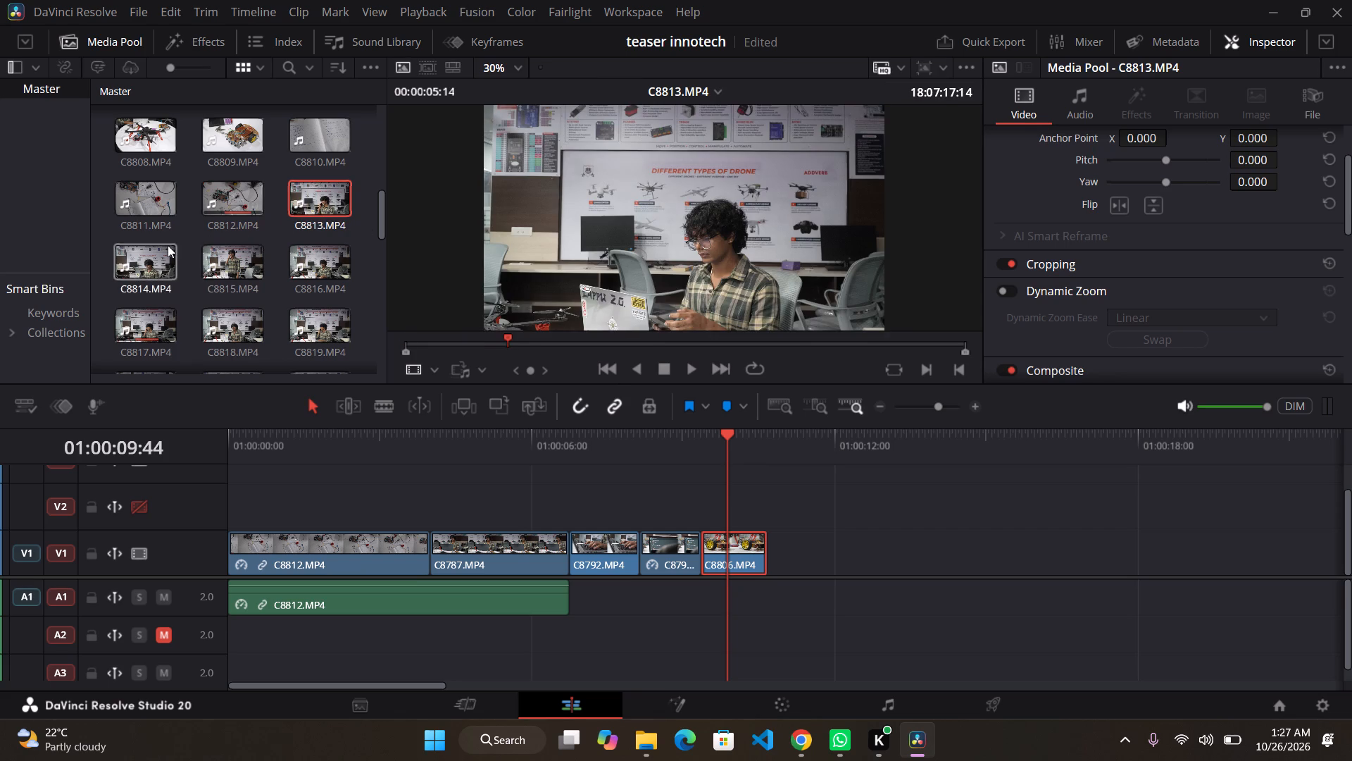
scroll(263, 307, down, 1)
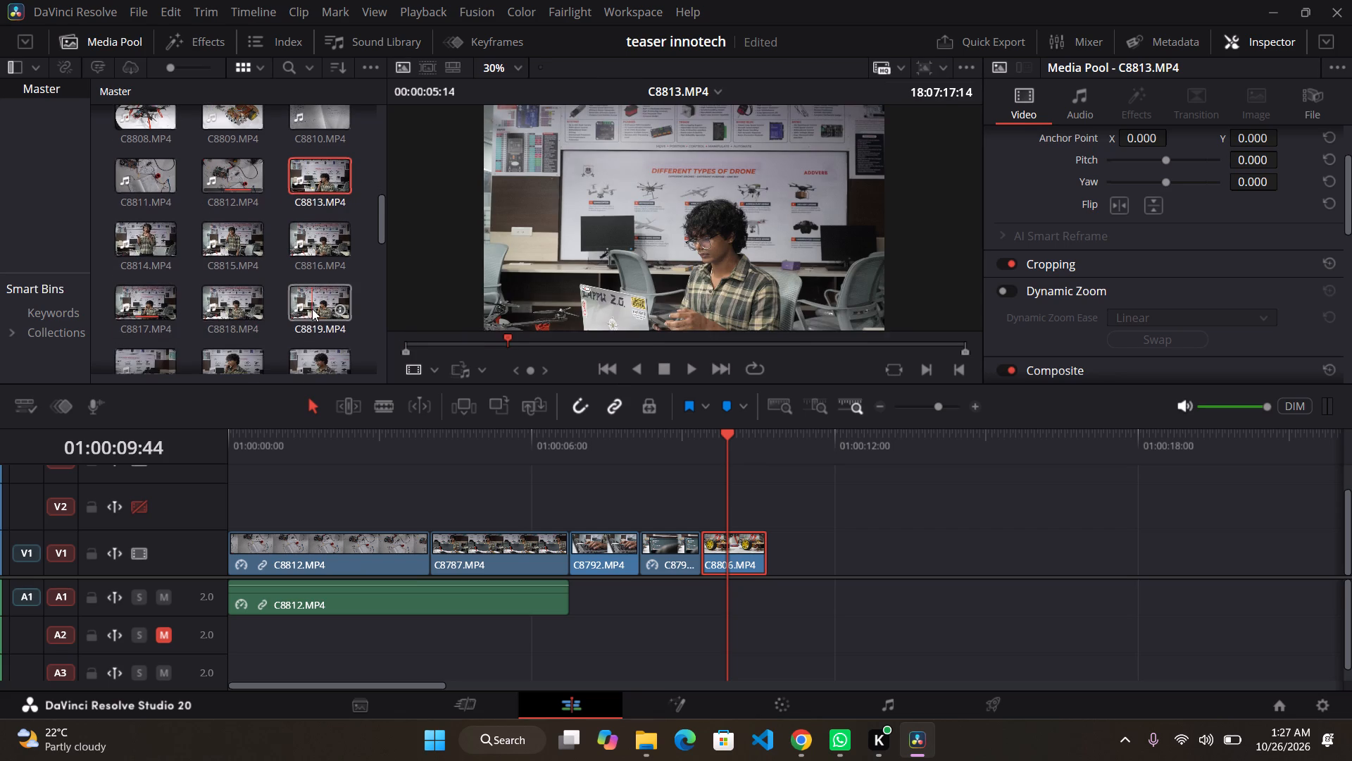
scroll(312, 309, down, 1)
drag(310, 252, 822, 479)
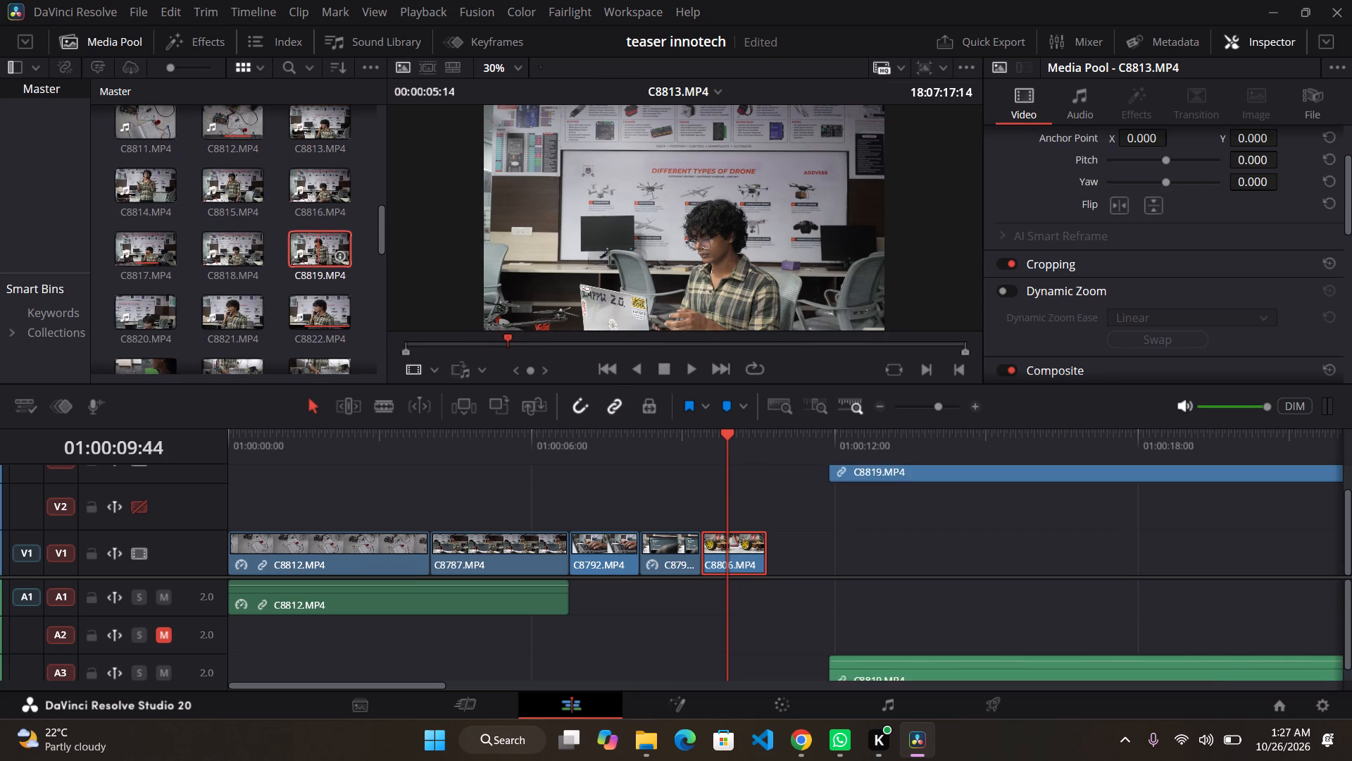
drag(822, 479, 775, 547)
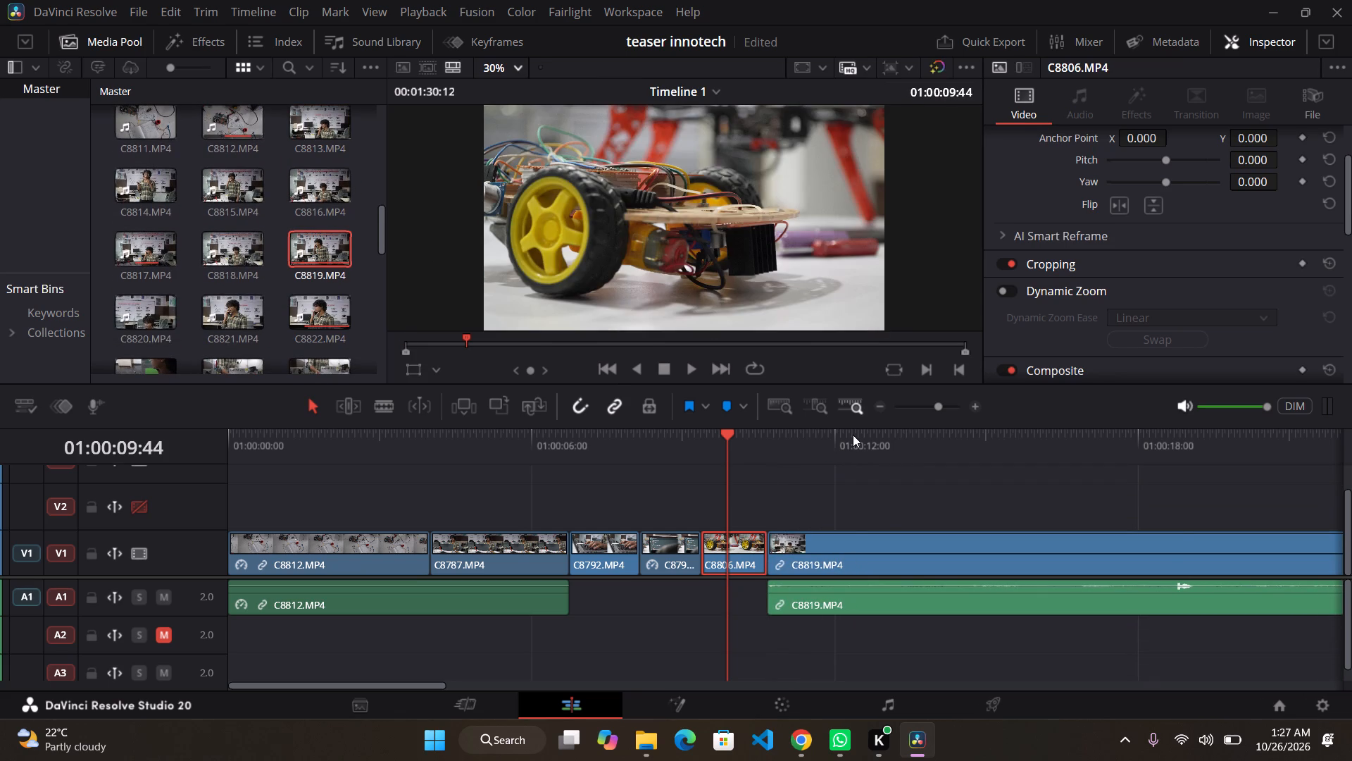
Play back the C8819.MP4 clip on V1, and return the playhead to the C8787.MP4 clip.
click(852, 435)
key(space)
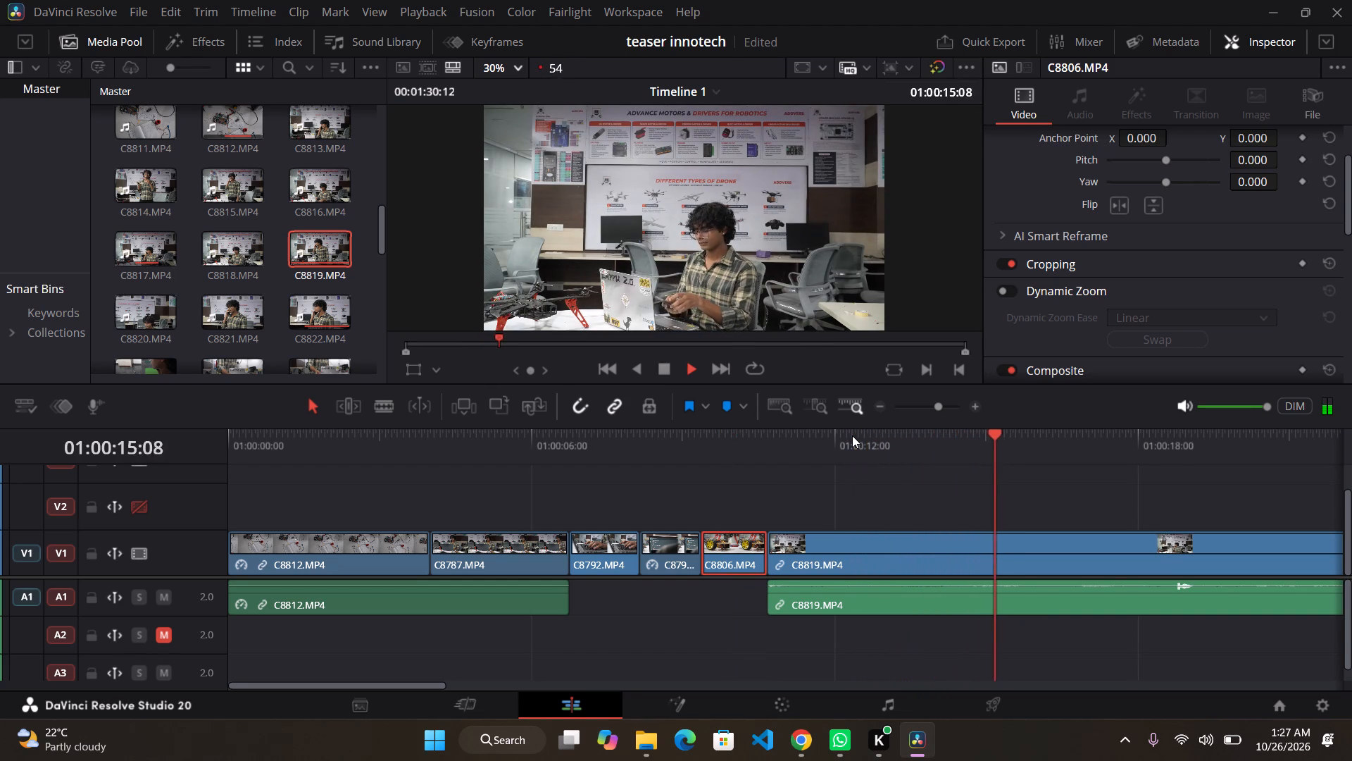
key(space)
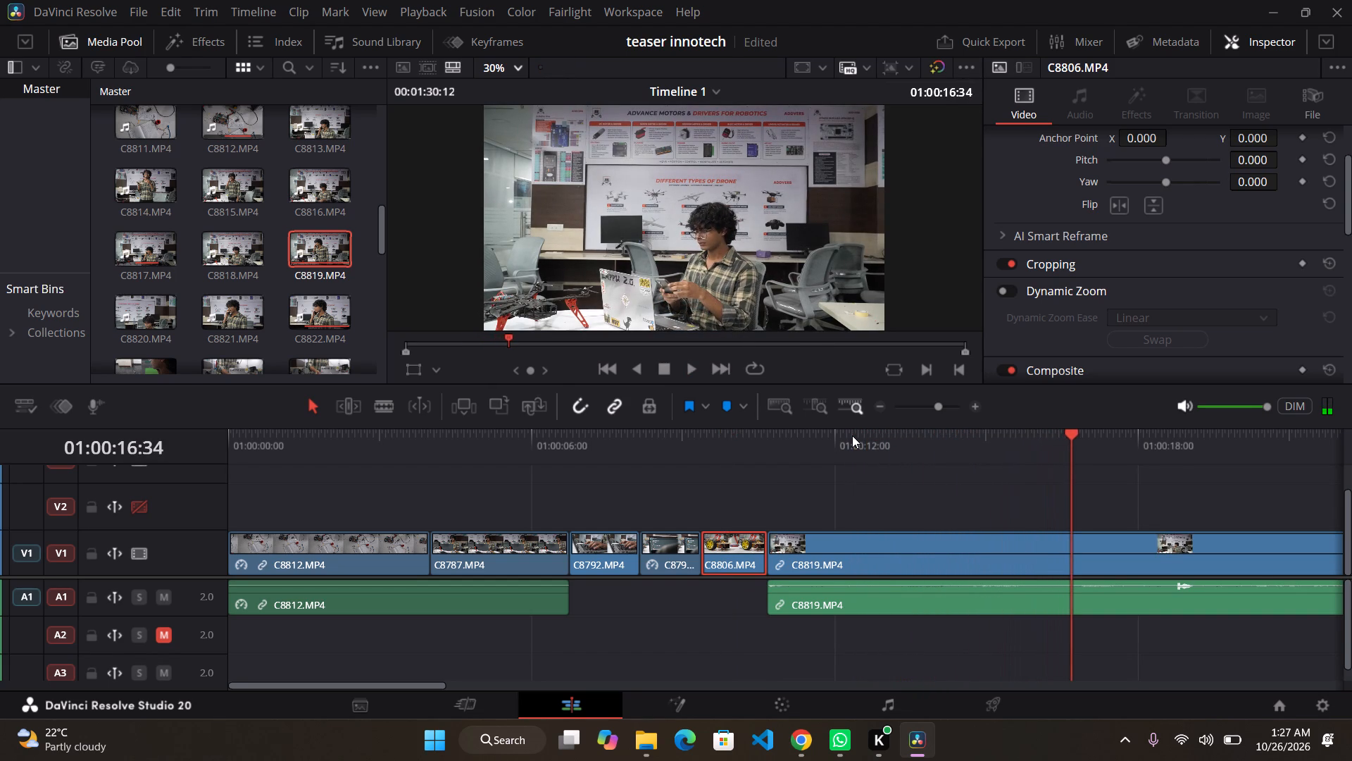
click(490, 437)
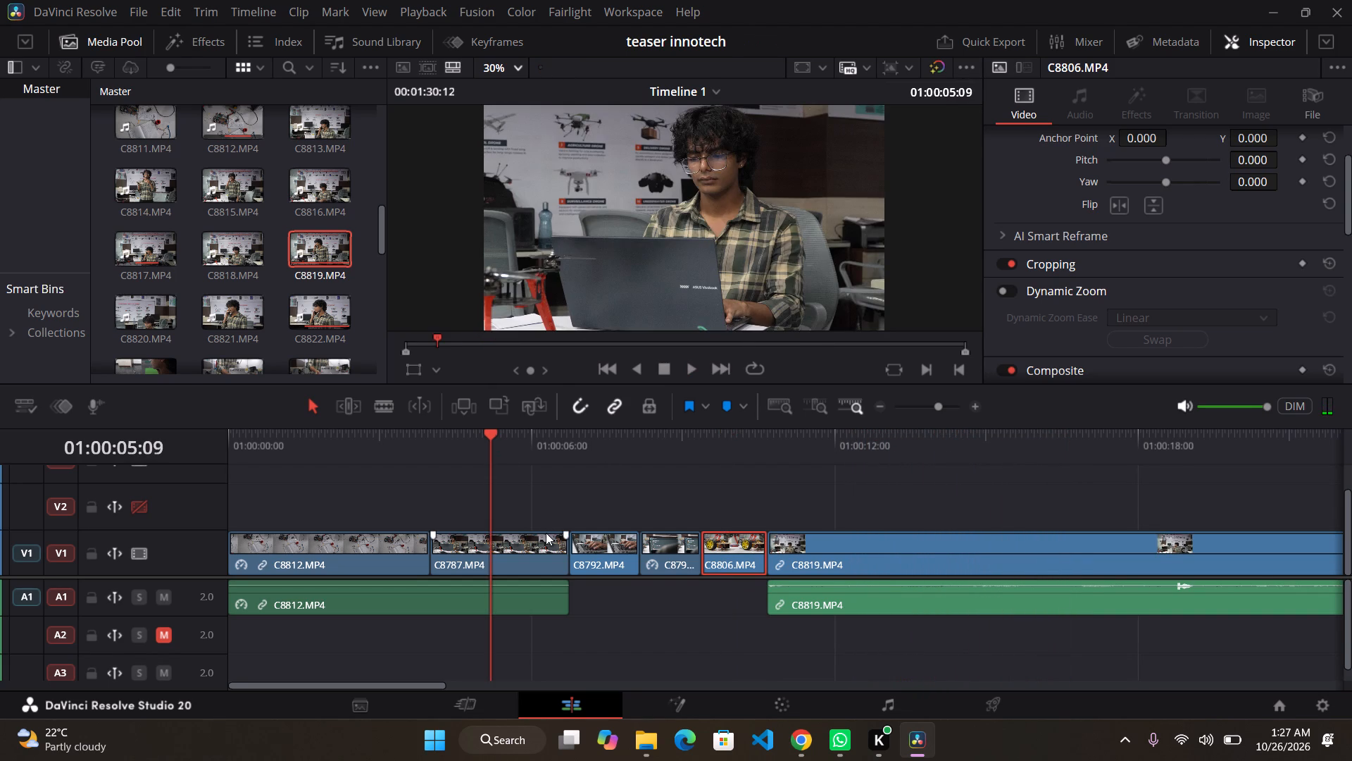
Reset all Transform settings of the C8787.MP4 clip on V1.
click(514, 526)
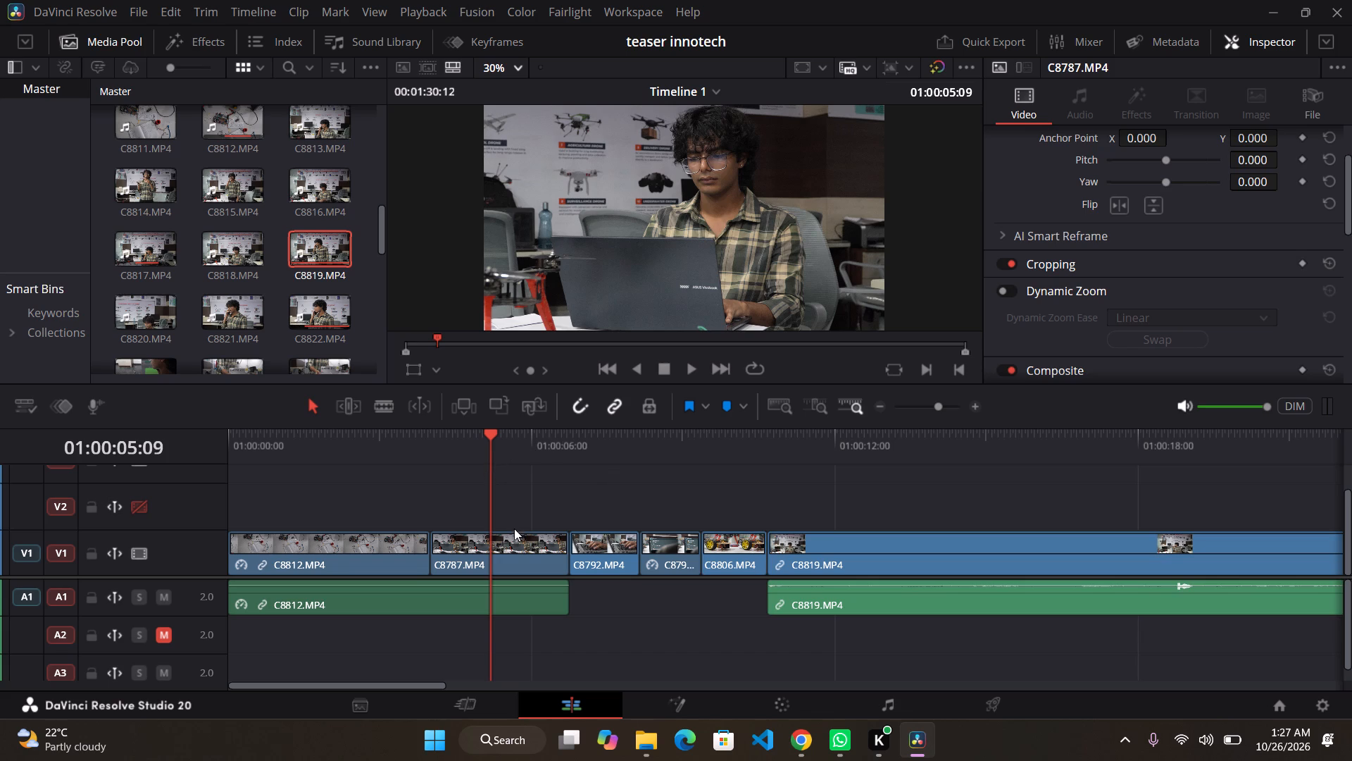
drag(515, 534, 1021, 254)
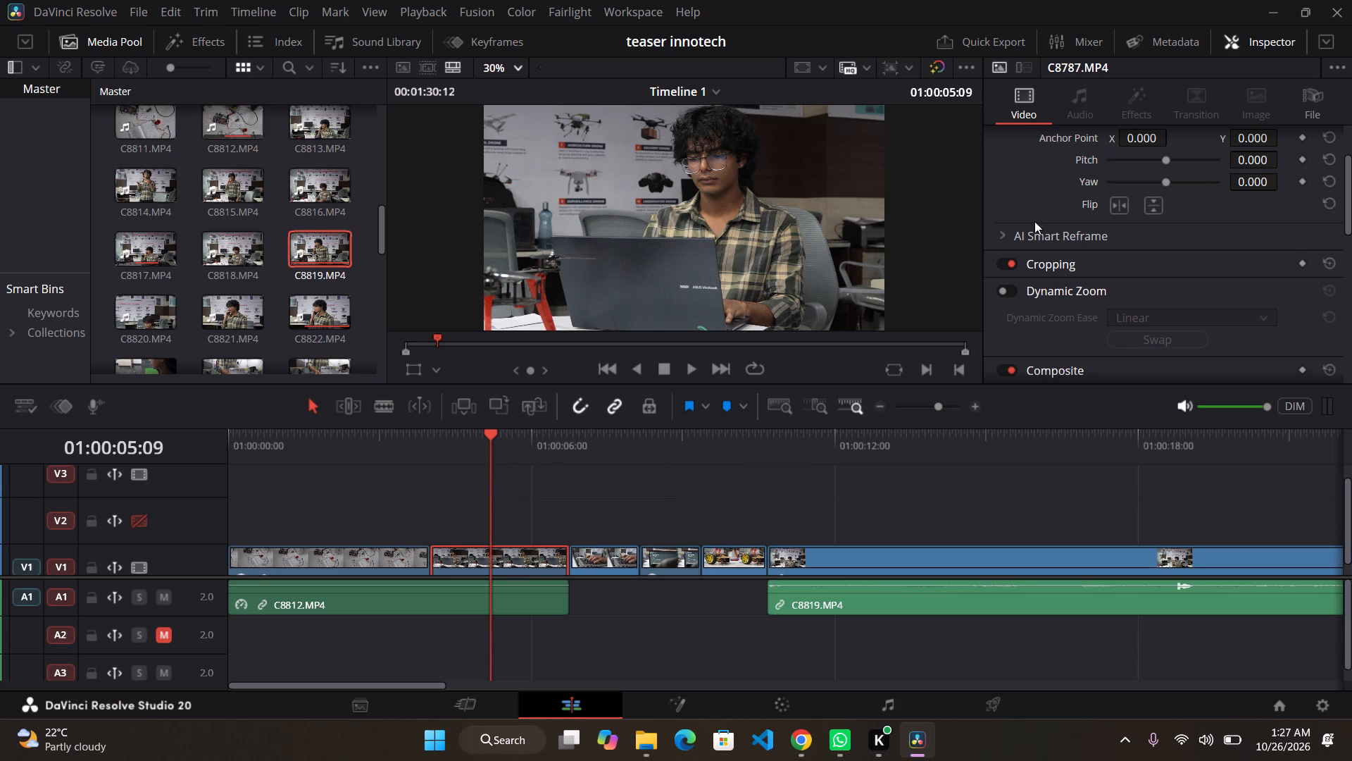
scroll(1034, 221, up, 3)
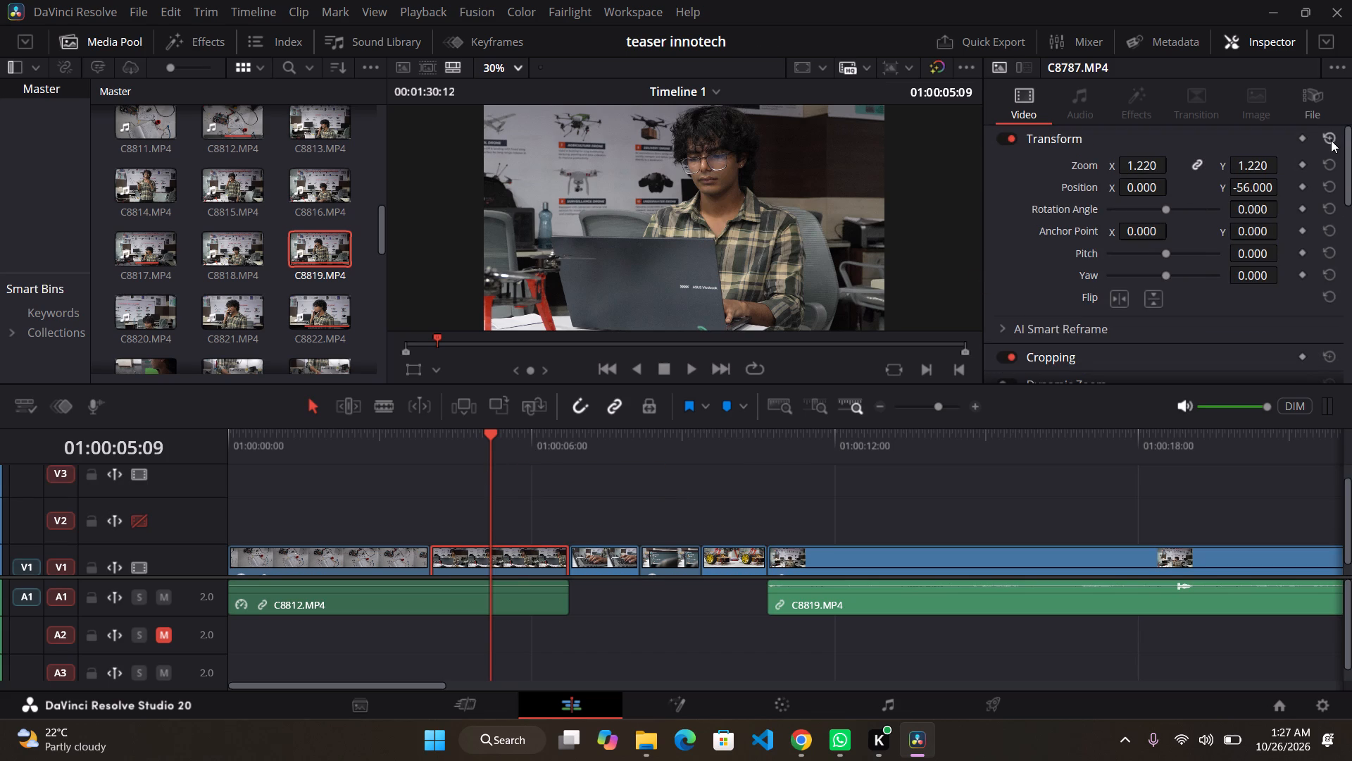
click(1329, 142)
Play back the start of the C8819.MP4 clip on V1, and return the playhead to the C8787.MP4 clip.
click(805, 447)
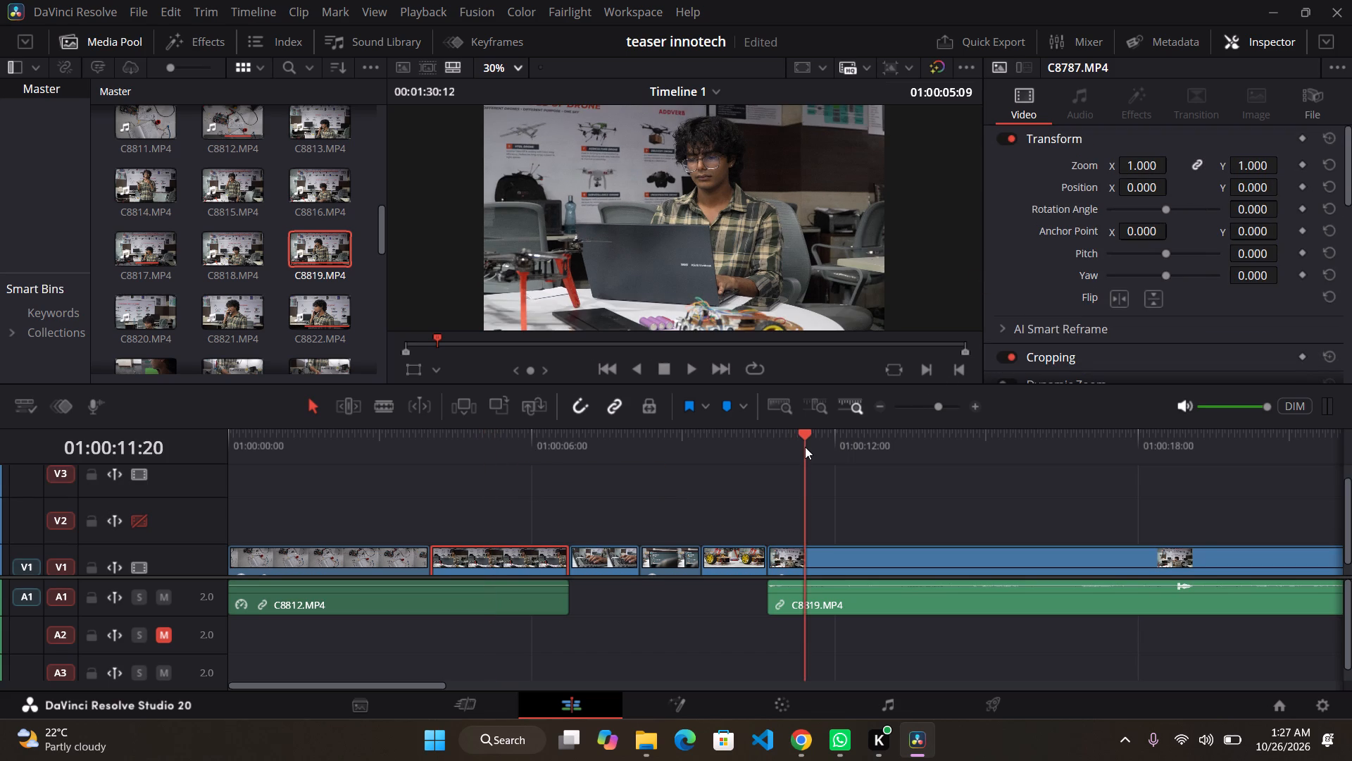
key(space)
key(space)
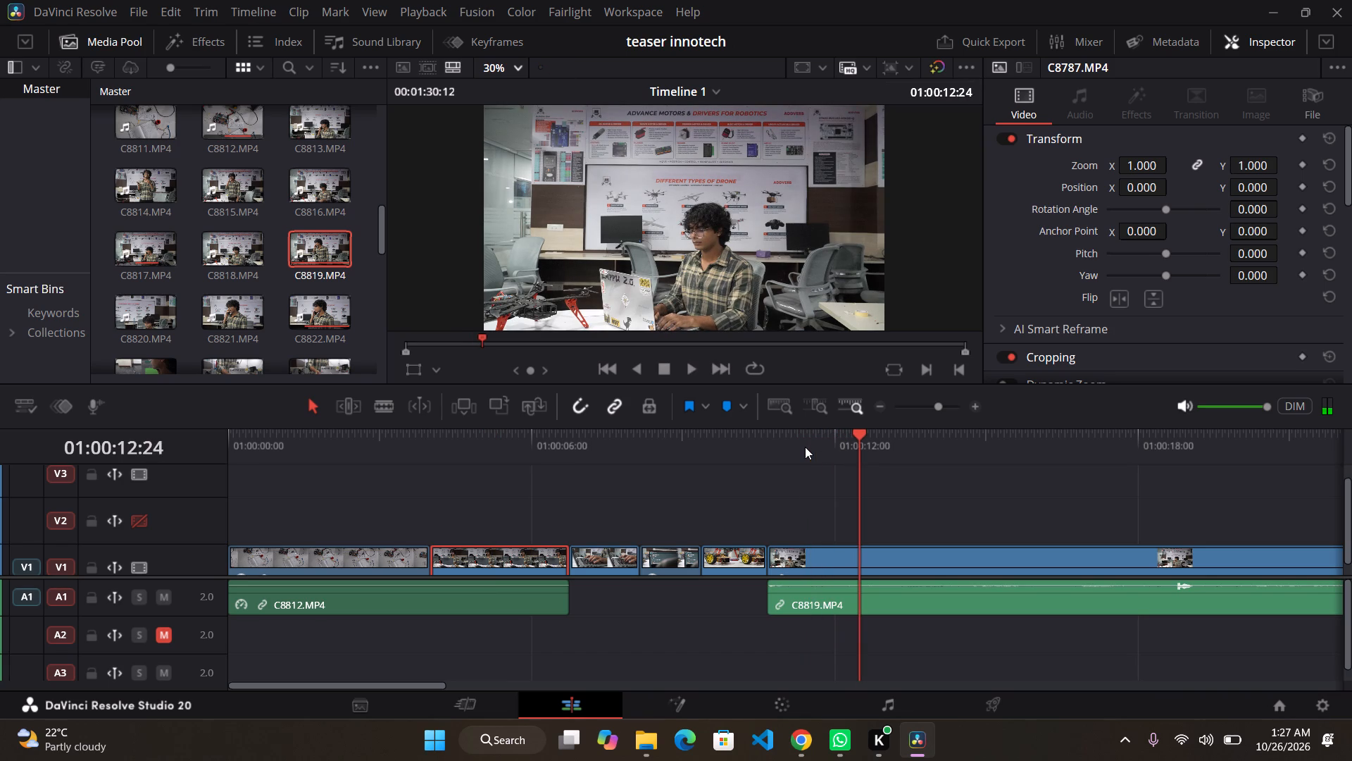
click(515, 440)
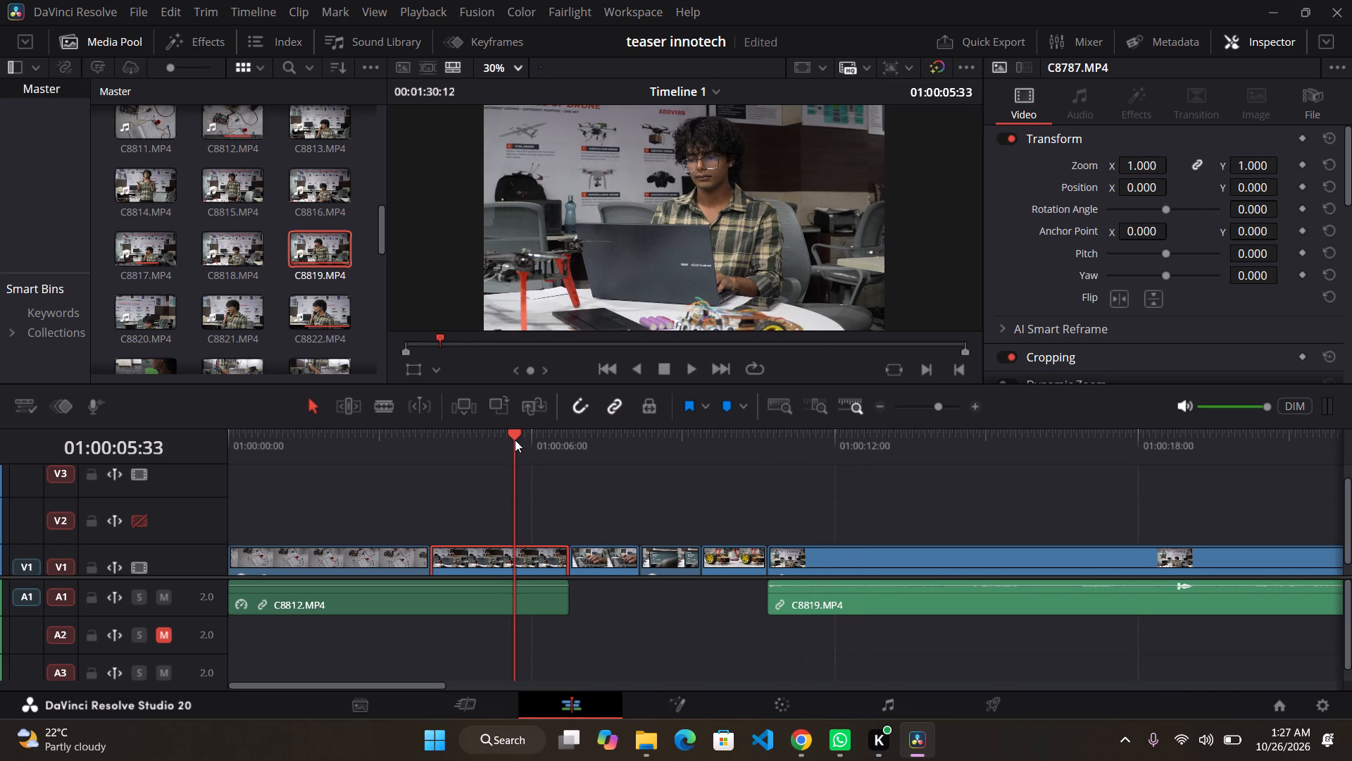
Delete the C8787.MP4 clip from V1, leaving its gap open.
click(551, 562)
key(BackSpace)
Scrub through the first part of C8819.MP4 and split the clip with its audio at 01:00:13:20.
drag(513, 443, 546, 440)
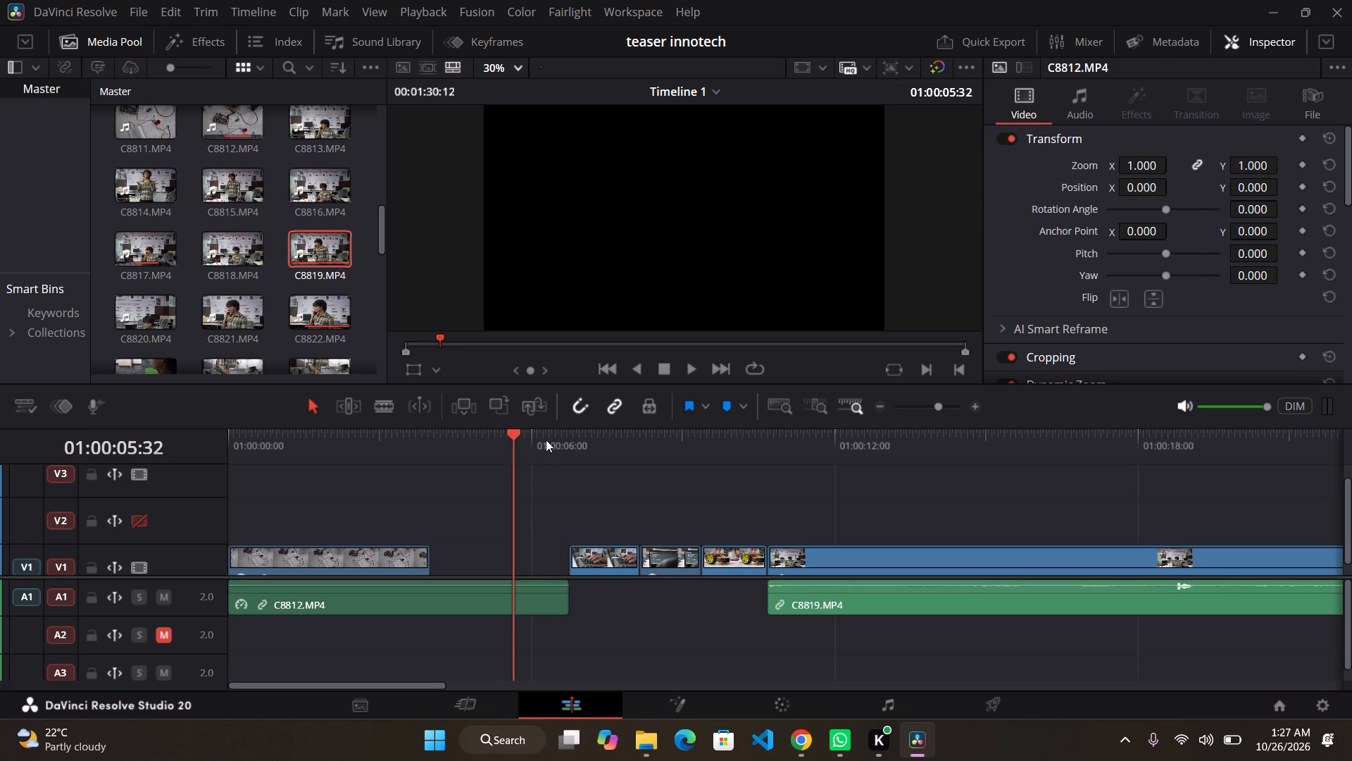
drag(546, 440, 906, 404)
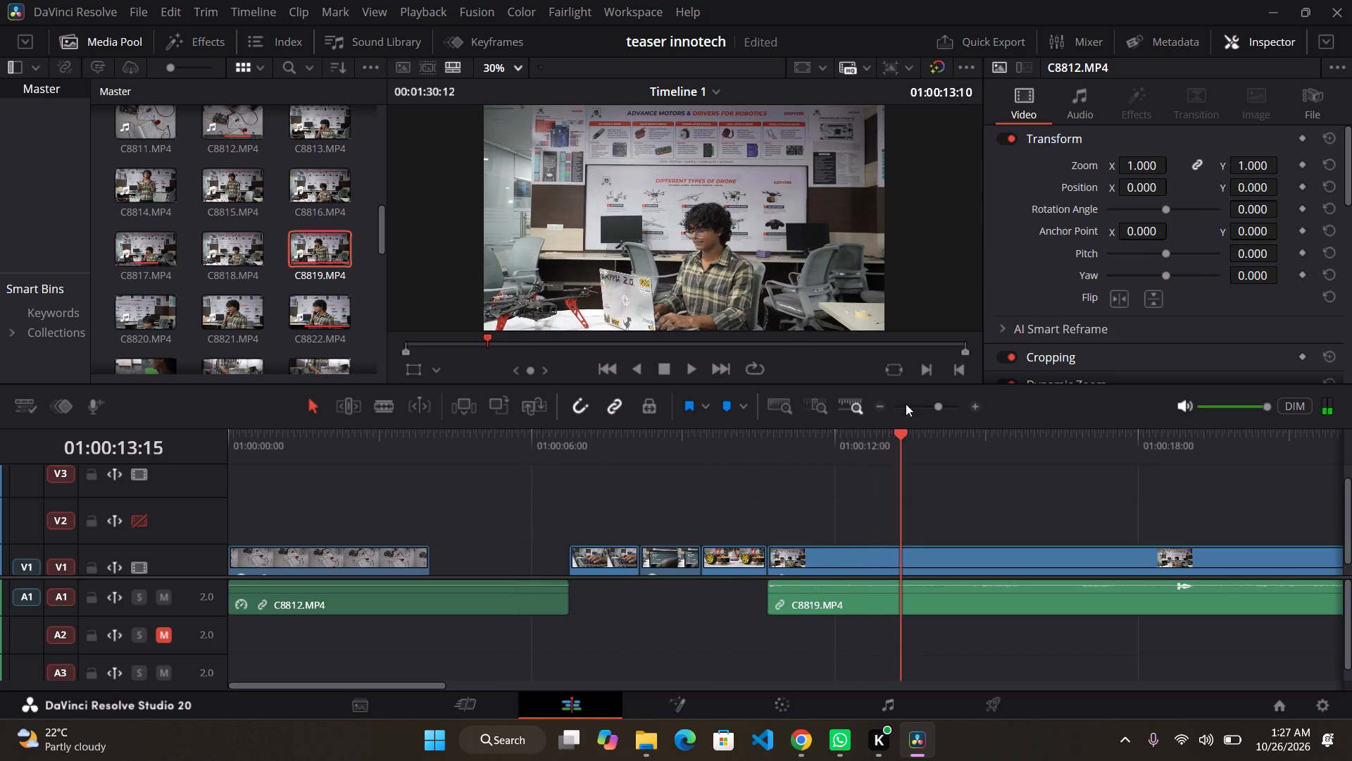
drag(906, 404, 898, 204)
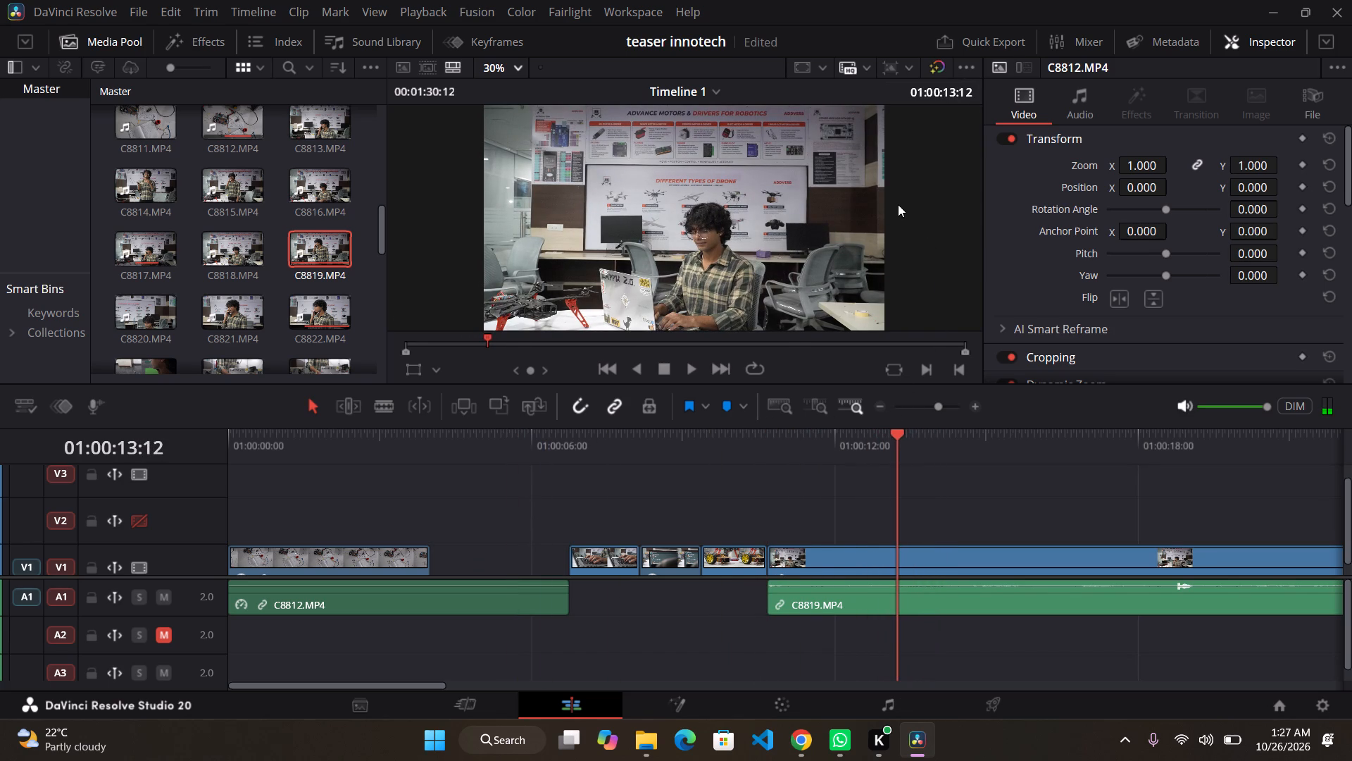
drag(898, 204, 891, 206)
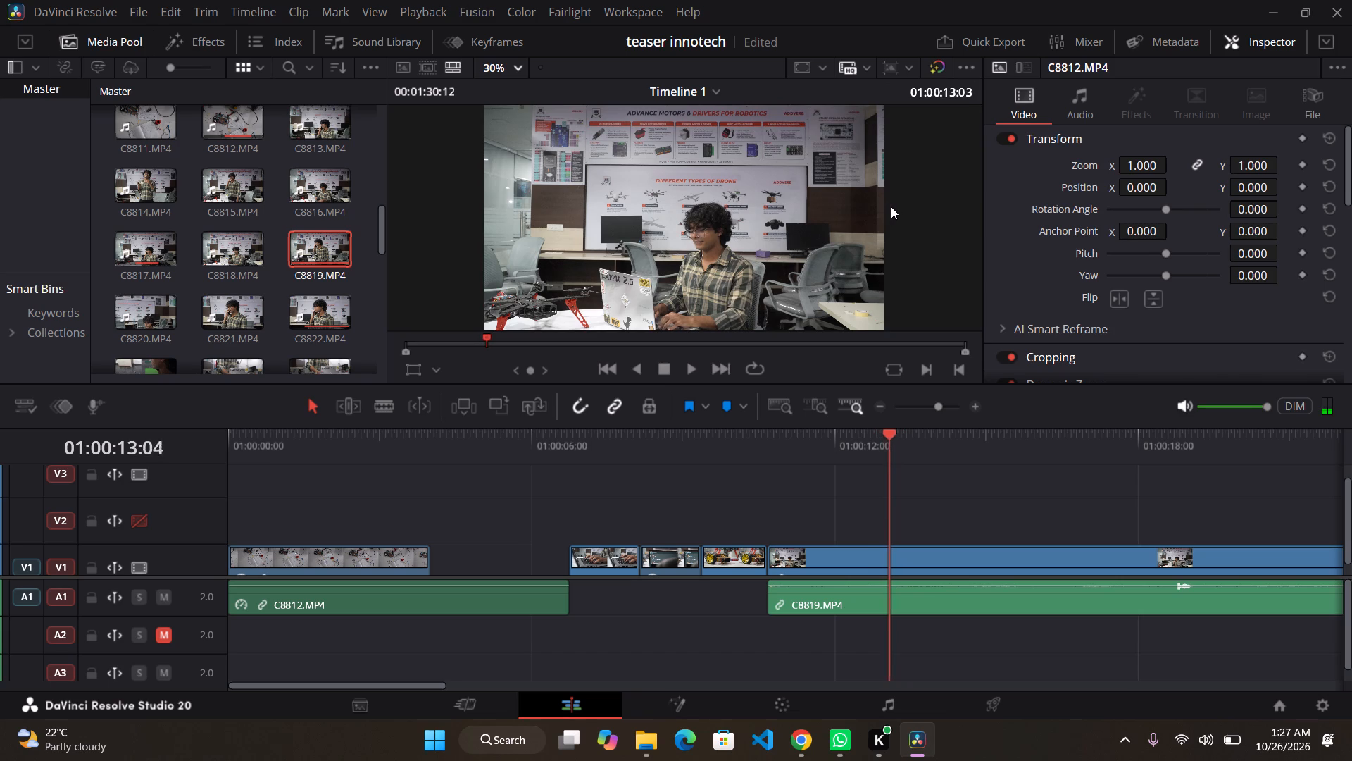
drag(891, 206, 891, 207)
drag(886, 443, 914, 443)
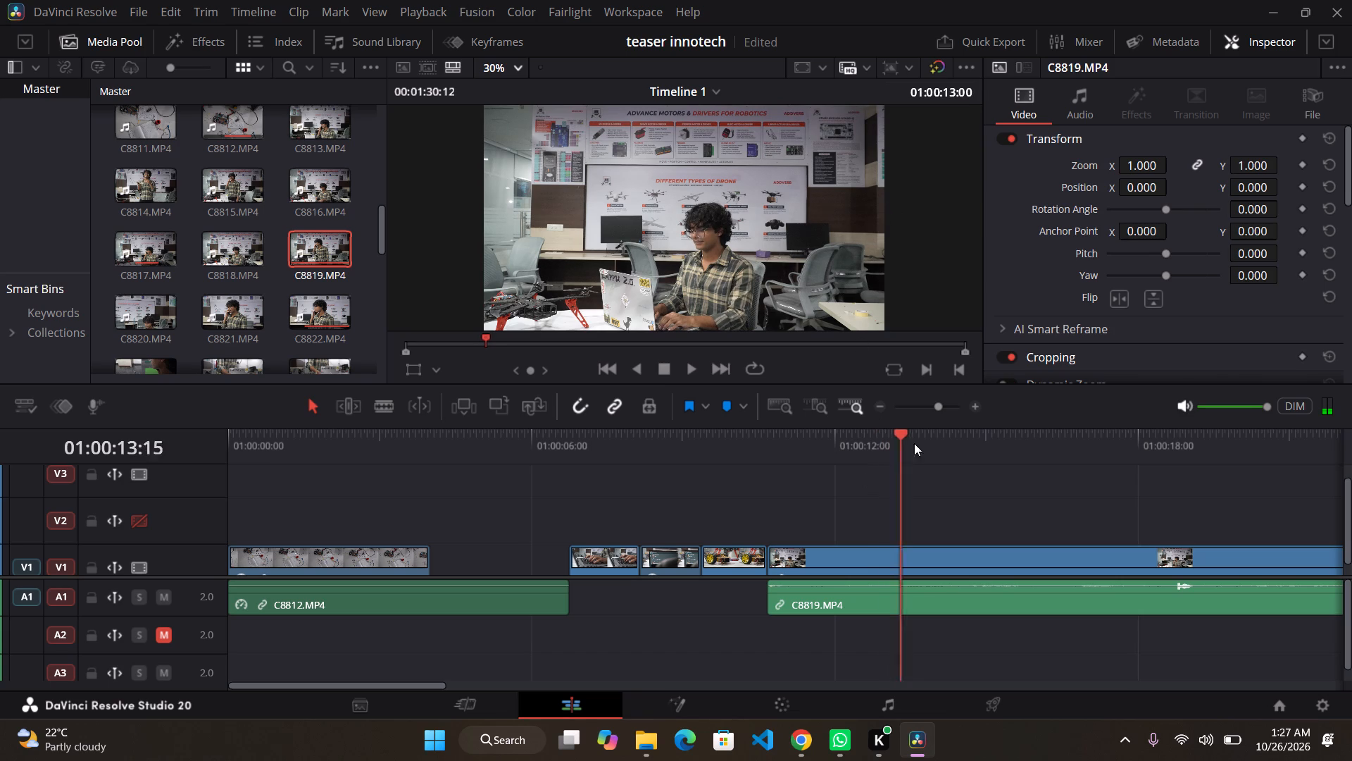
drag(914, 443, 944, 454)
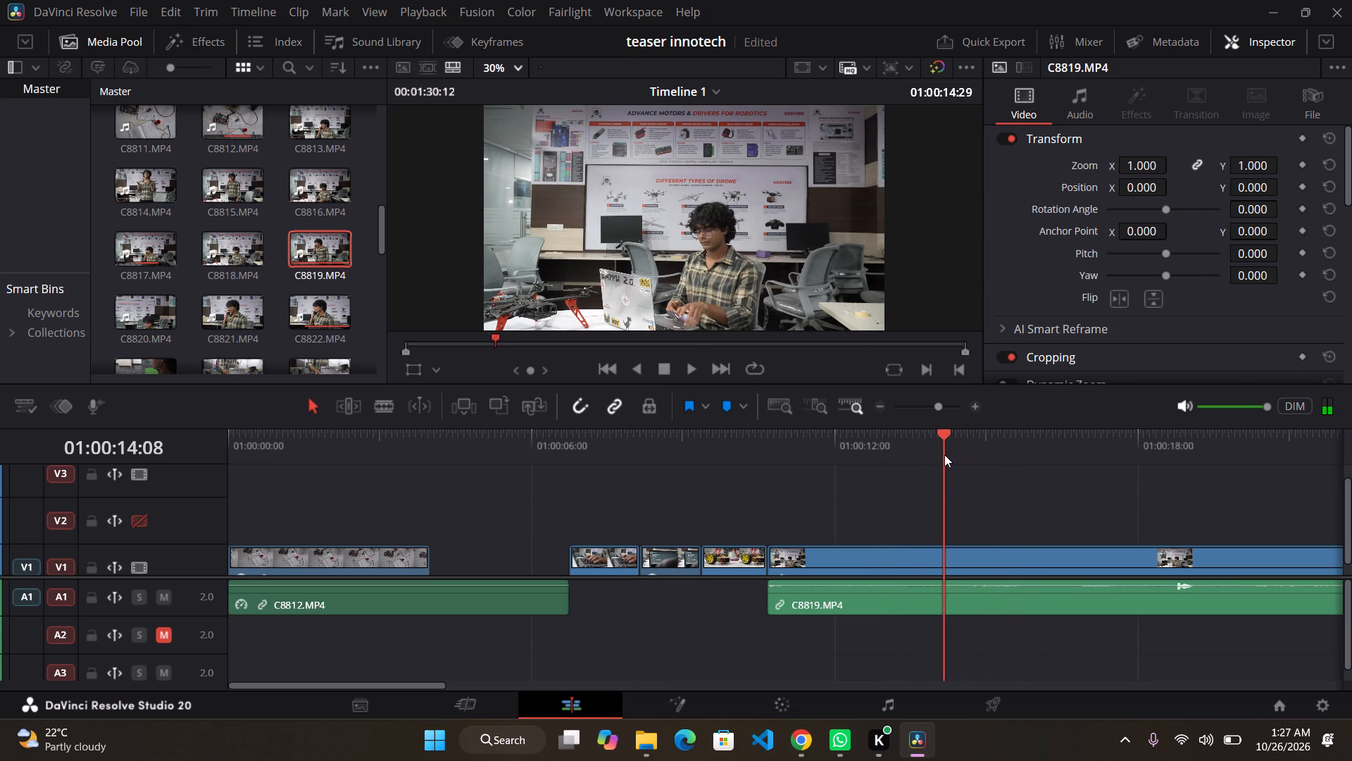
drag(944, 454, 925, 460)
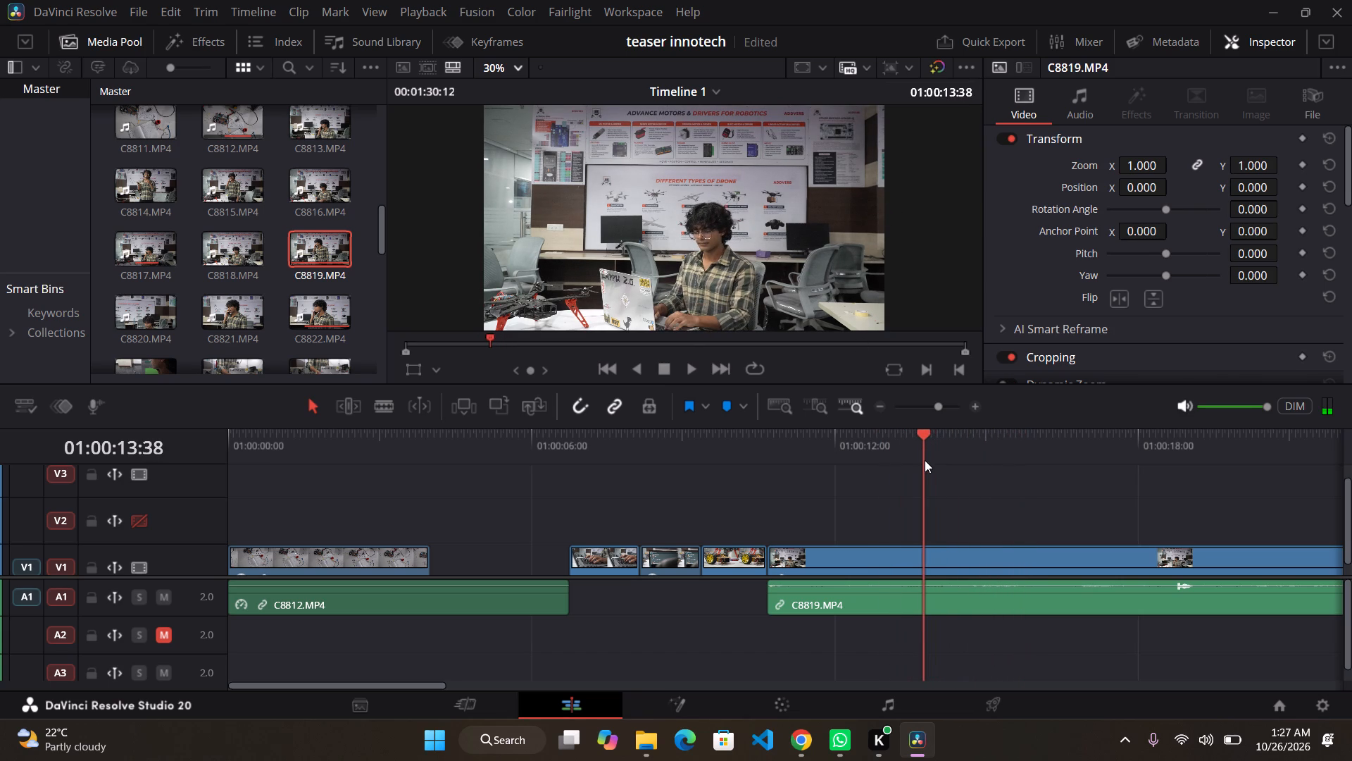
drag(925, 460, 918, 463)
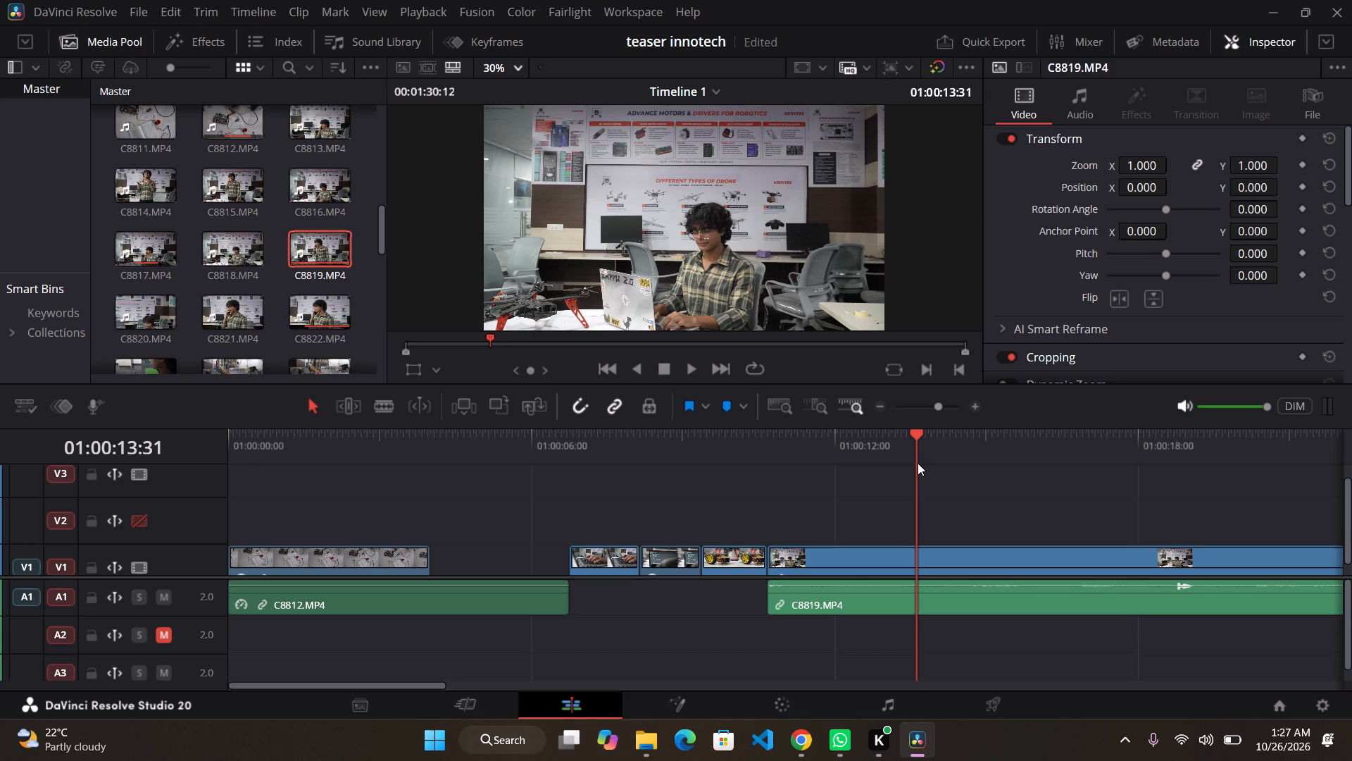
drag(918, 463, 906, 466)
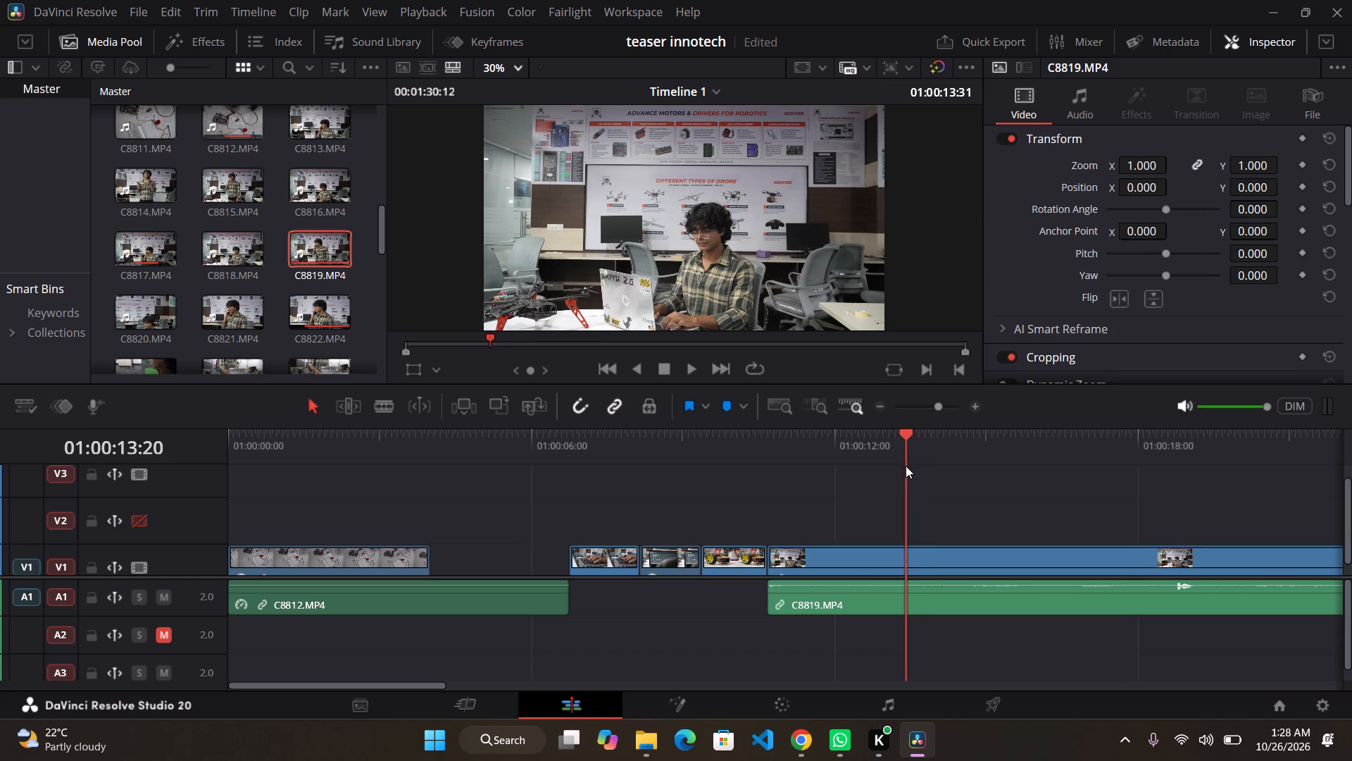
click(381, 405)
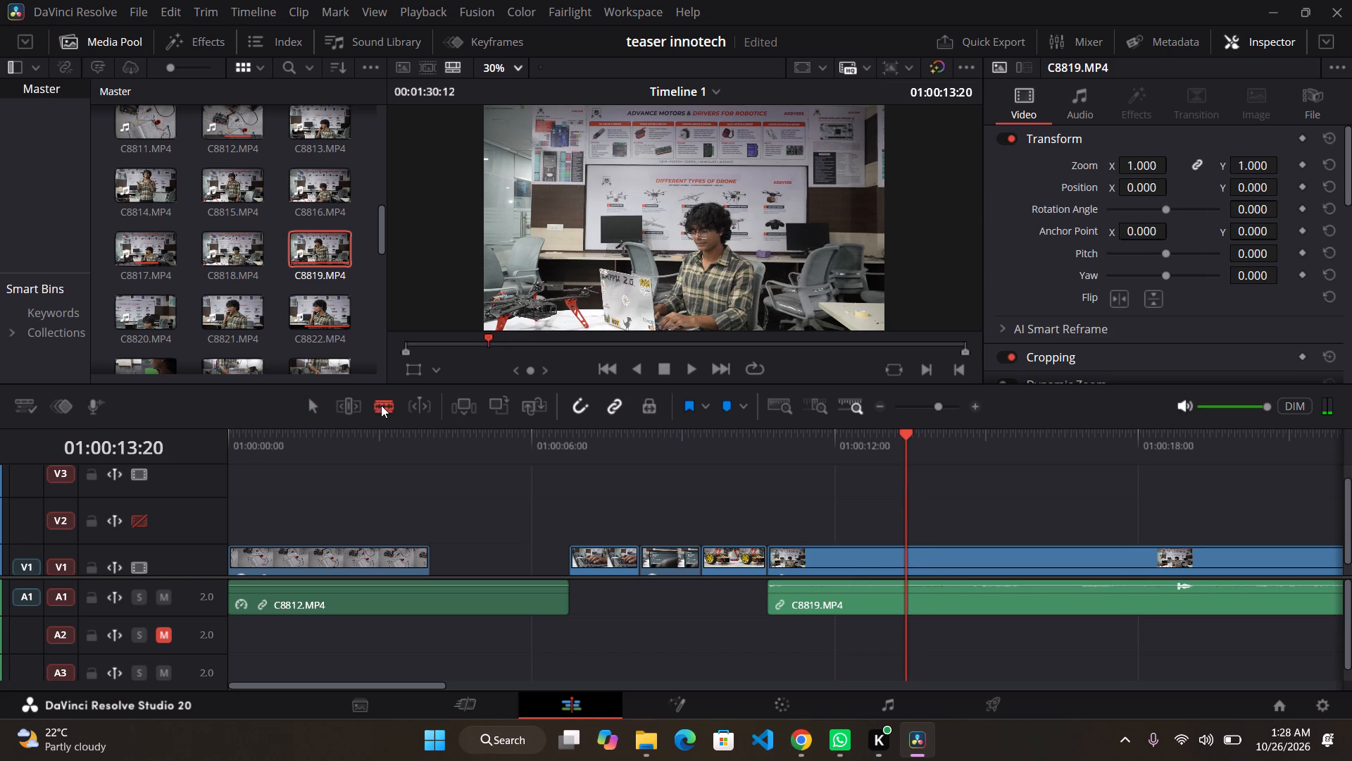
click(910, 600)
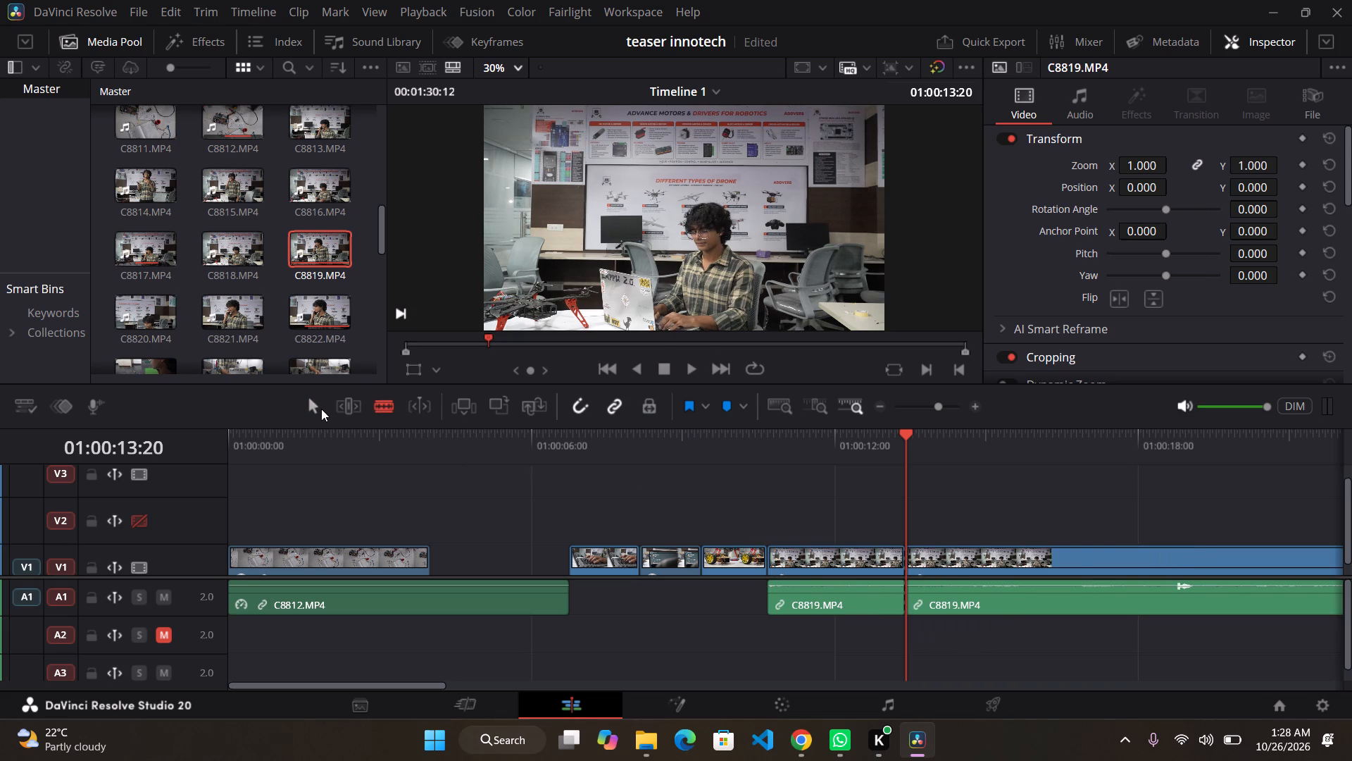
click(317, 404)
Move the first C8819.MP4 piece with its audio into the gap between C8812.MP4 and C8792.MP4.
drag(871, 571, 535, 619)
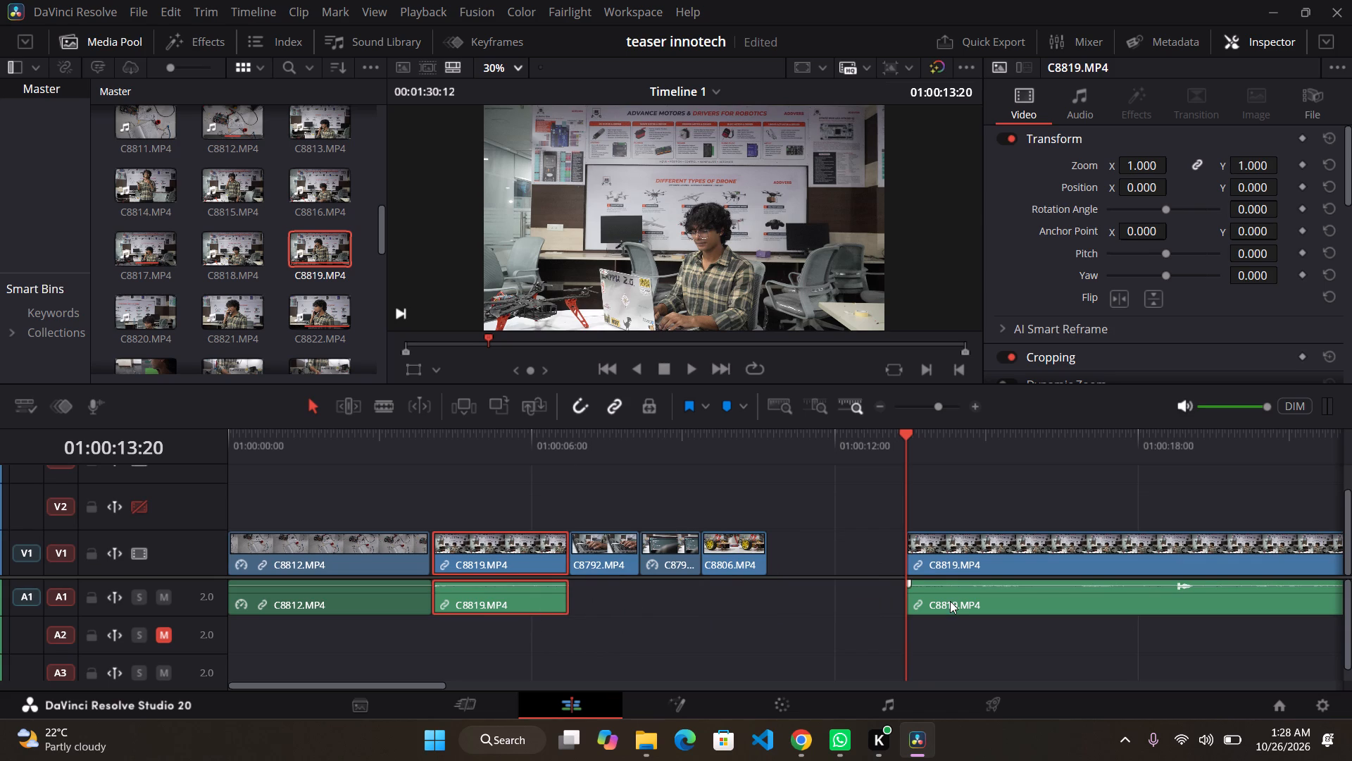
Move the remaining C8819.MP4 piece with its audio directly after the C8806.MP4 clip.
click(936, 575)
drag(967, 549, 873, 552)
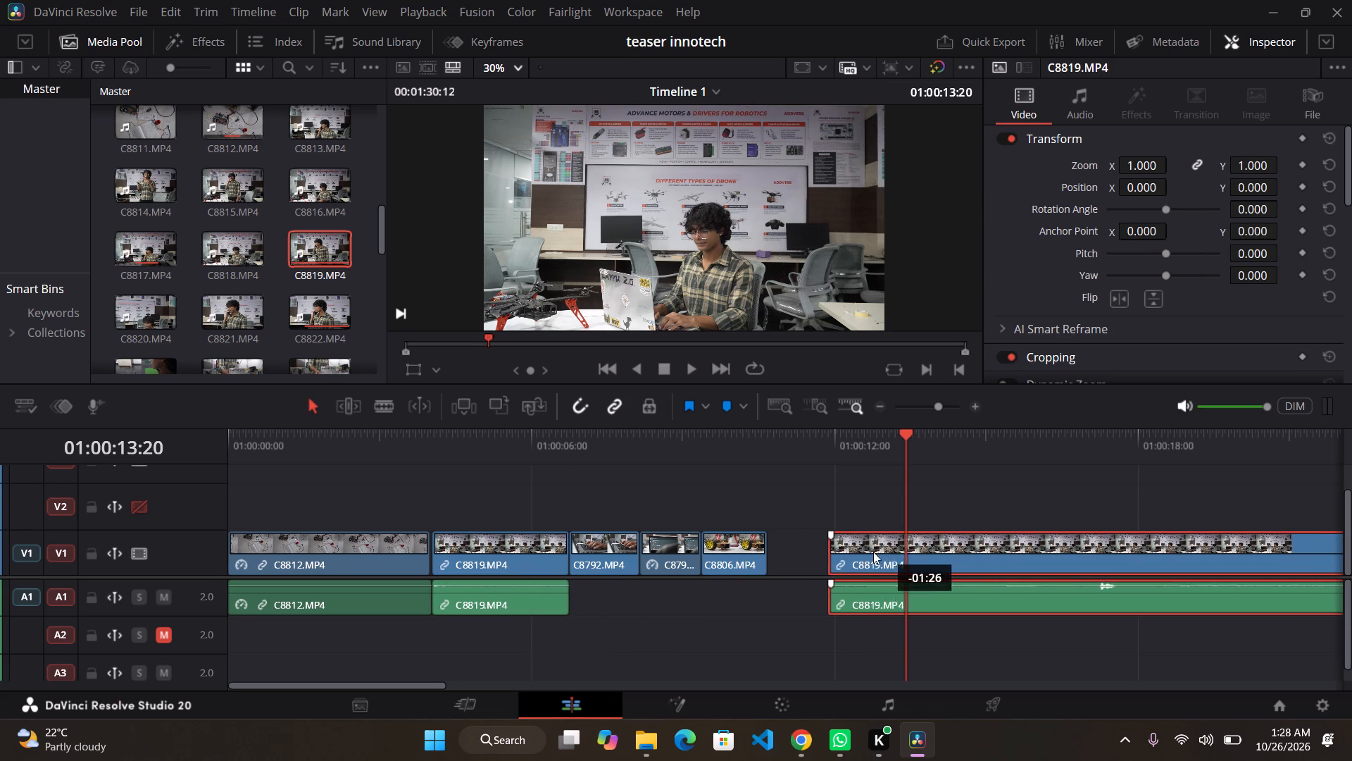
drag(873, 552, 834, 557)
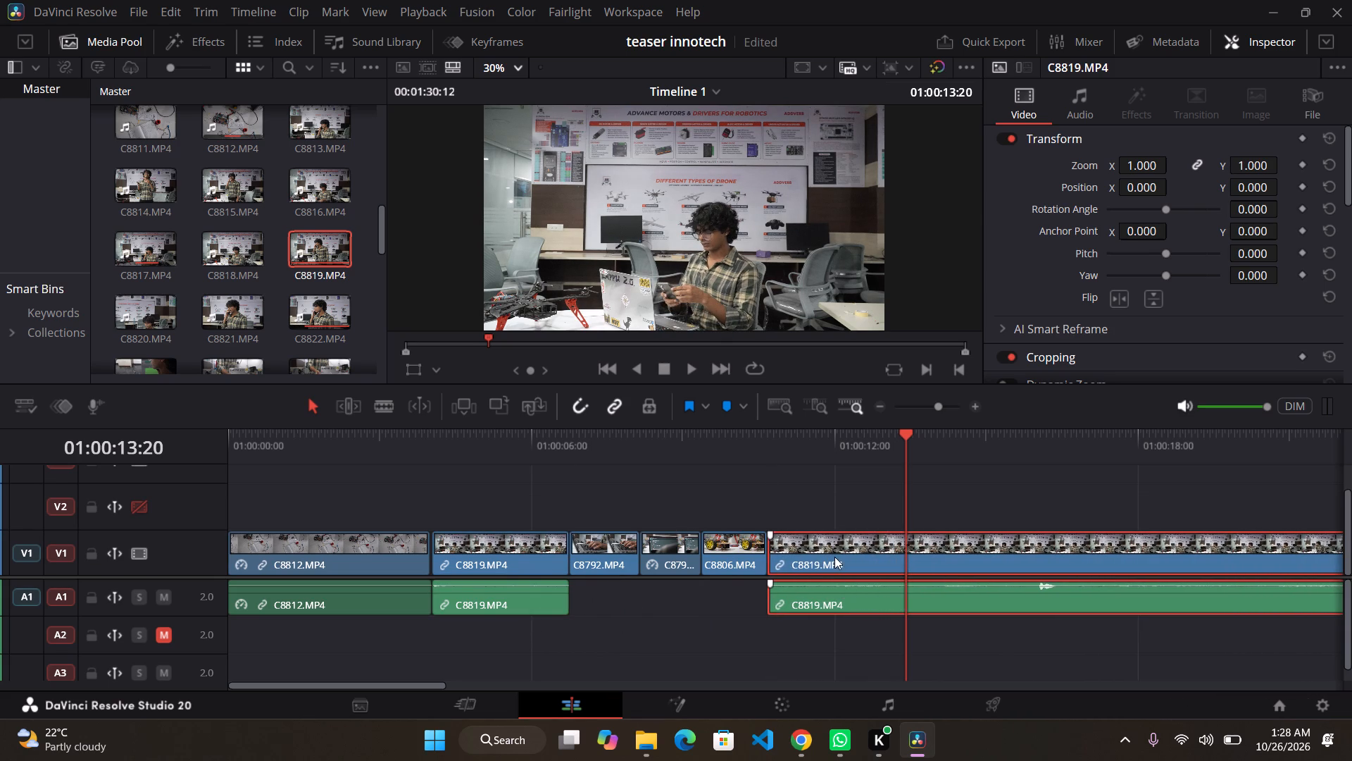
Play back the long C8819.MP4 piece through the phone call, and bring the playhead back to about 01:00:30:13.
click(782, 436)
key(space)
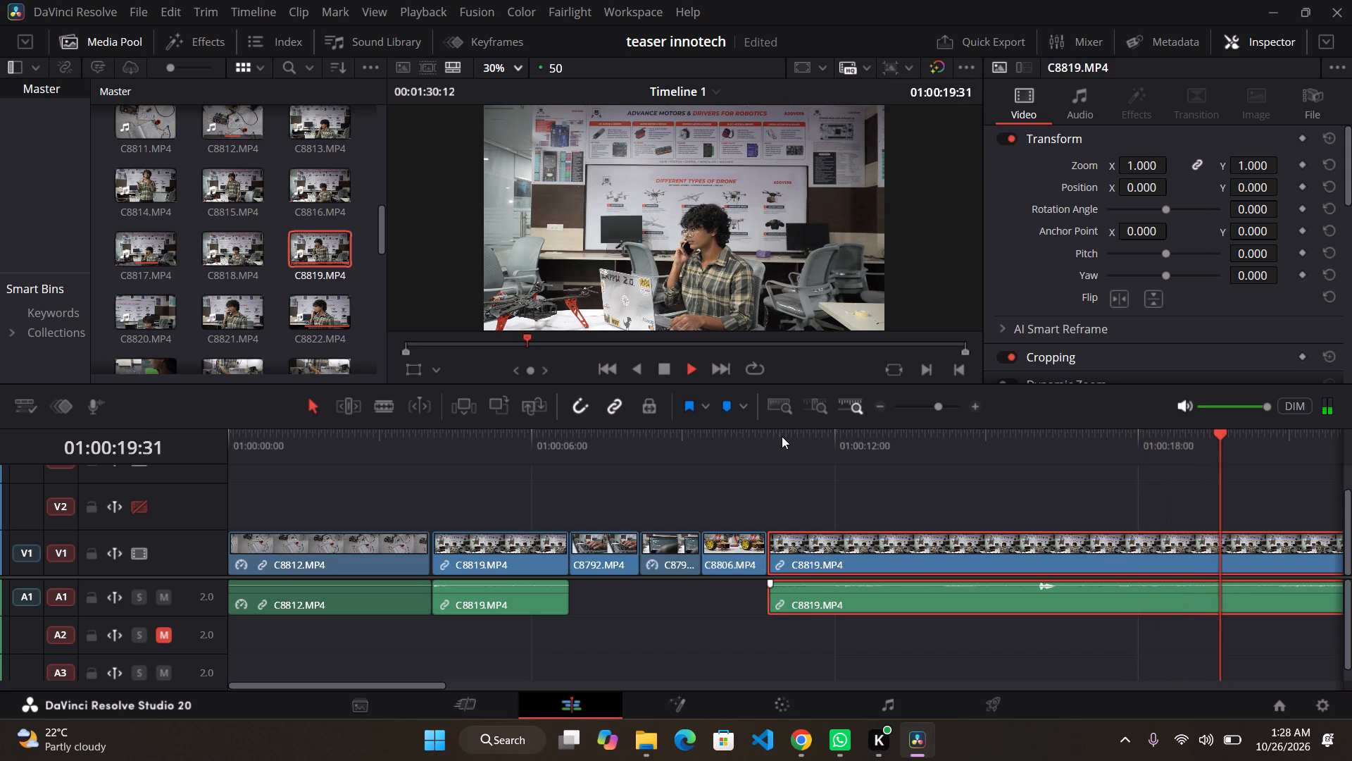
key(space)
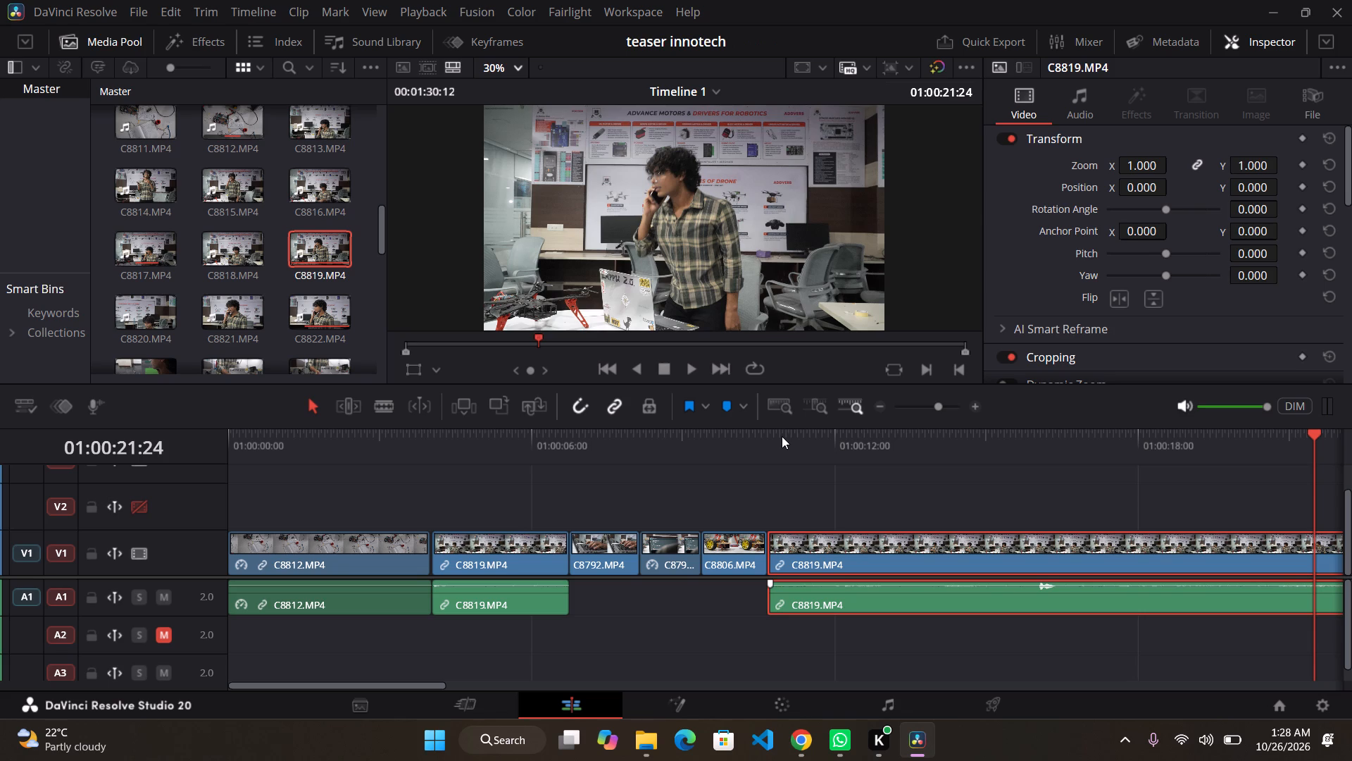
key(space)
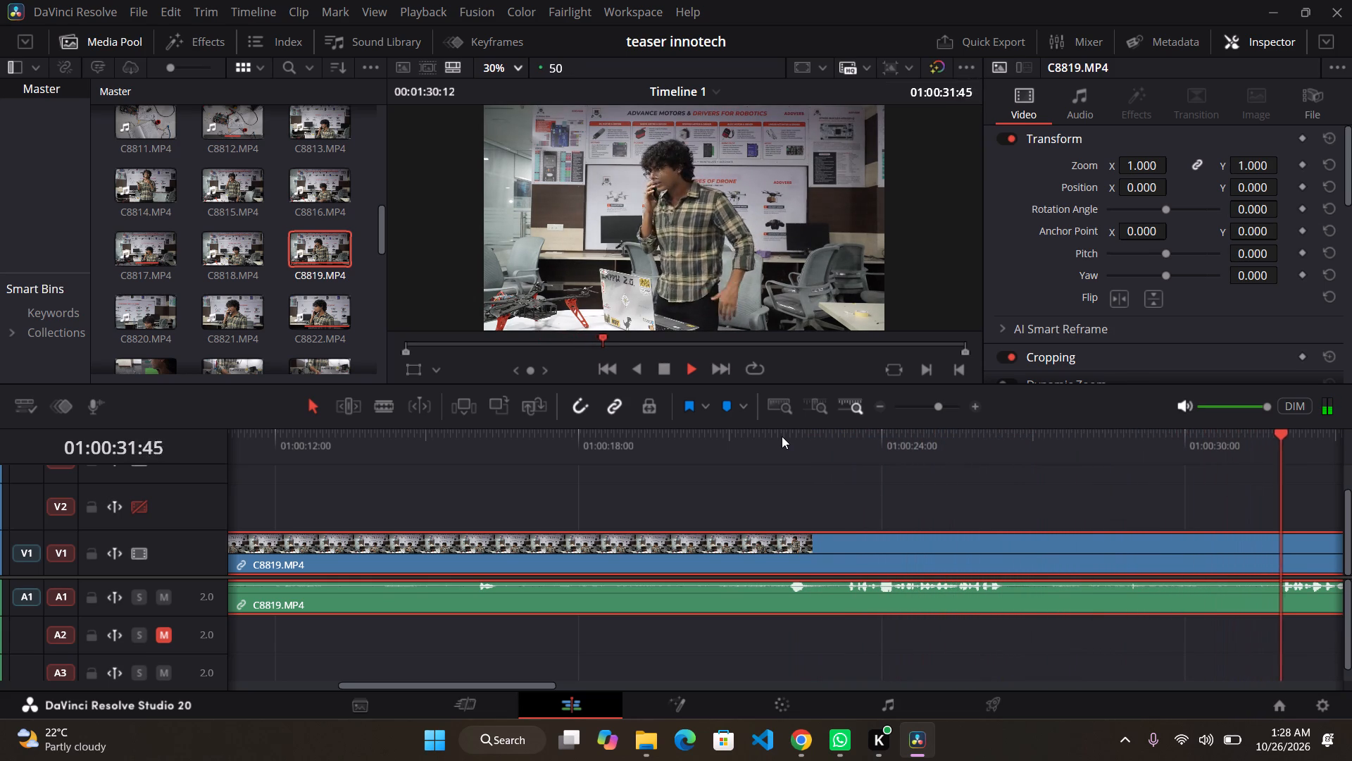
key(space)
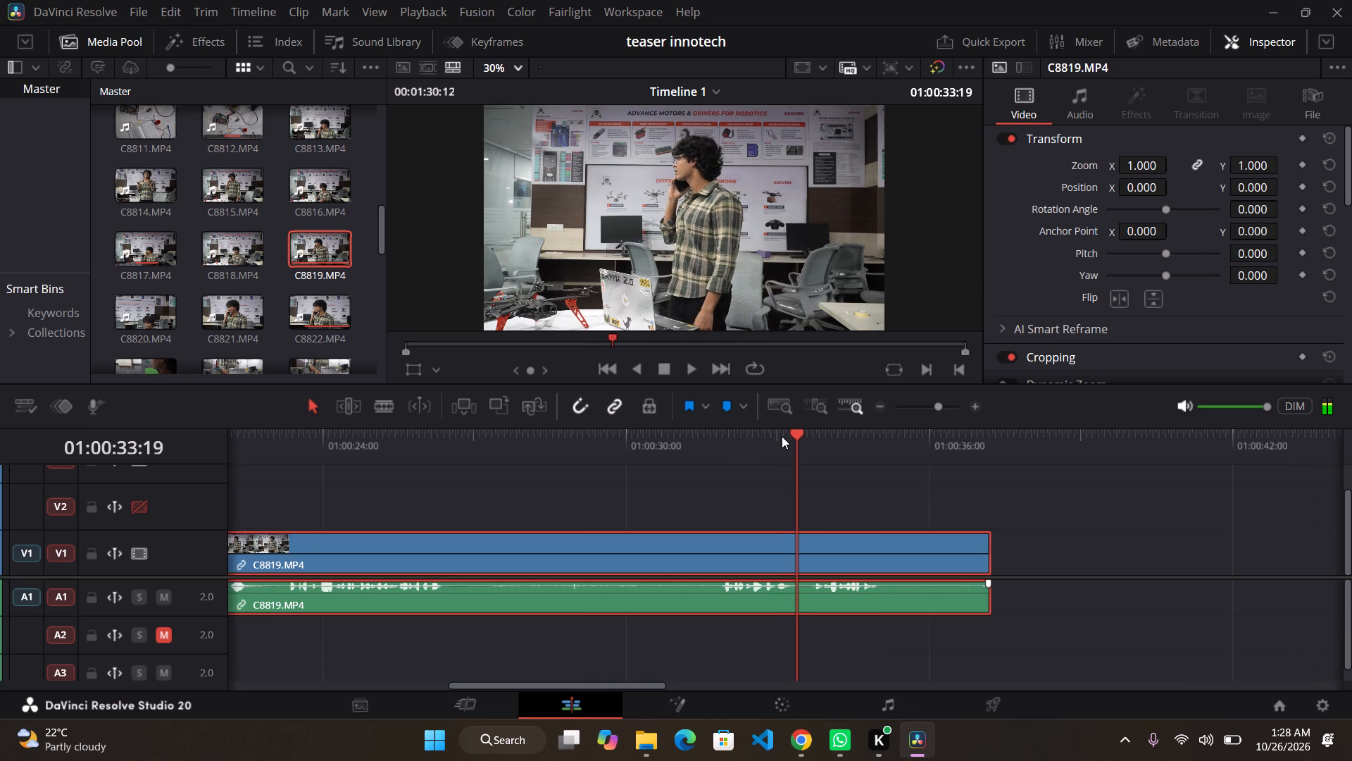
drag(798, 451, 640, 495)
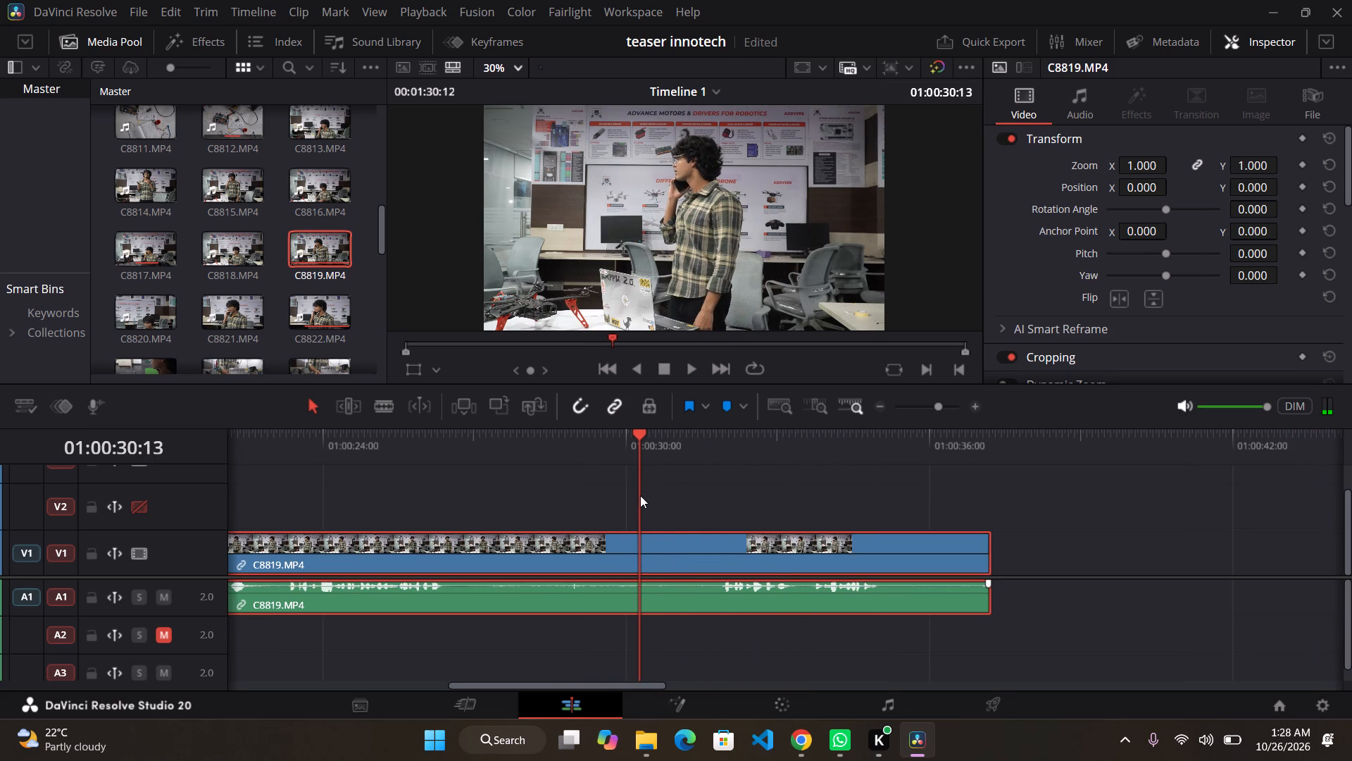
Add C8822.MP4 from the media pool to V1 with its audio on A1, just after the last C8819.MP4 piece.
drag(319, 308, 1040, 566)
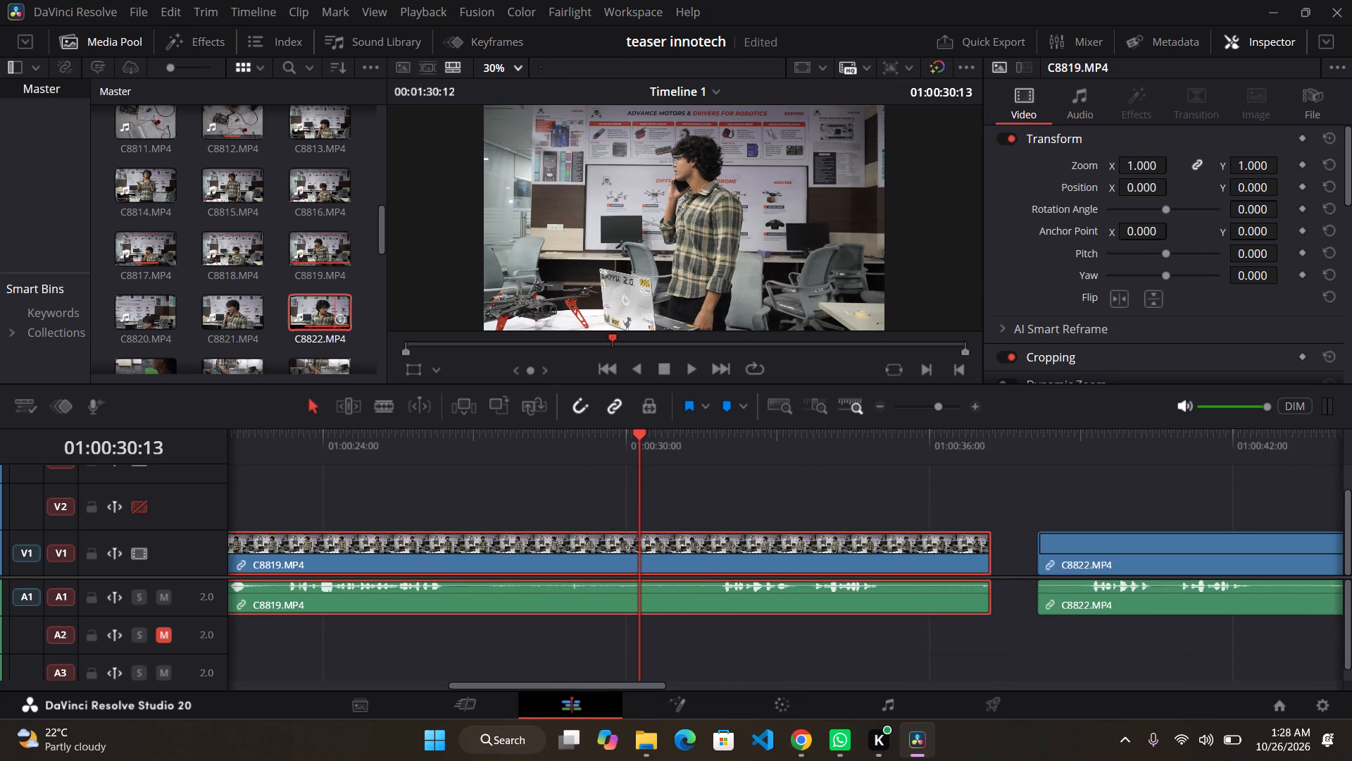
drag(1040, 566, 987, 559)
Play back the start of C8822.MP4, and return the playhead to 01:00:31:37 in the C8819.MP4 clip.
scroll(987, 559, left, 1)
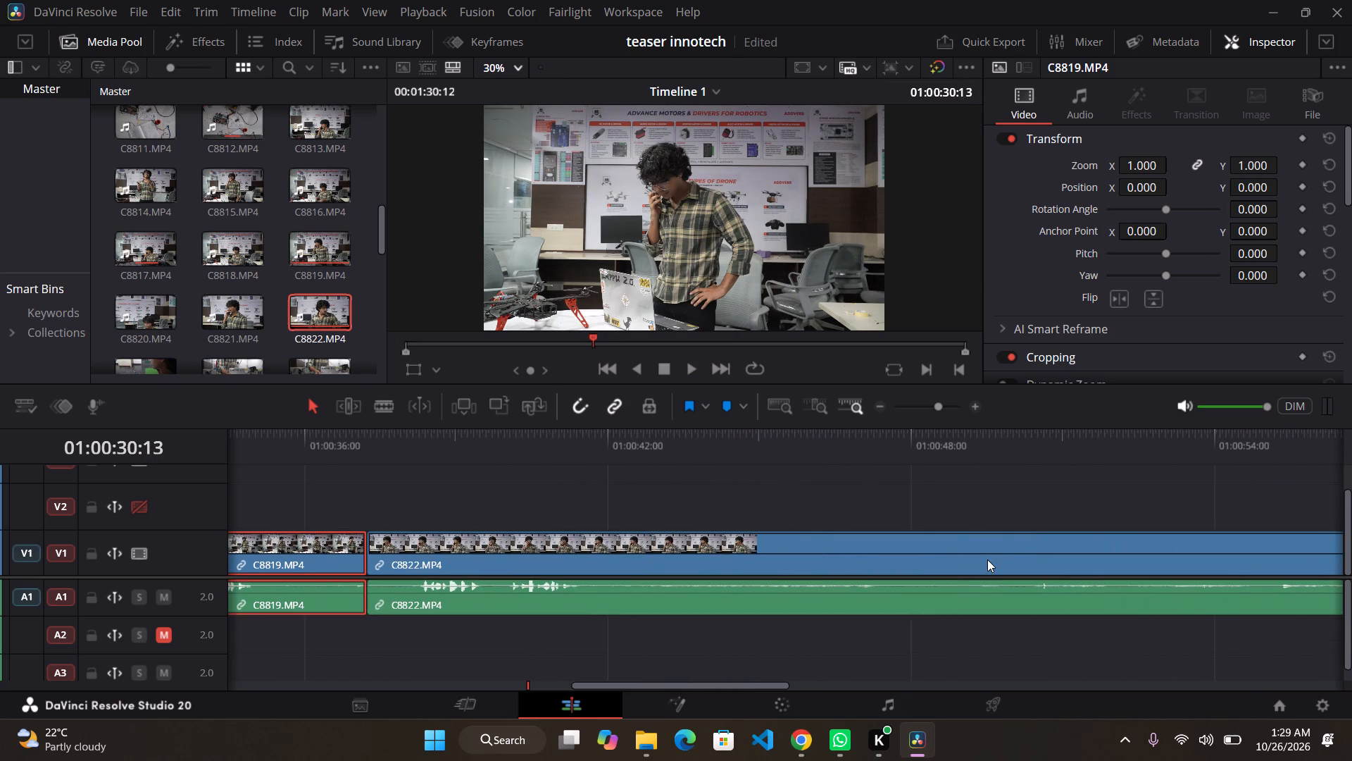
scroll(987, 559, left, 1)
click(398, 448)
key(space)
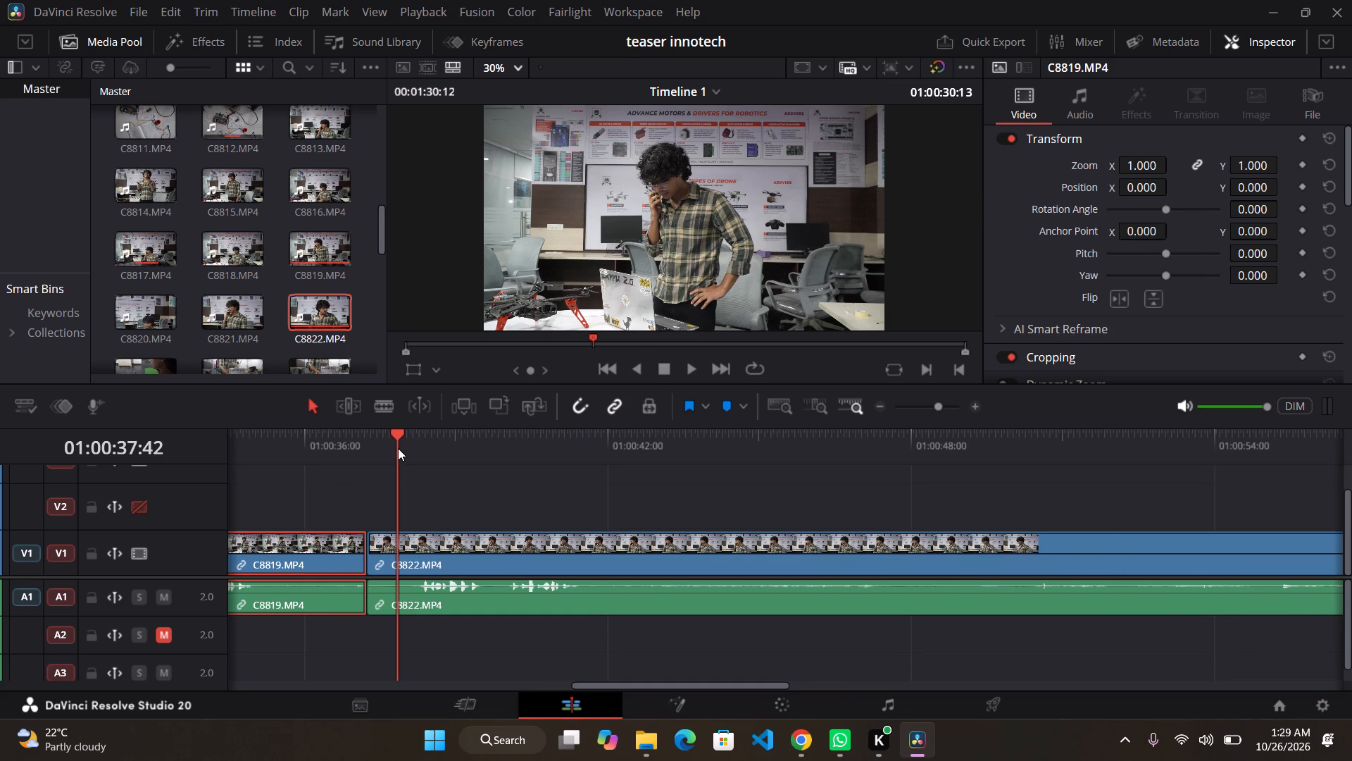
key(space)
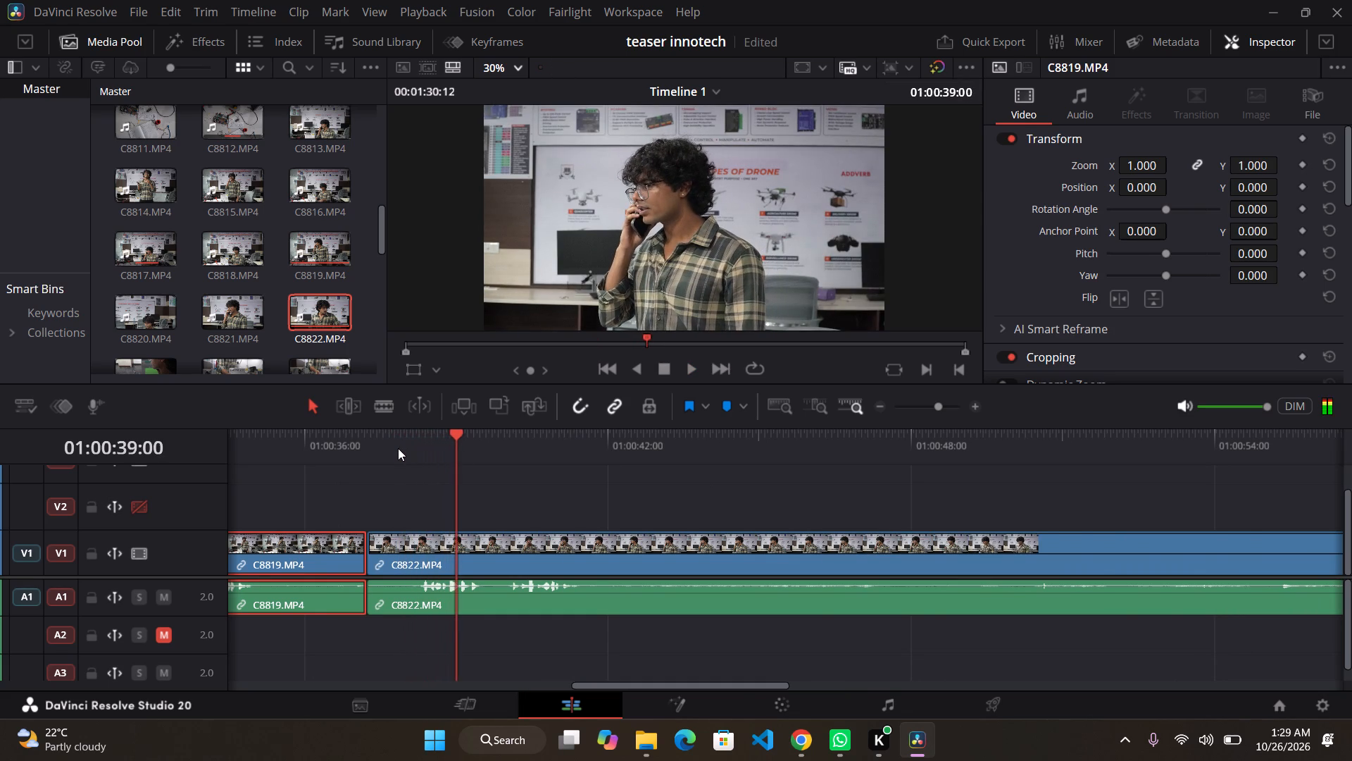
scroll(398, 448, right, 1)
click(583, 432)
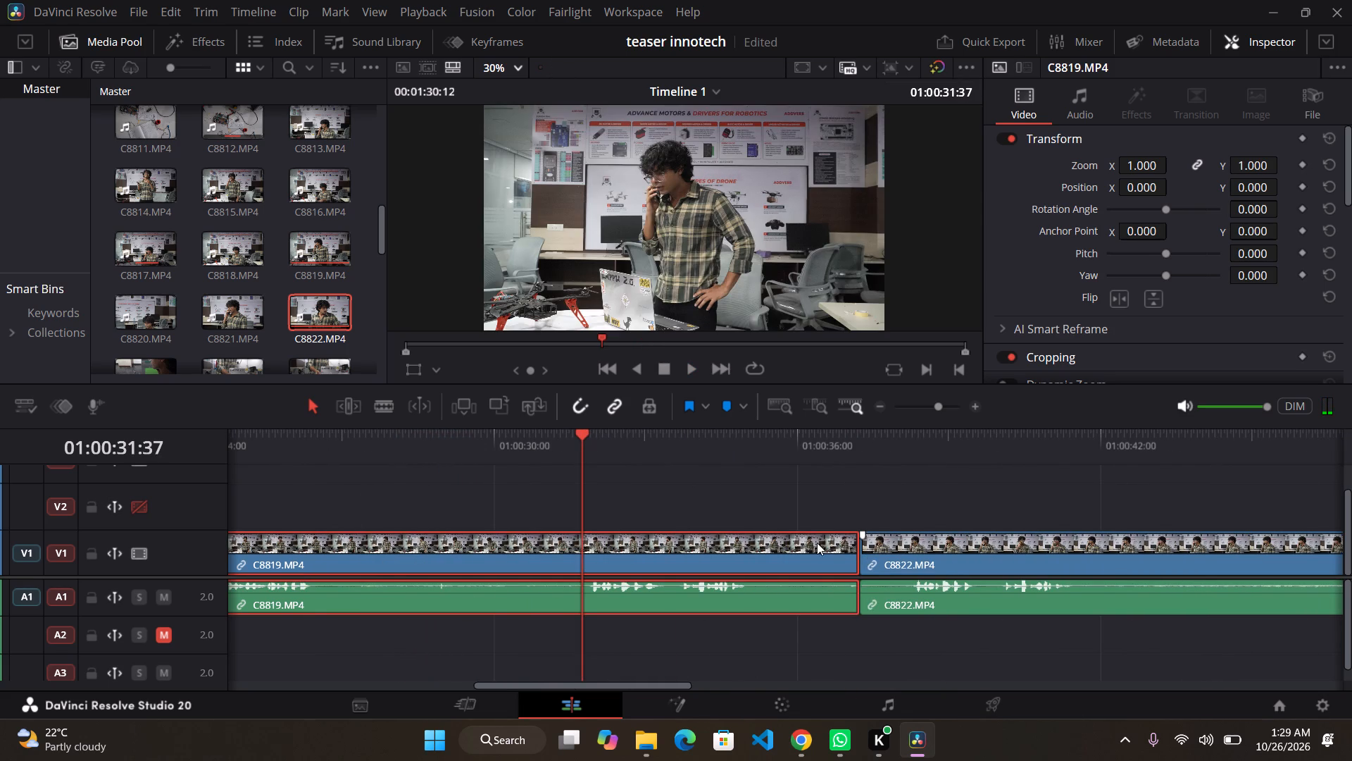
Split the C8822.MP4 clip and its audio at about 01:00:38, just before its first spoken line.
click(387, 412)
click(906, 607)
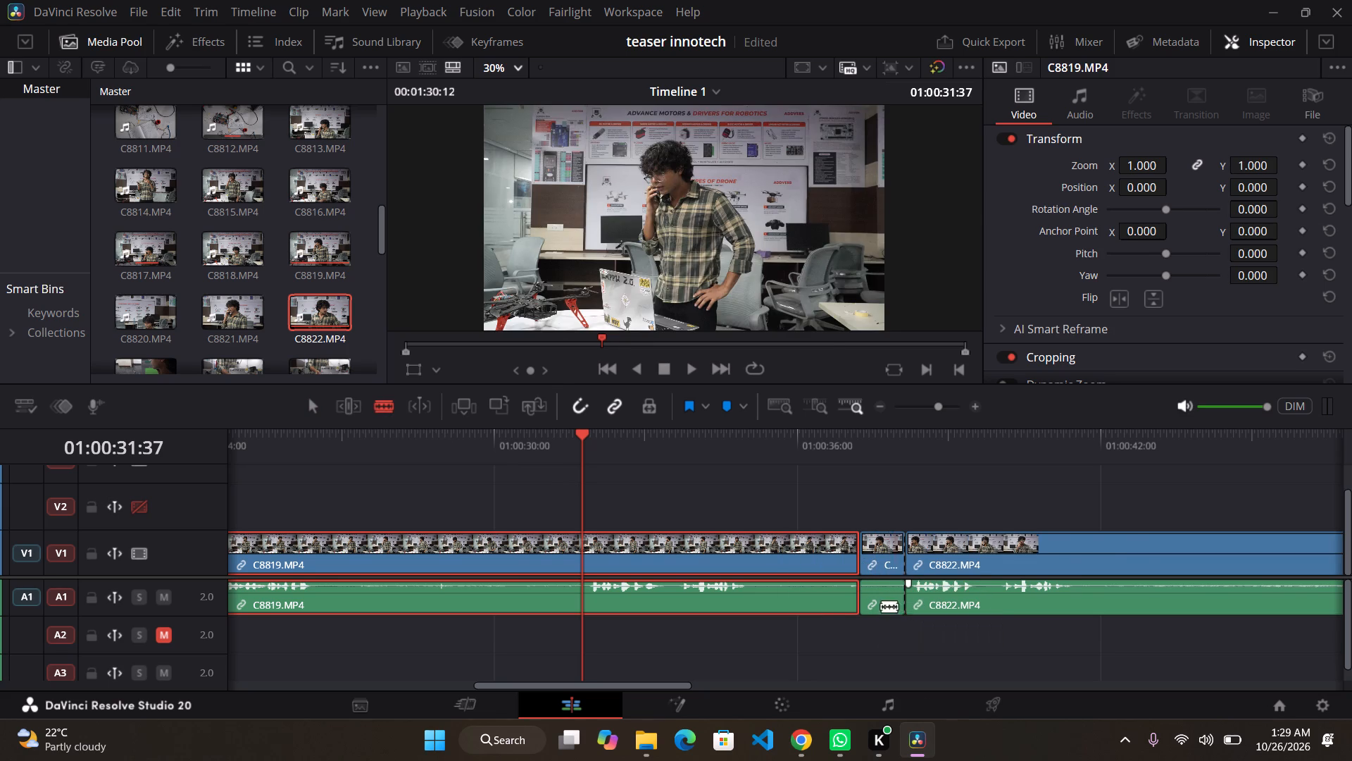
click(311, 402)
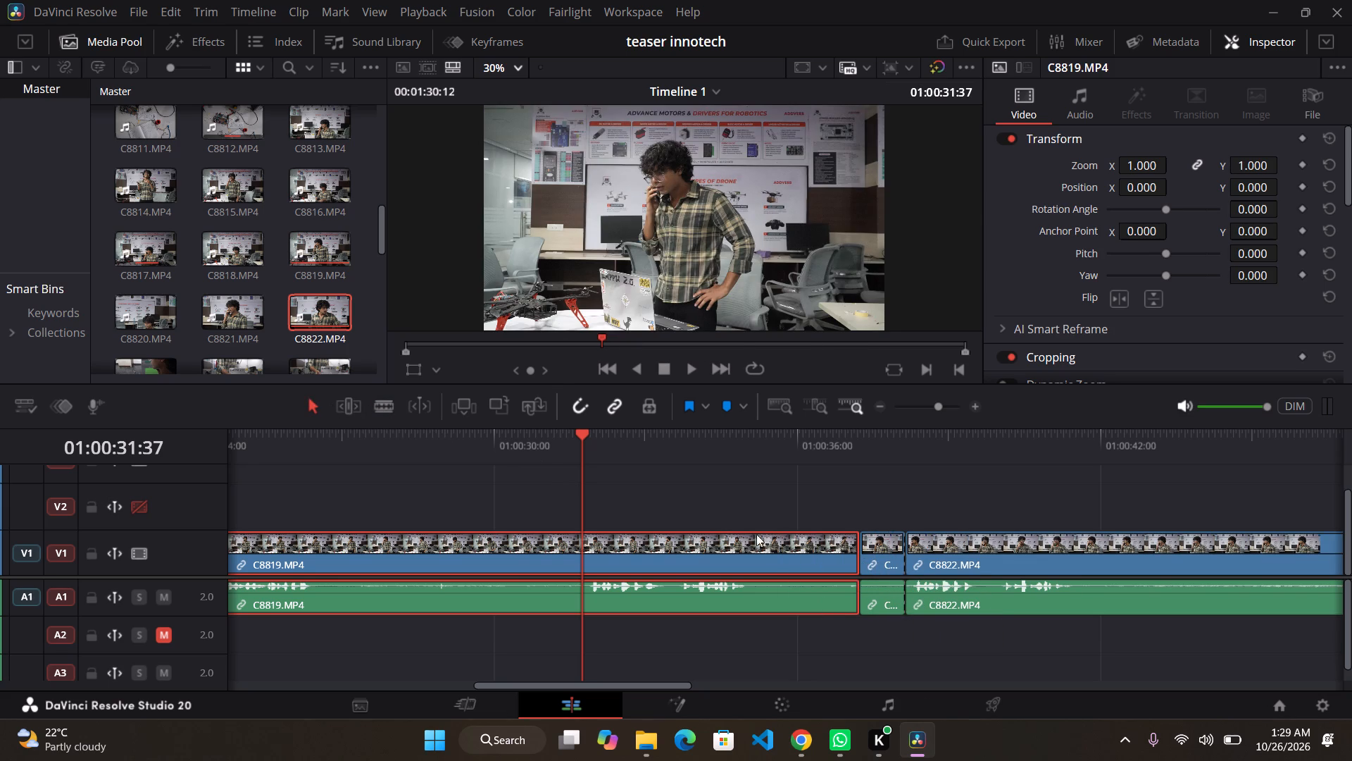
Delete the short first C8822.MP4 piece and move the remaining C8822.MP4 clip to start at 01:00:31:37, overwriting C8819.MP4's tail.
click(875, 553)
key(BackSpace)
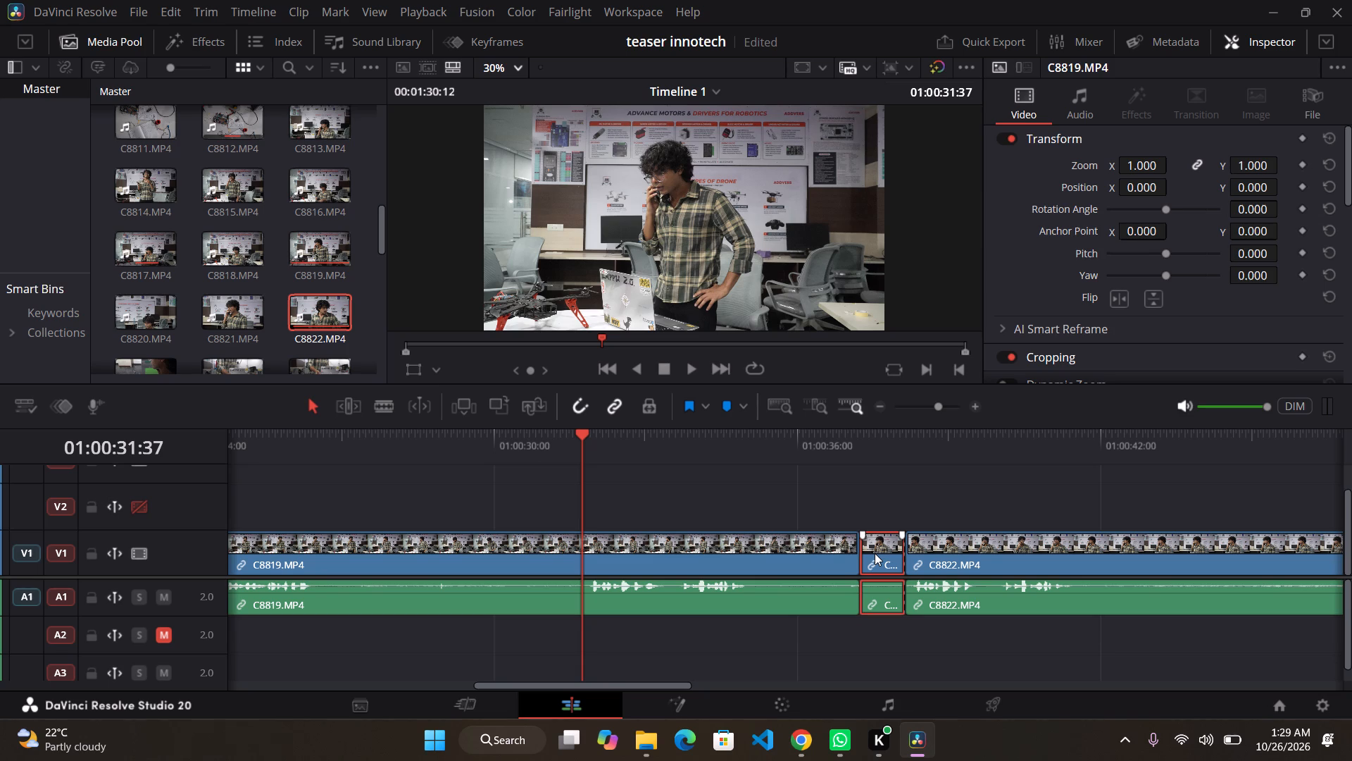
drag(1006, 561, 776, 593)
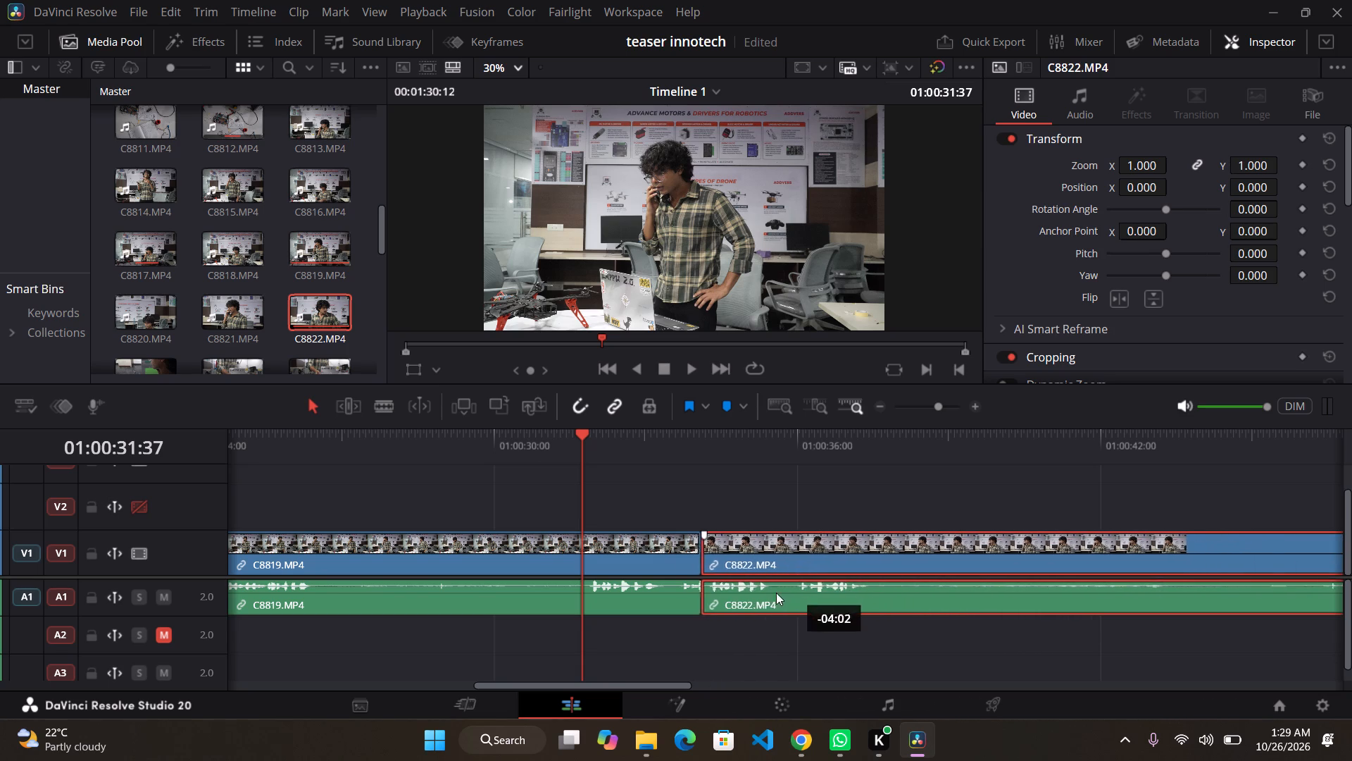
drag(776, 593, 688, 600)
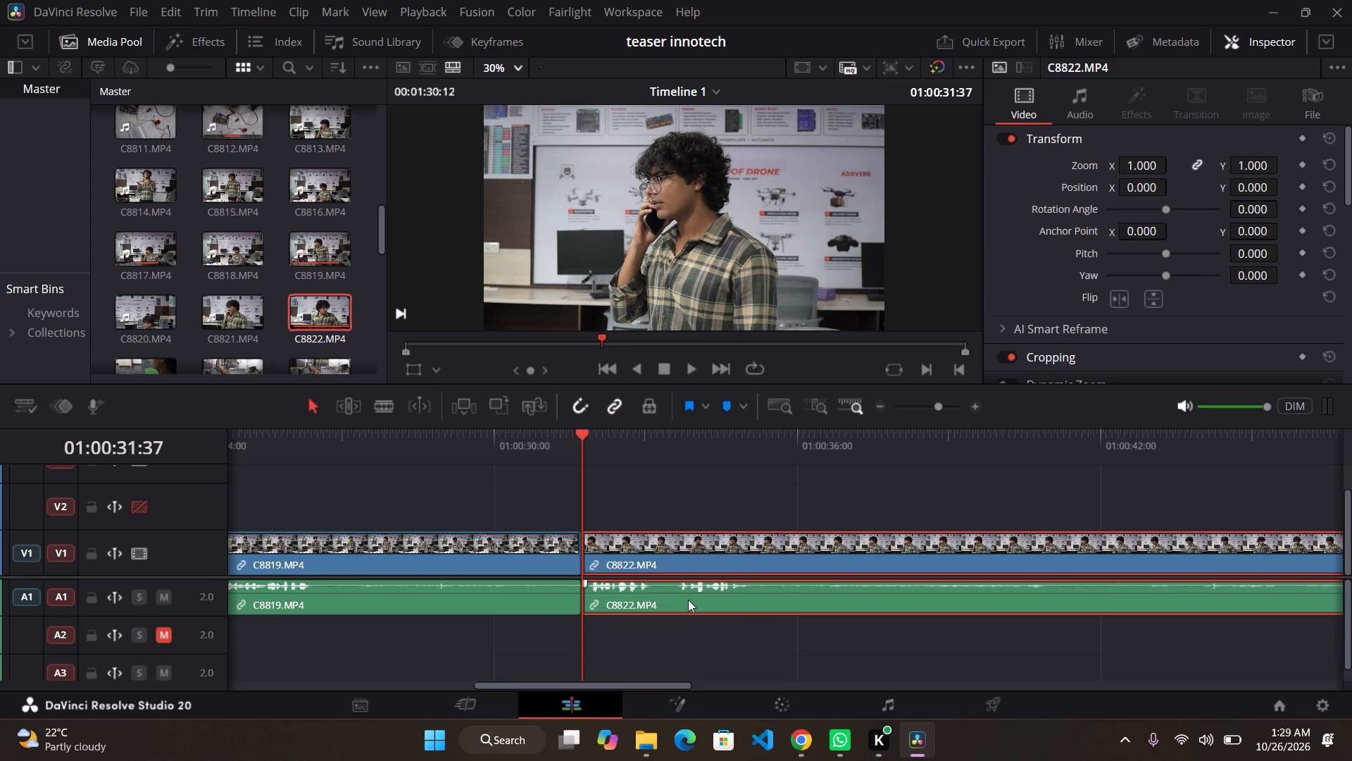
Play back the cut from C8819.MP4 to C8822.MP4, and return the playhead to 01:00:31:11.
key(space)
key(space)
key(space)
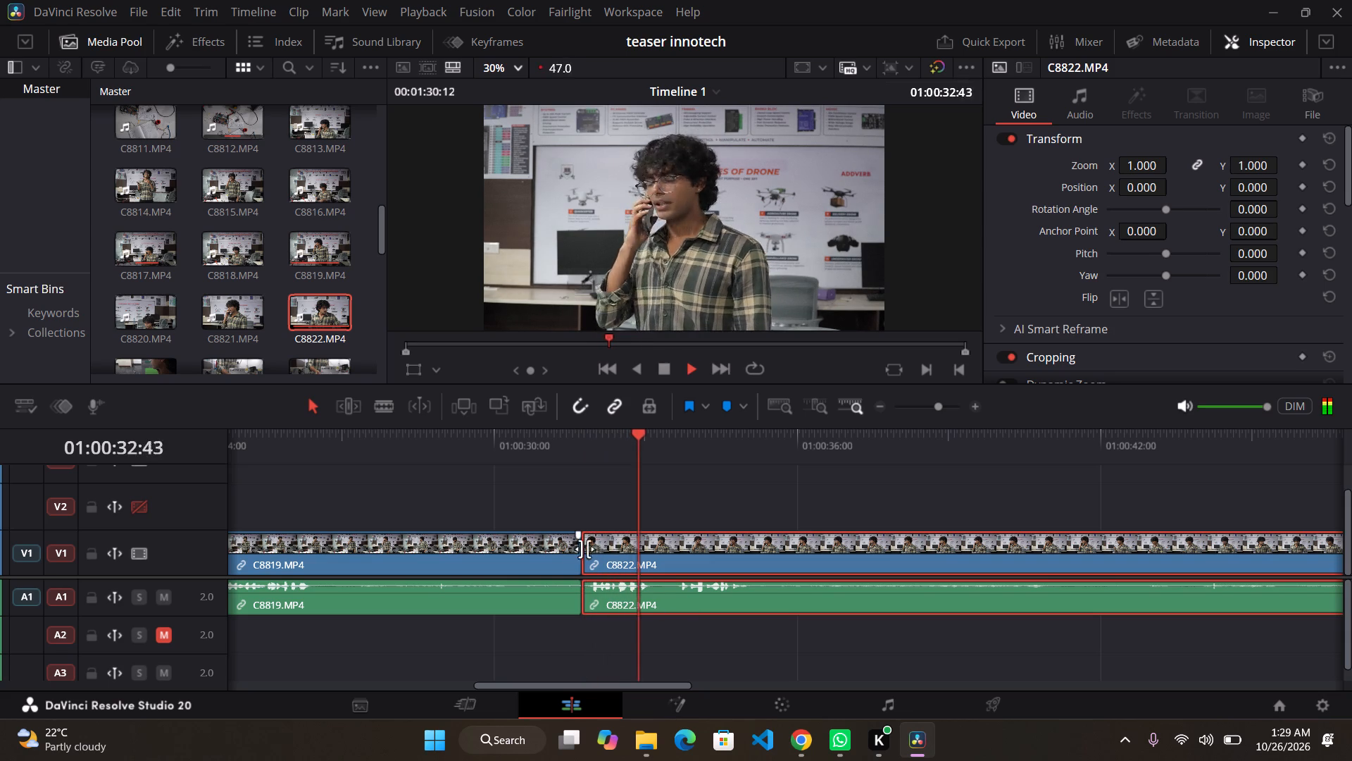
click(664, 373)
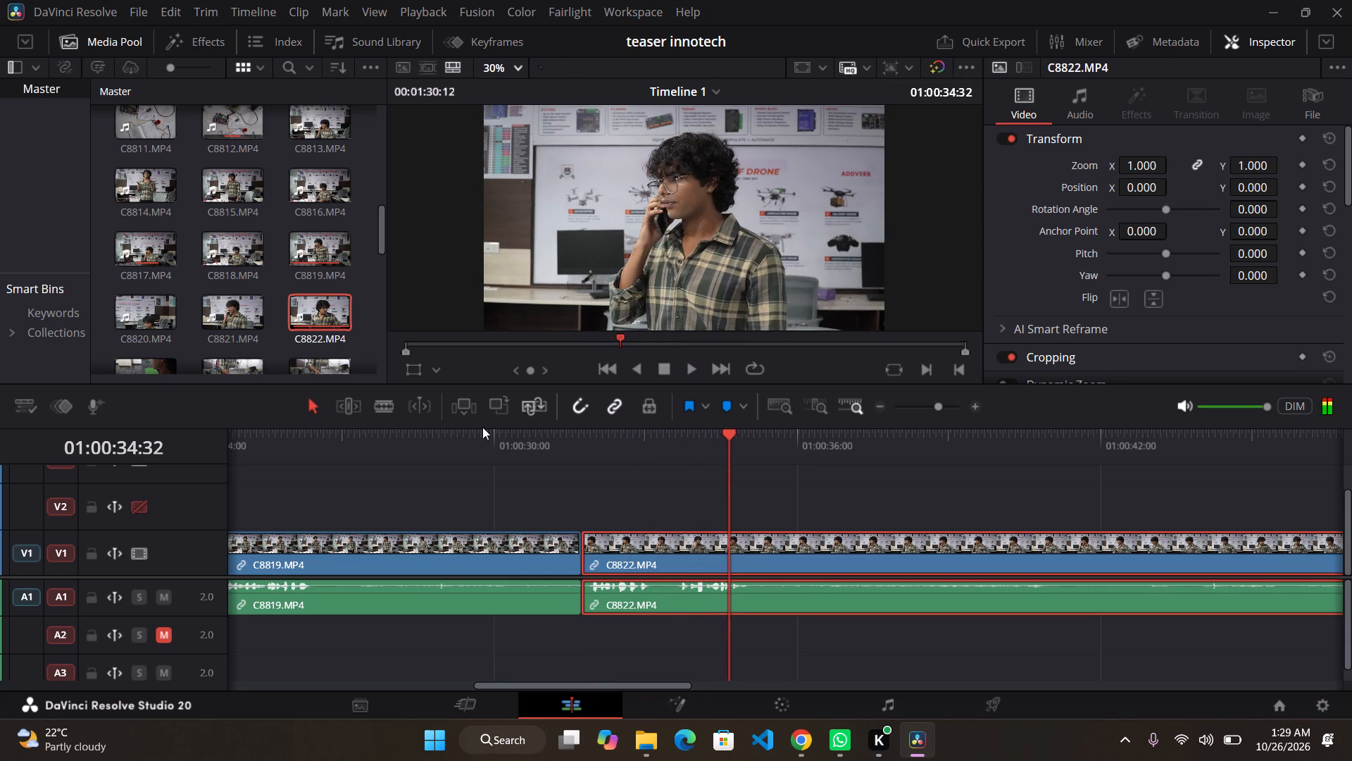
click(433, 447)
key(space)
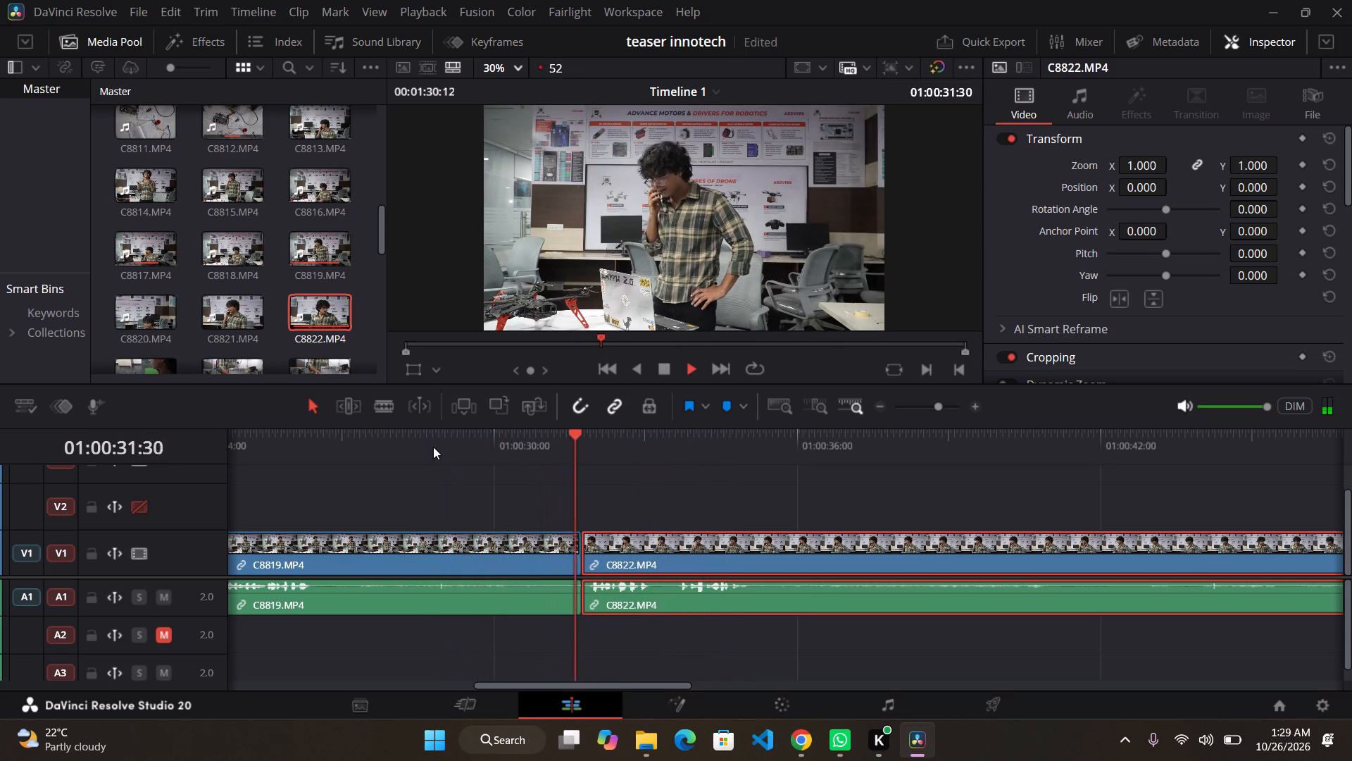
key(space)
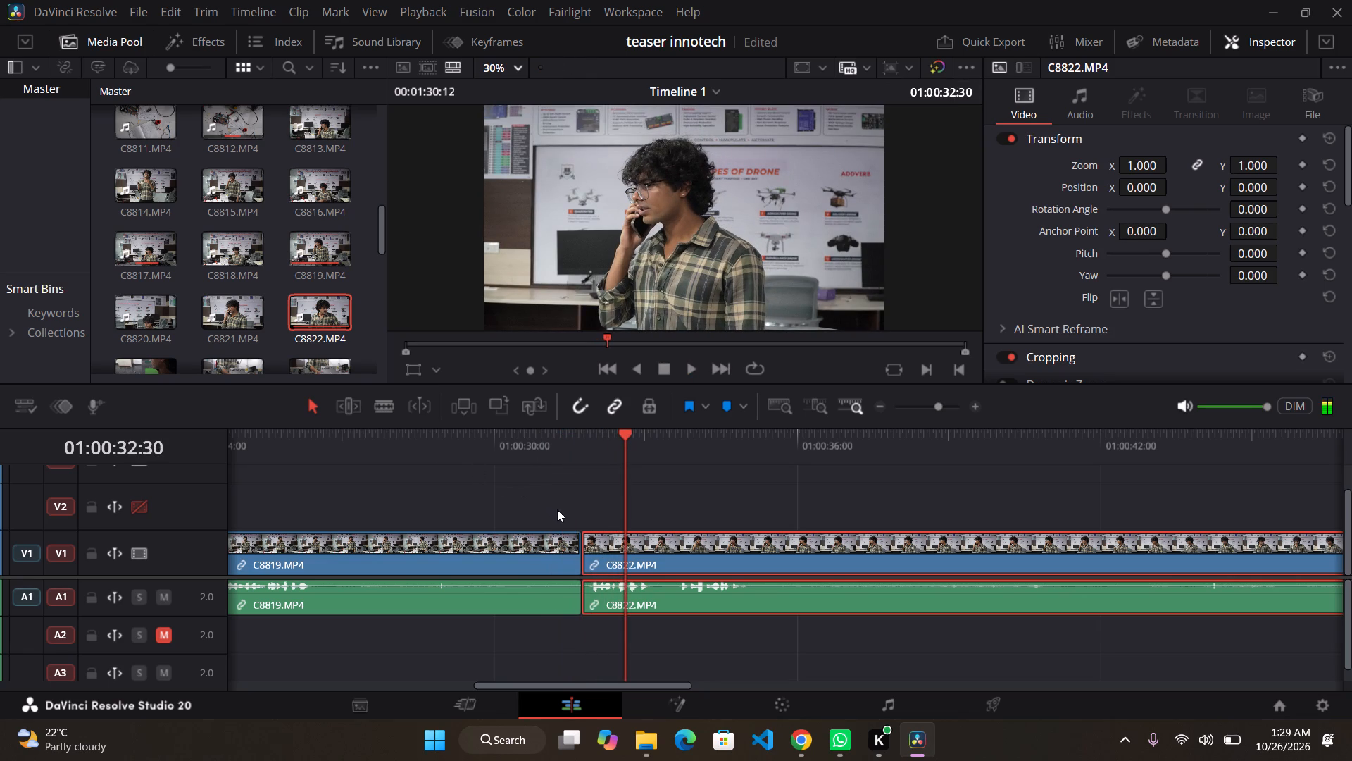
drag(524, 433, 531, 433)
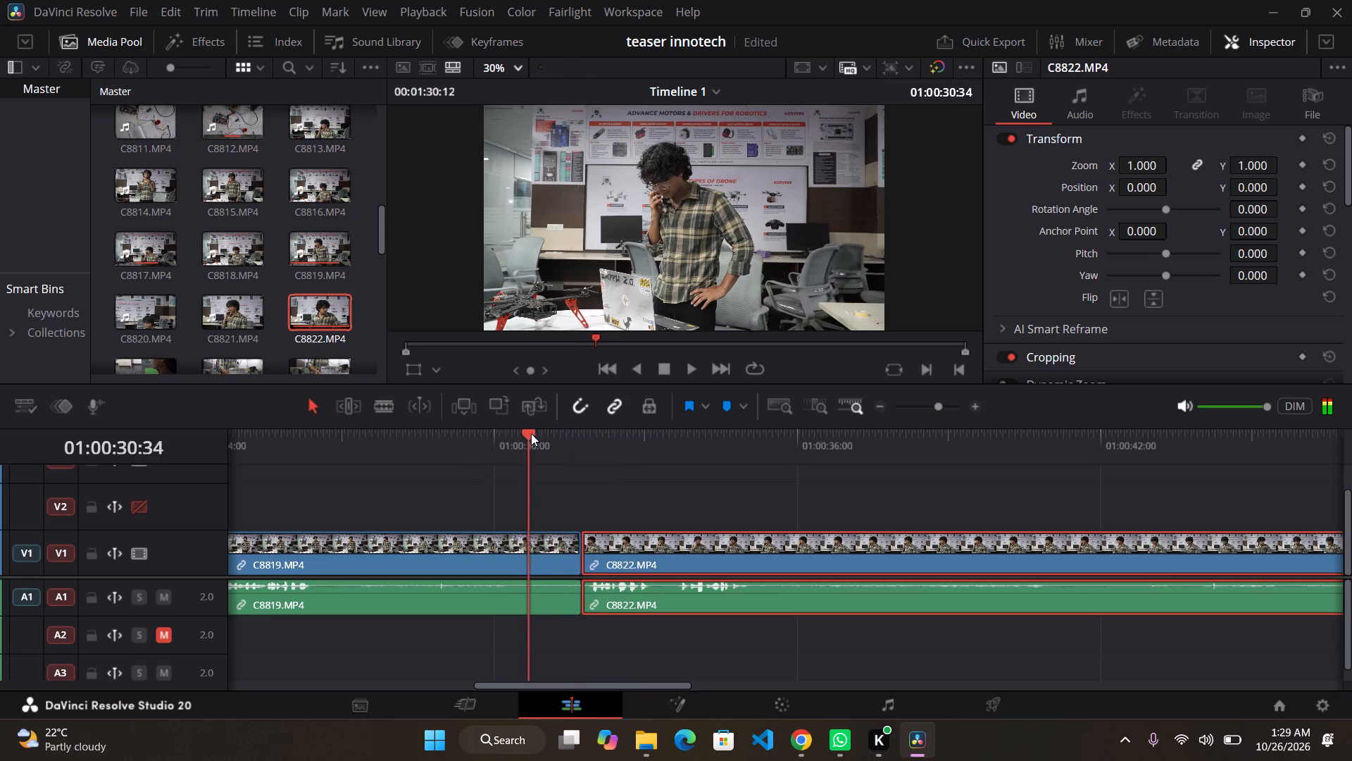
drag(531, 433, 556, 431)
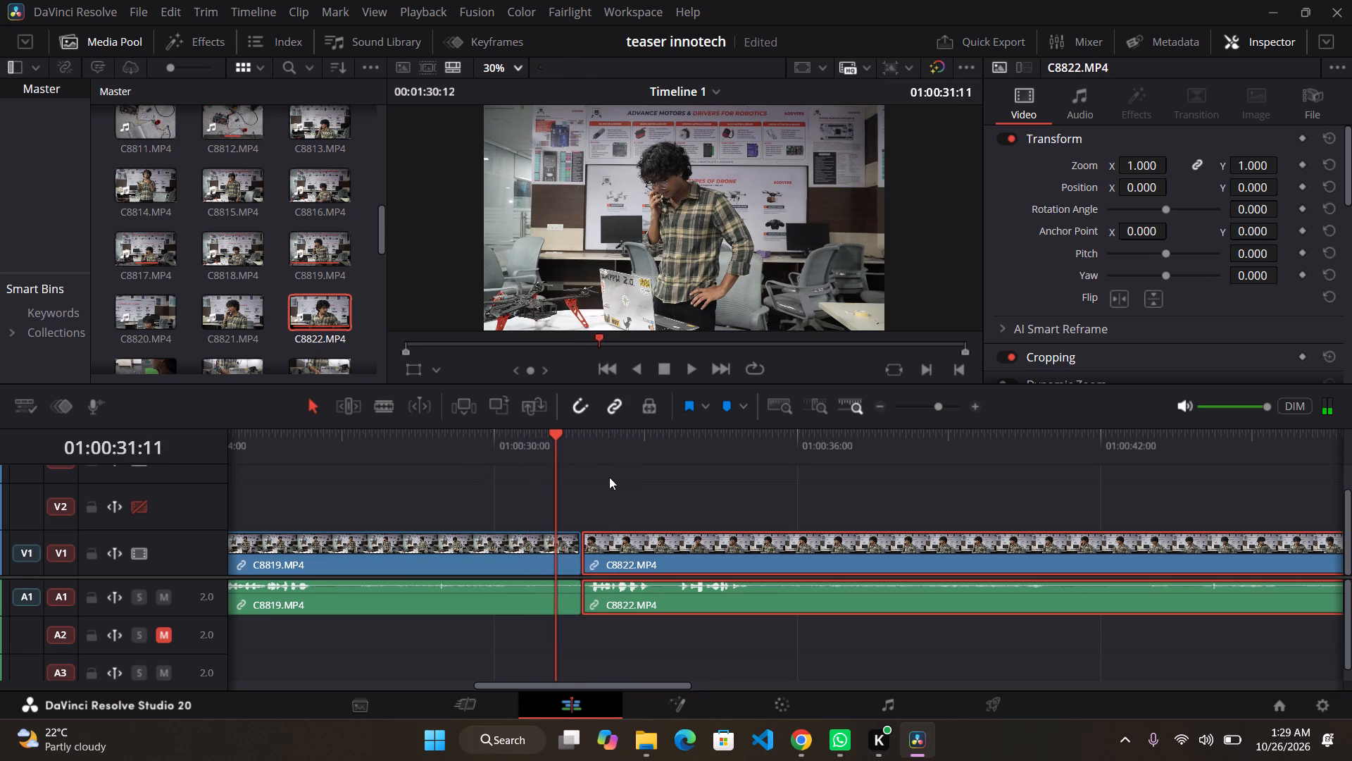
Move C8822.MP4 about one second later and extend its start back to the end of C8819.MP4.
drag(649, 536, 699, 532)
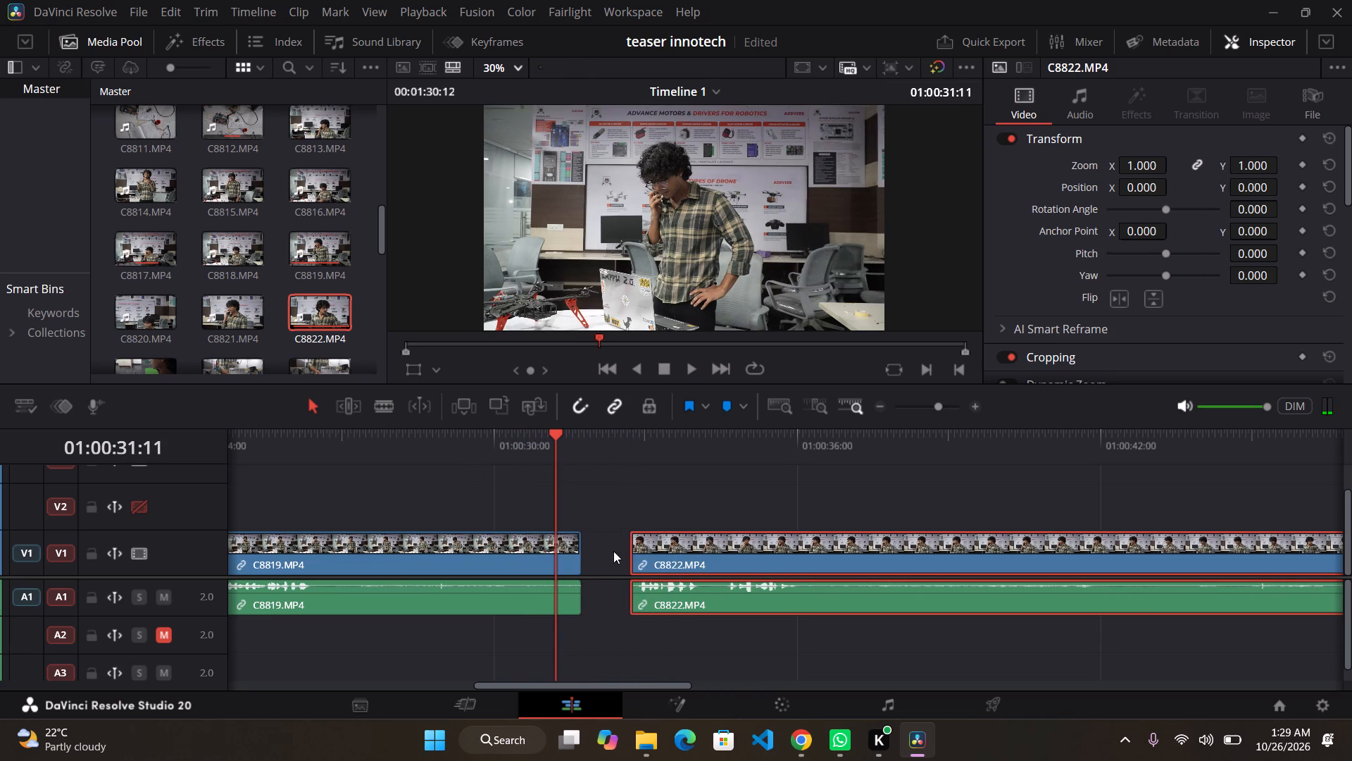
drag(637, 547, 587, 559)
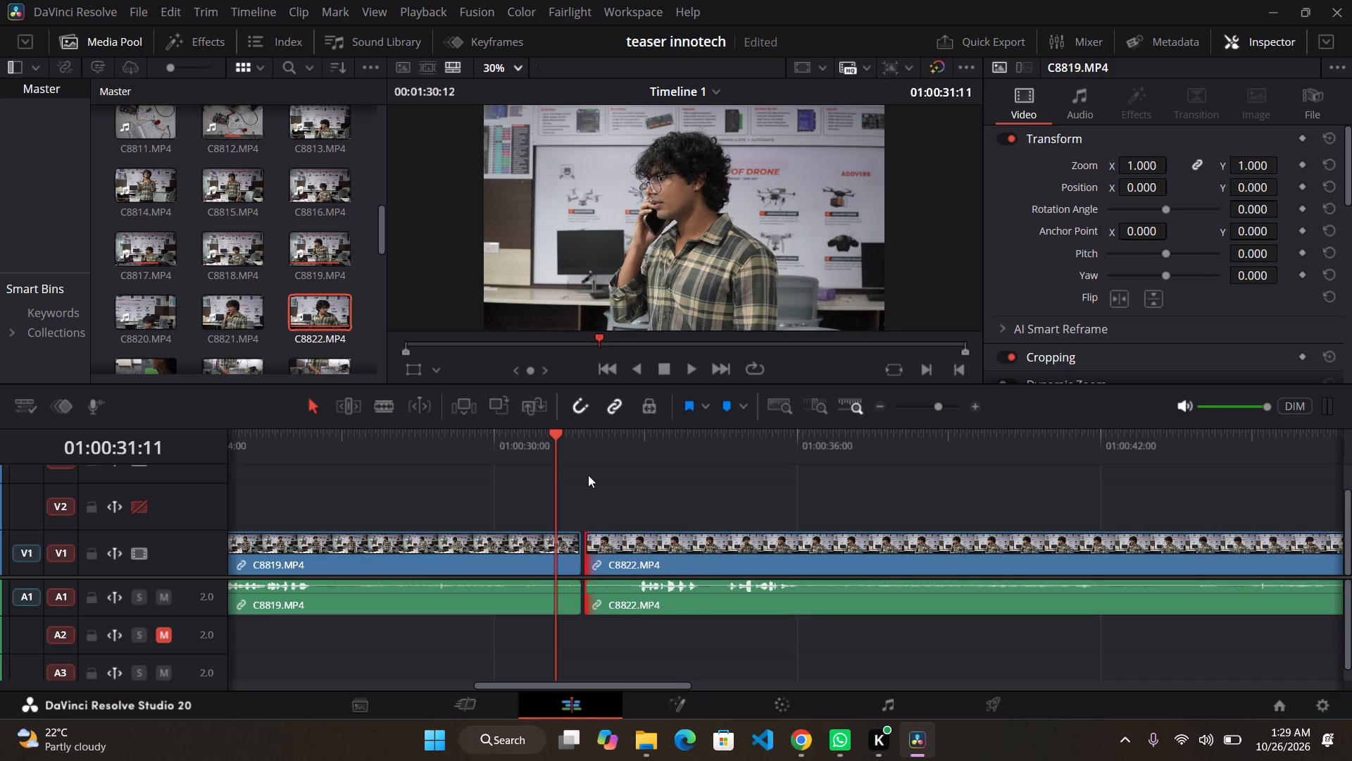
Move C8822.MP4 to start at about 01:00:33:12 and extend the end of C8819.MP4 to meet it.
key(space)
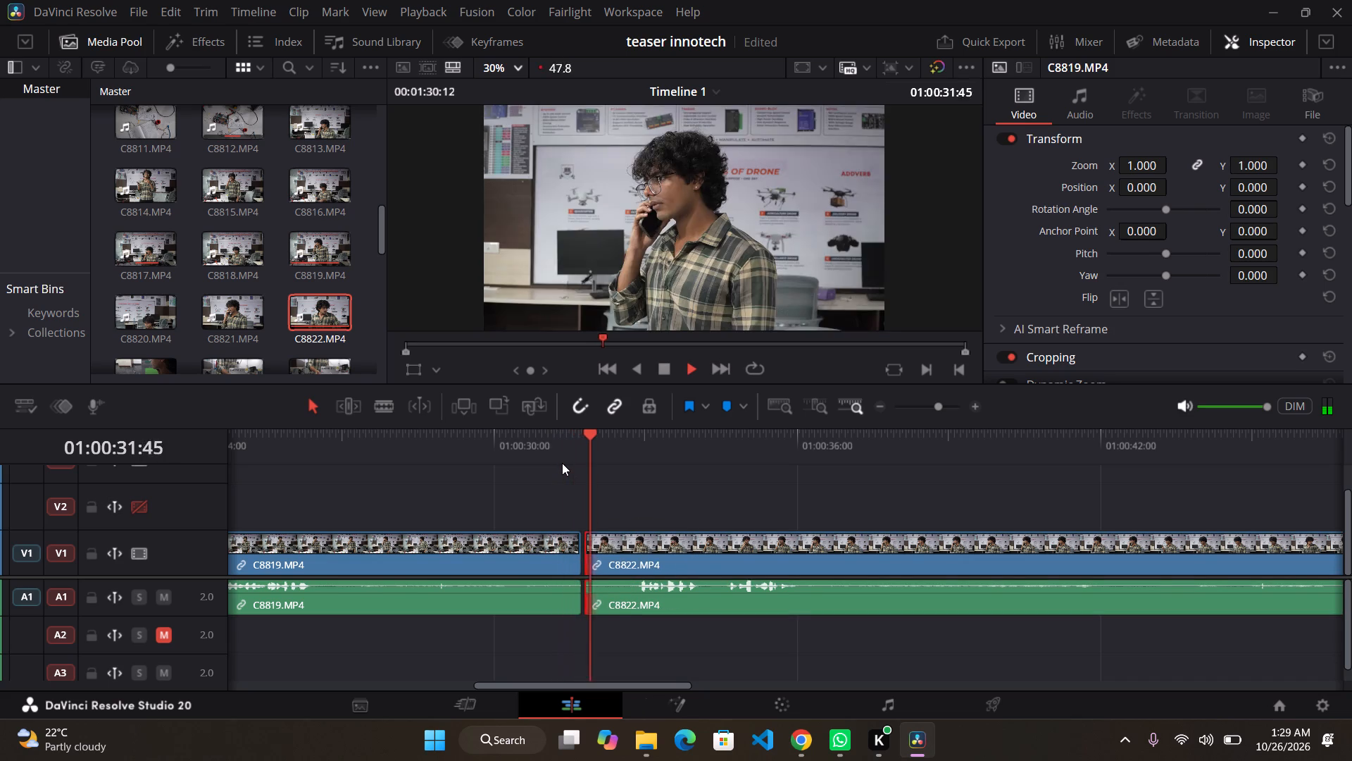
key(space)
drag(615, 526, 633, 543)
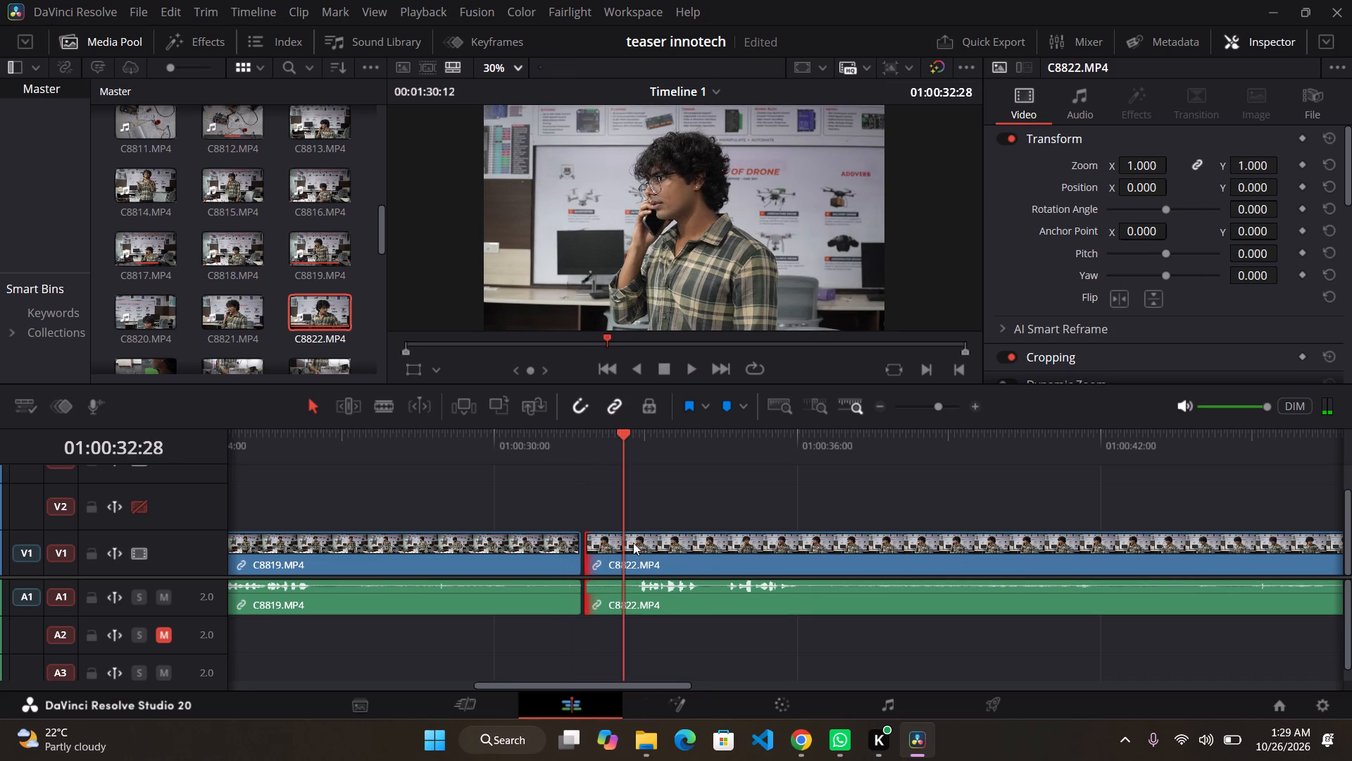
drag(633, 543, 641, 549)
drag(641, 549, 716, 540)
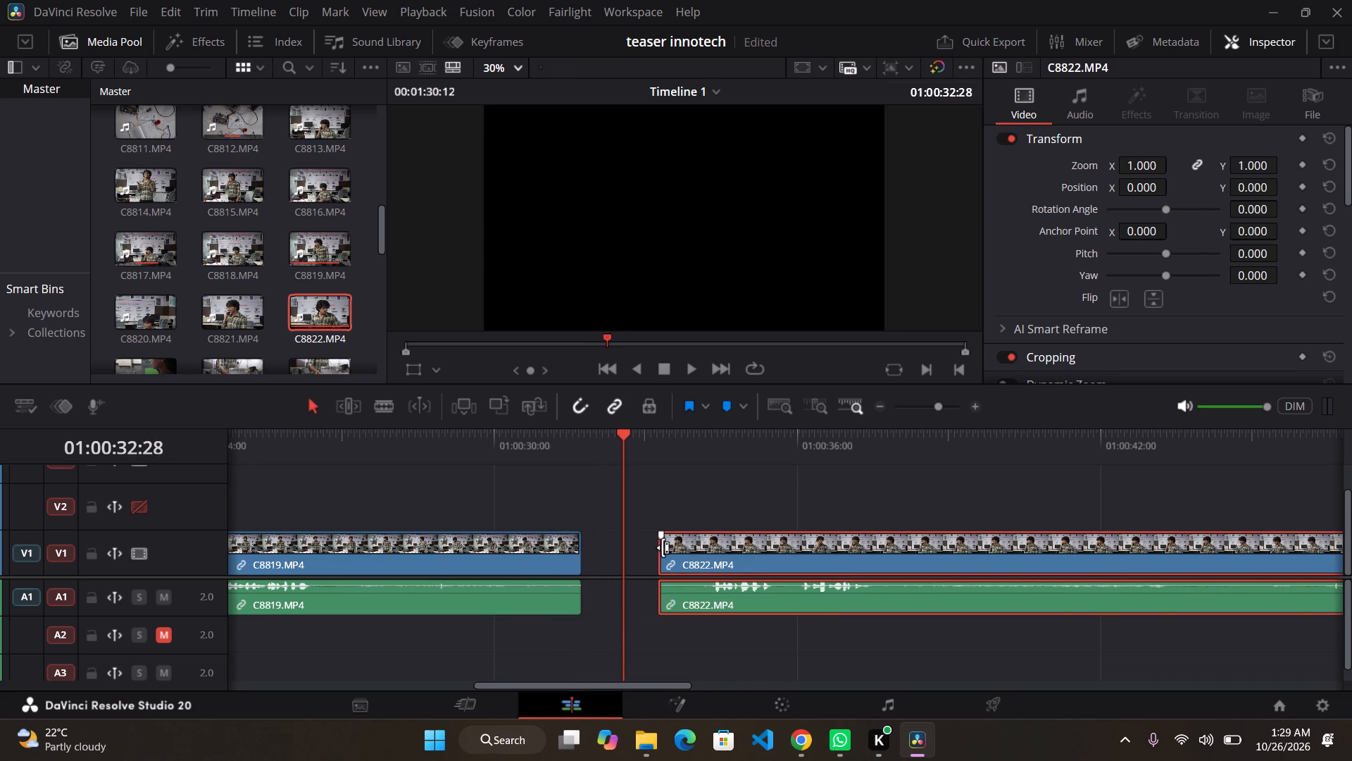
drag(660, 547, 606, 553)
drag(606, 553, 665, 545)
drag(663, 547, 621, 555)
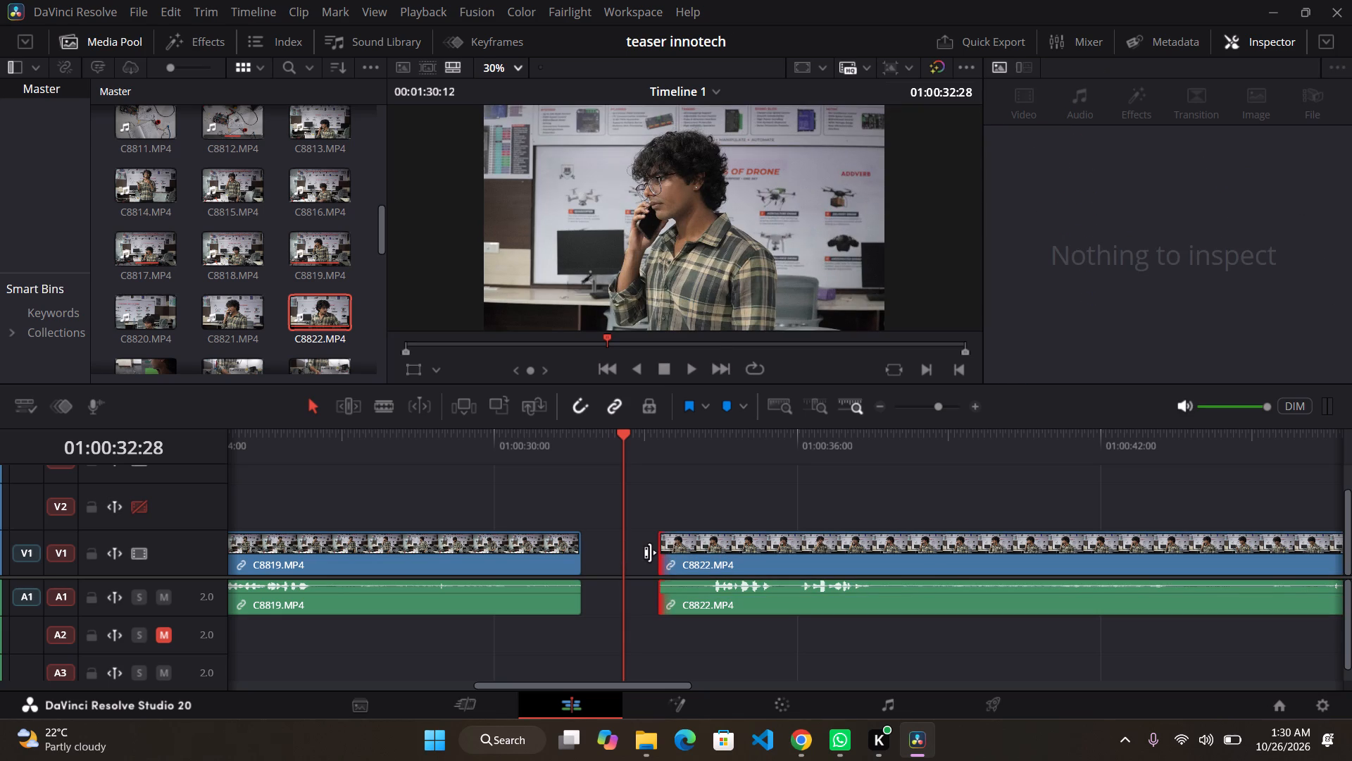
drag(660, 550, 613, 550)
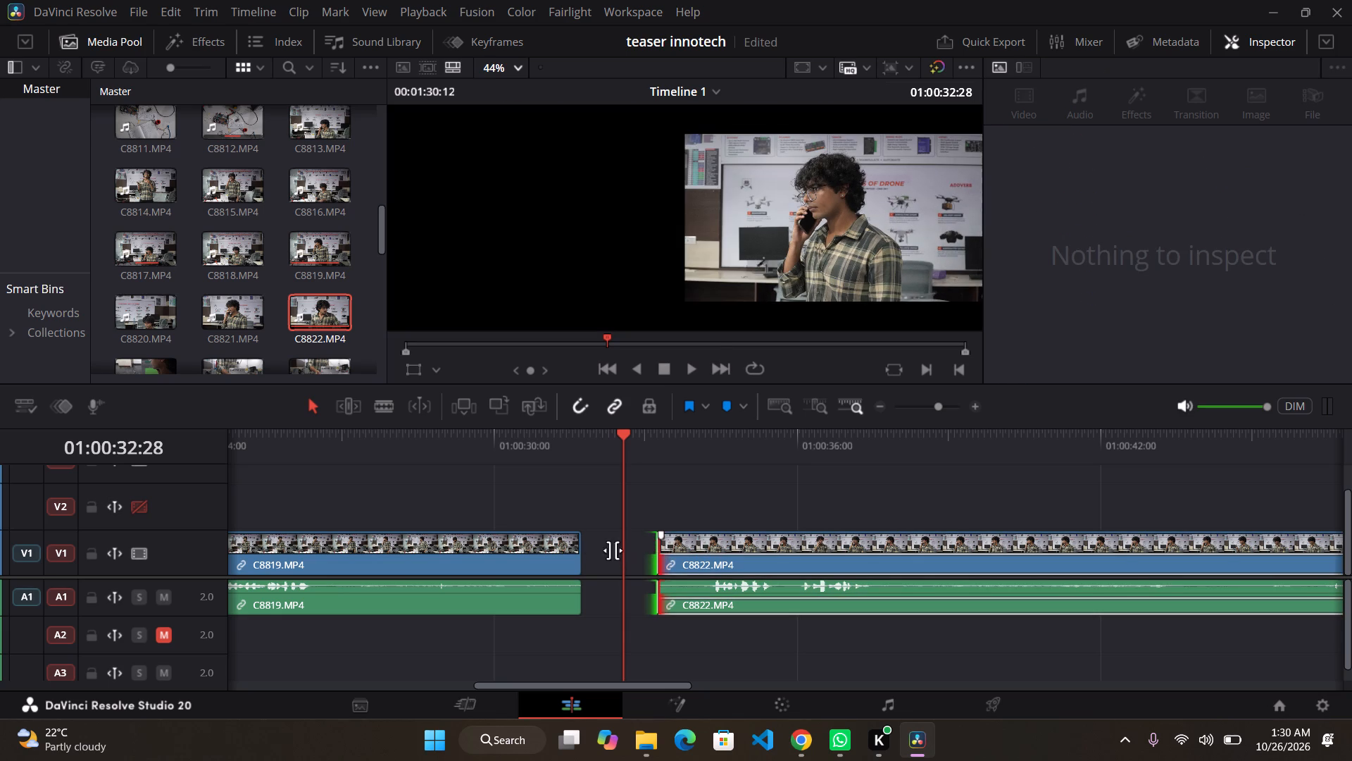
drag(613, 550, 591, 550)
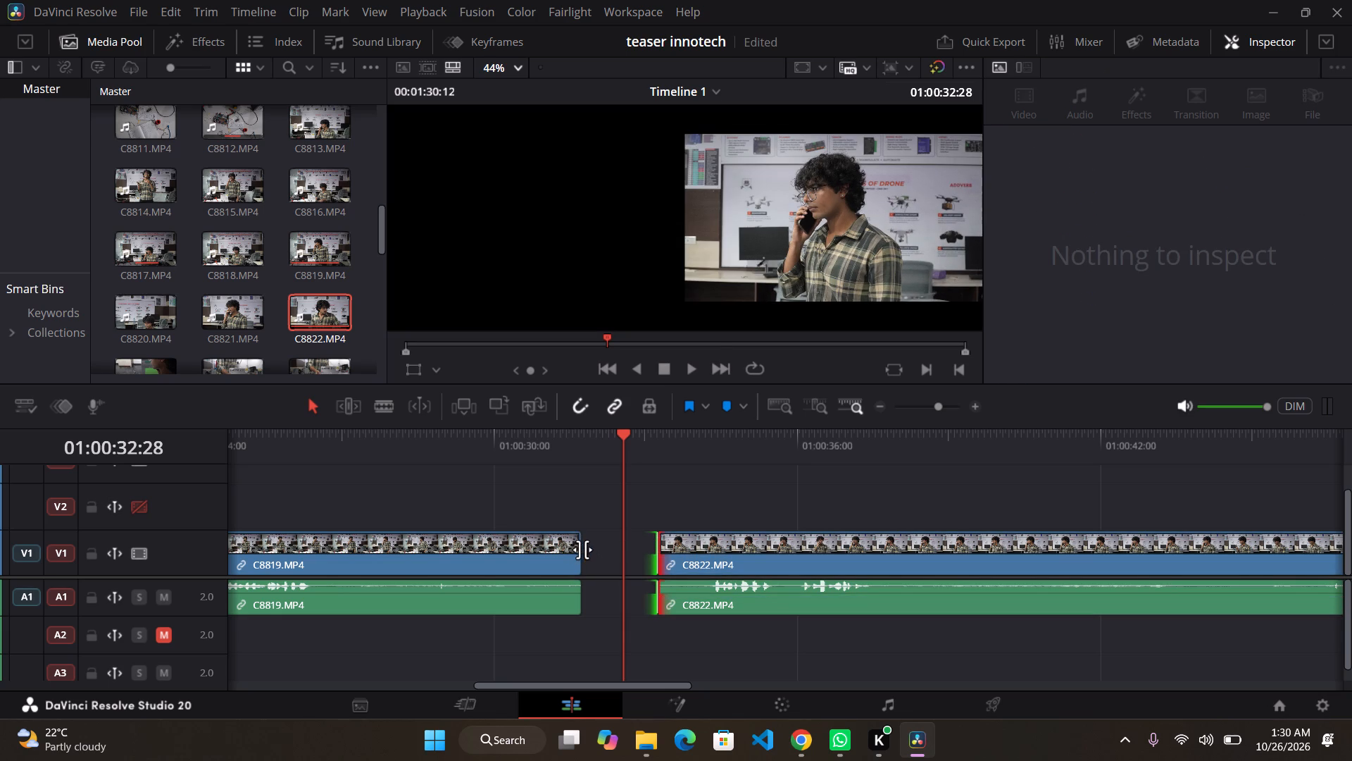
drag(582, 550, 658, 543)
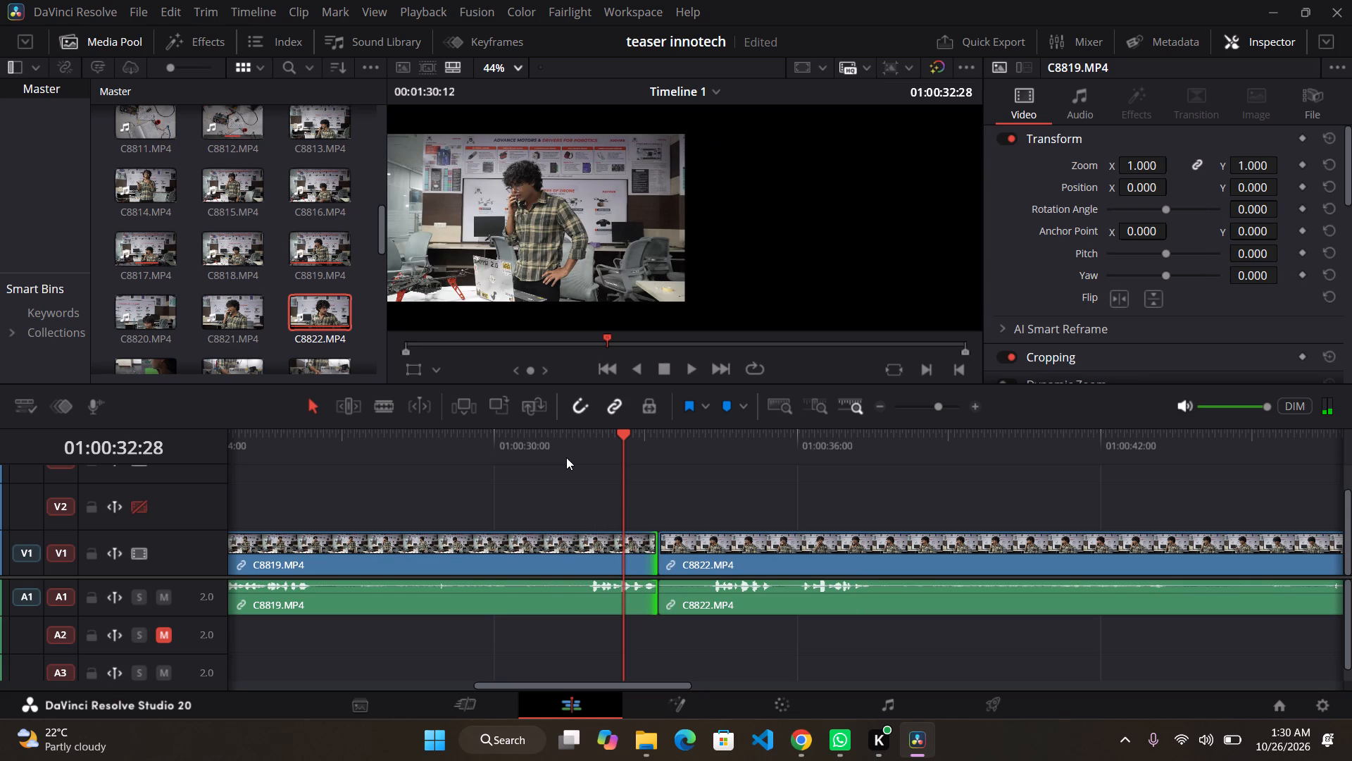
Play through the phone-call cut and split C8822.MP4 with its audio at 01:00:35:49, just before its second spoken line.
click(558, 438)
key(space)
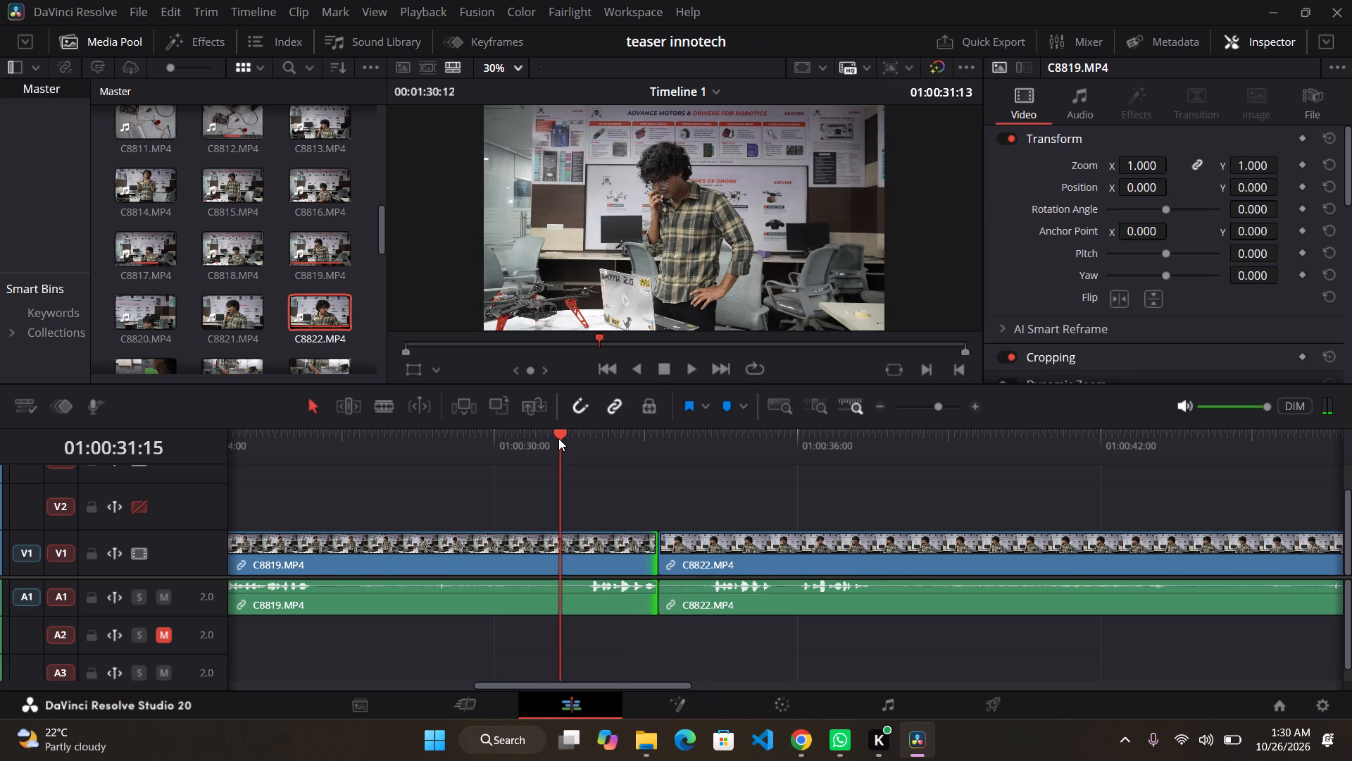
key(space)
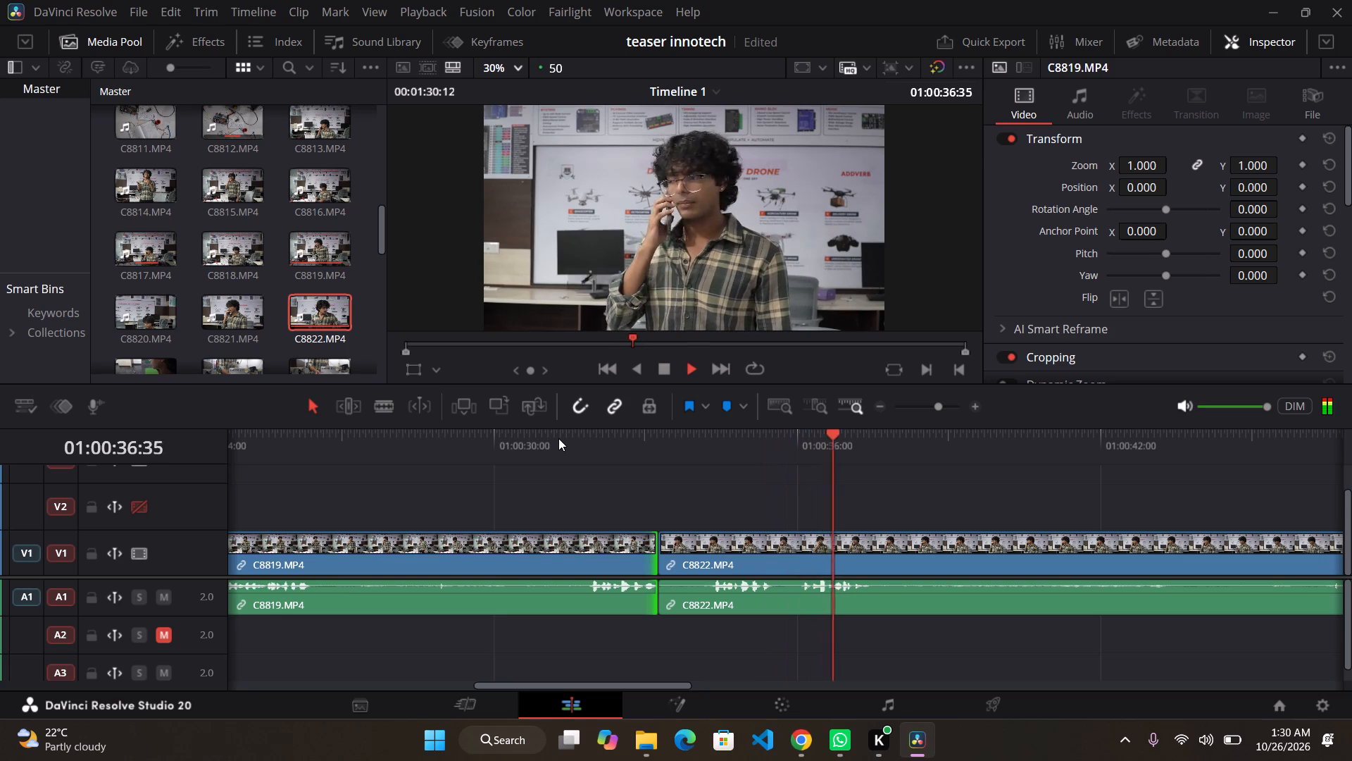
key(space)
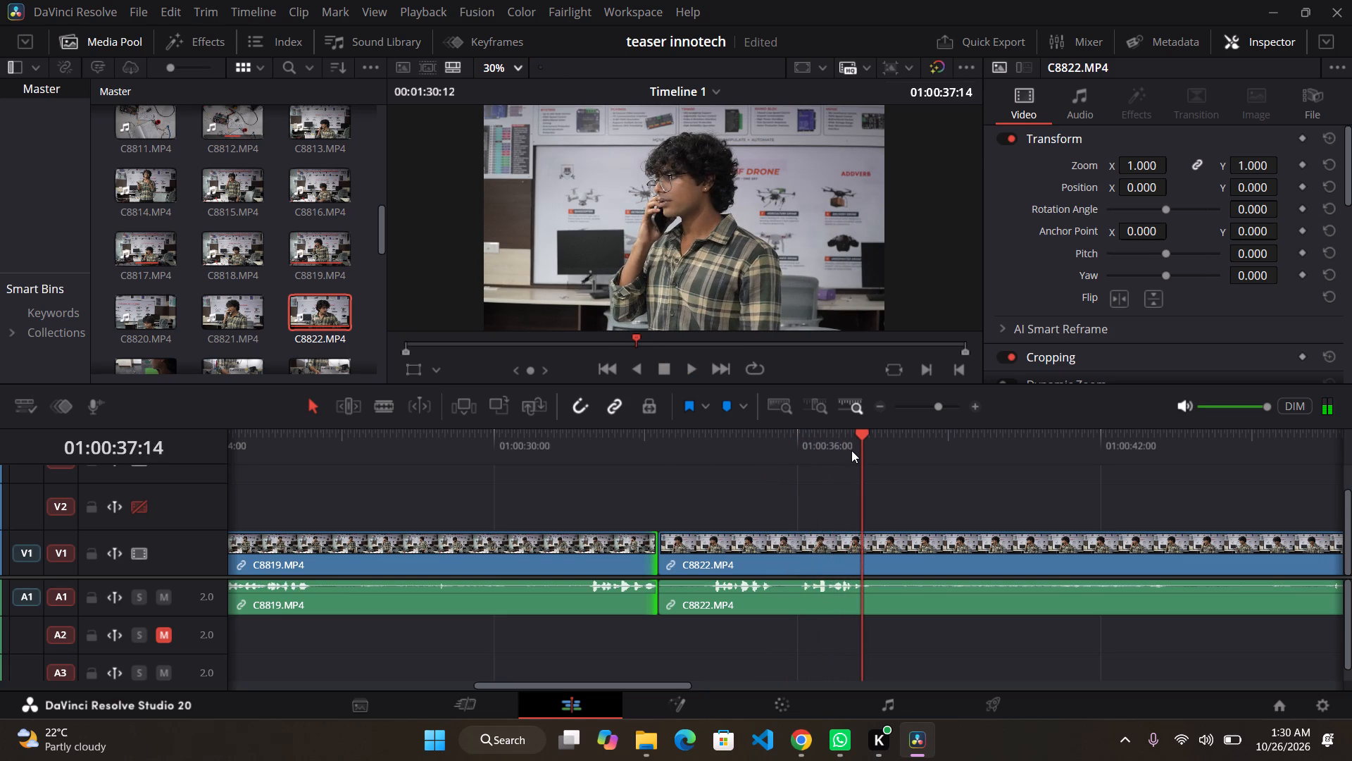
drag(851, 450, 782, 459)
key(space)
key(space)
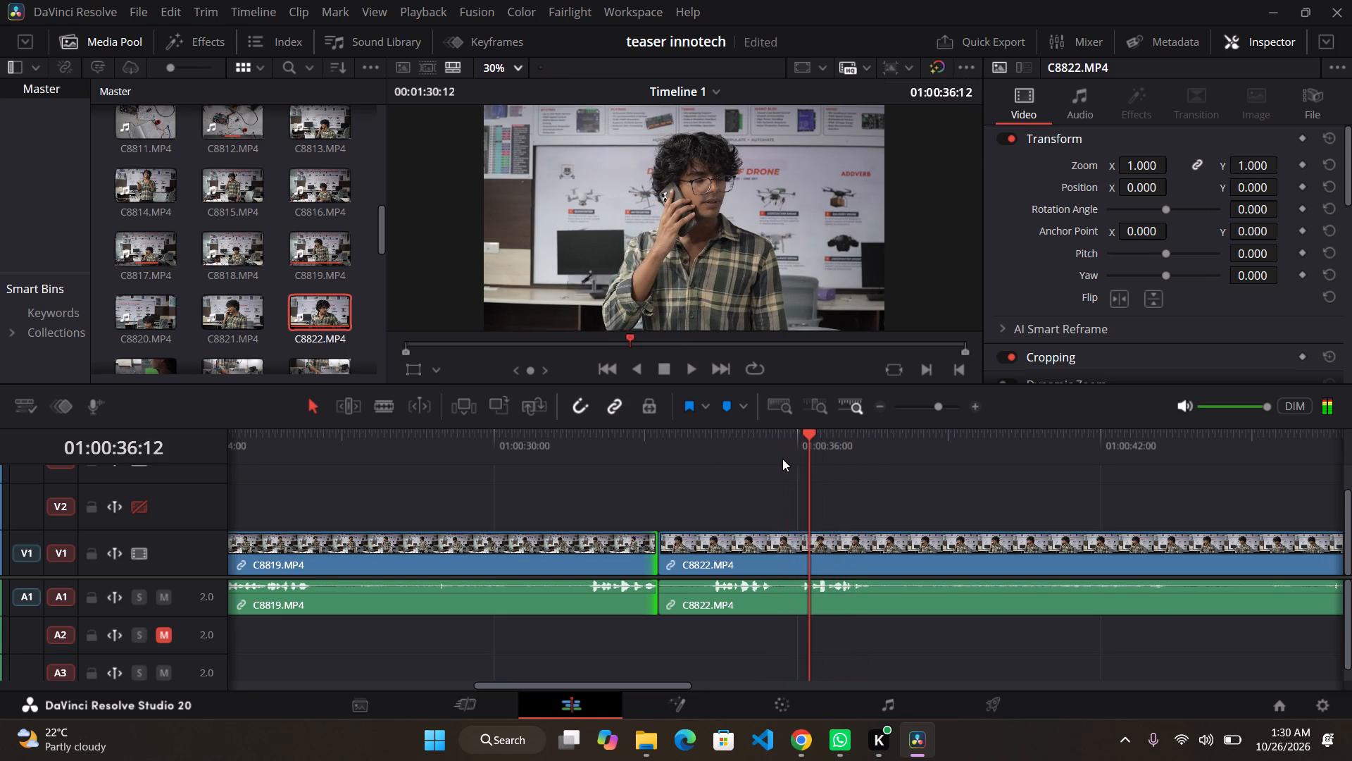
drag(806, 443, 803, 443)
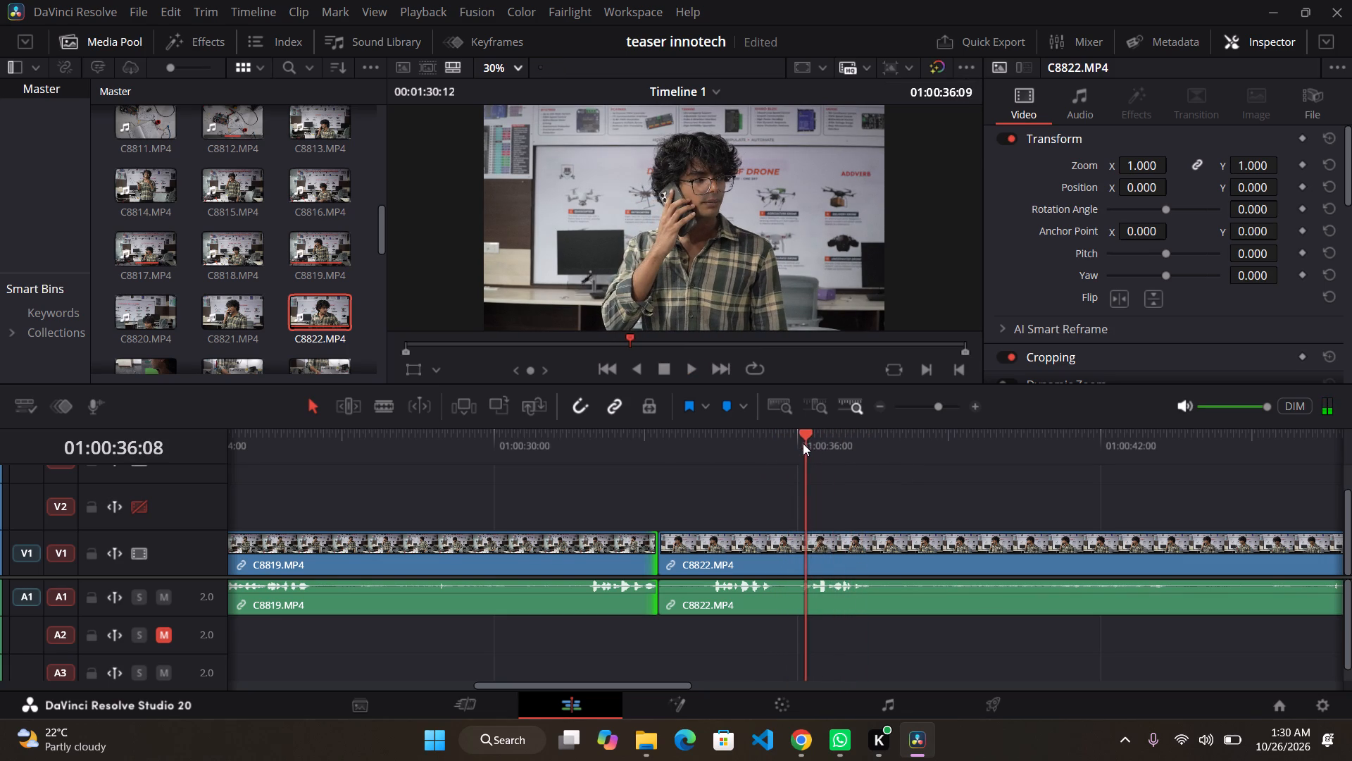
drag(803, 443, 796, 444)
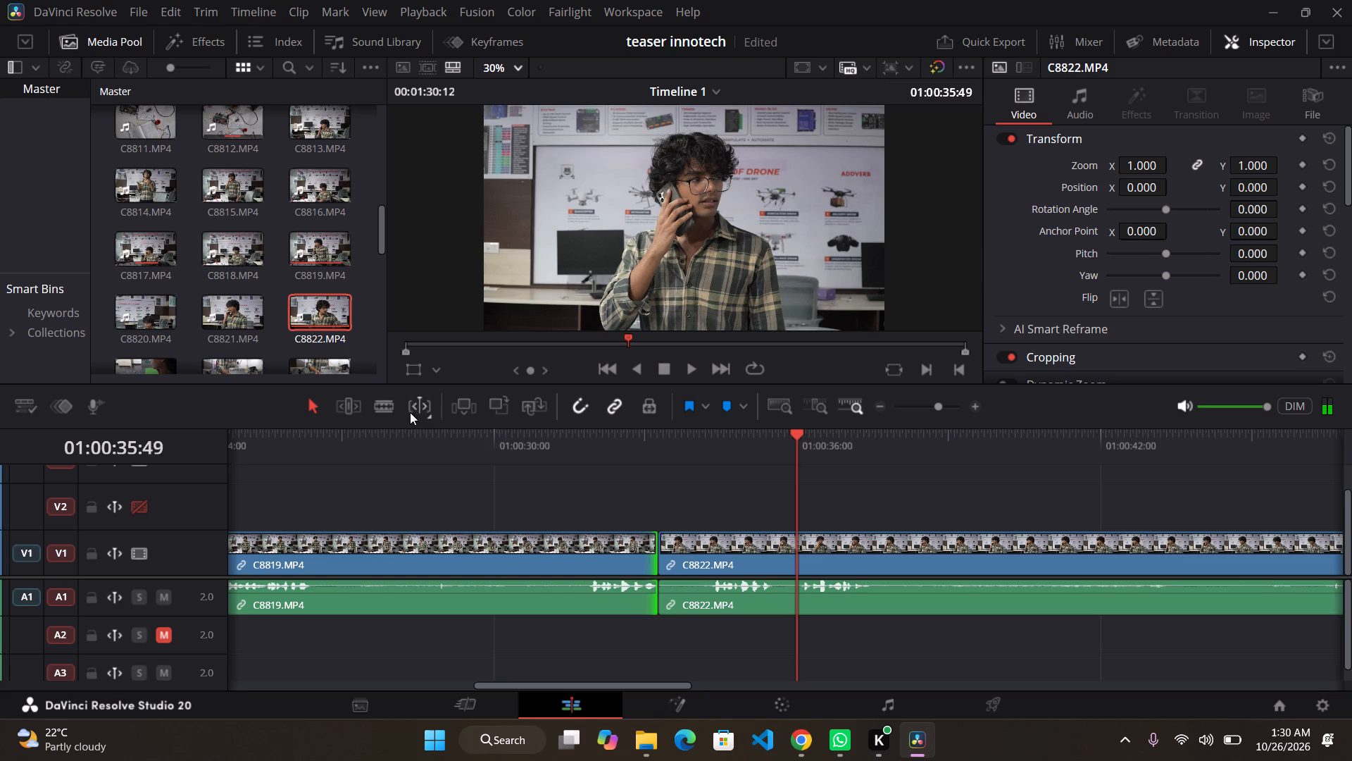
drag(399, 410, 387, 408)
click(387, 408)
click(794, 547)
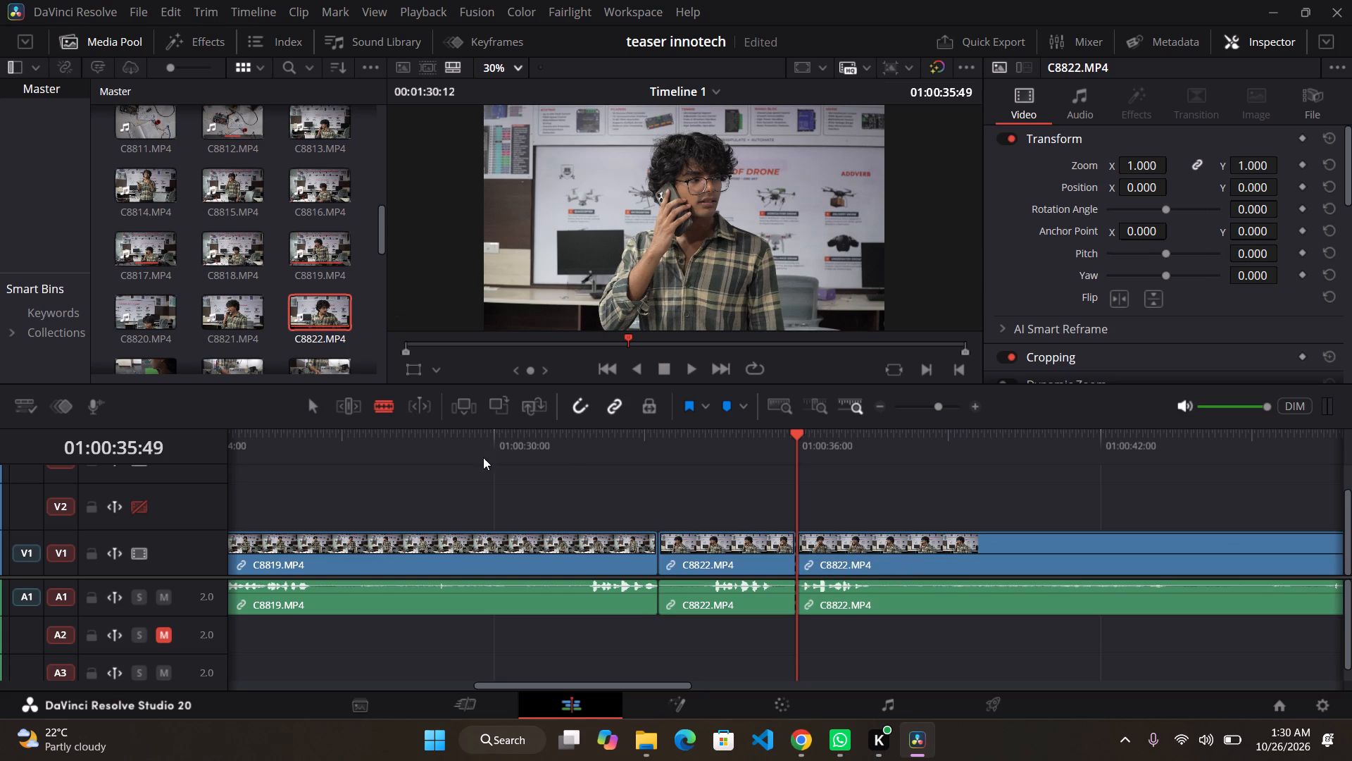
Delete the first C8822.MP4 piece, between the end of C8819.MP4 and the split at 01:00:35:49.
click(303, 403)
click(671, 559)
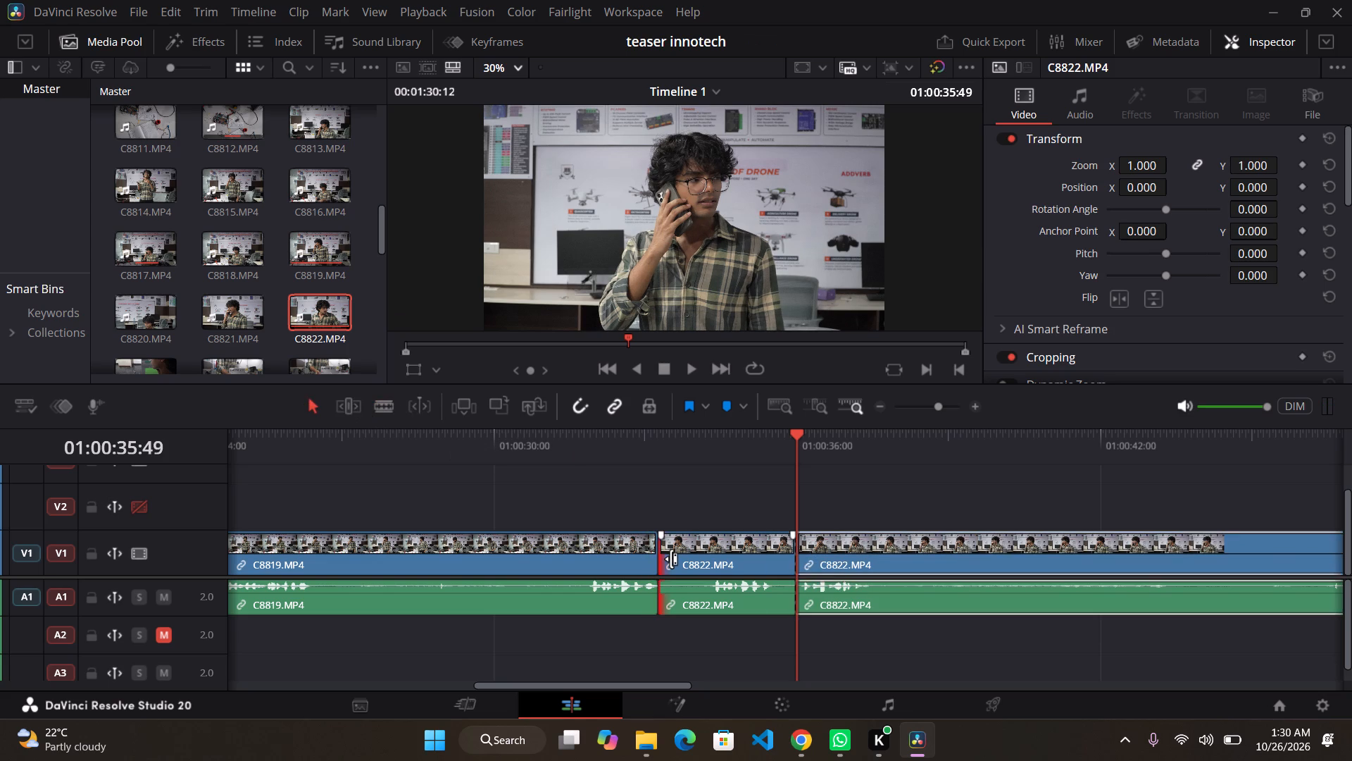
click(706, 555)
key(BackSpace)
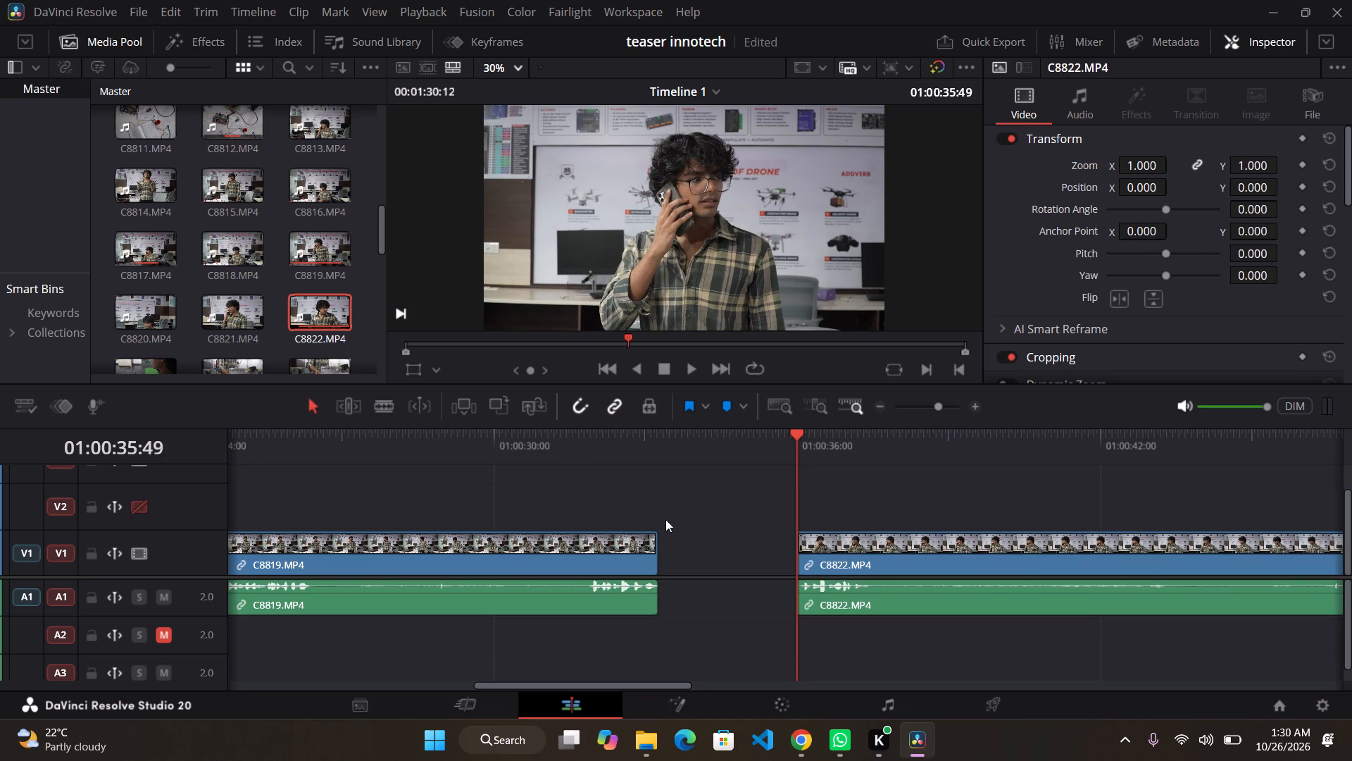
Move the remaining C8822.MP4 clip back against the end of C8819.MP4, and play back the cut from 01:00:31:40.
click(575, 452)
key(space)
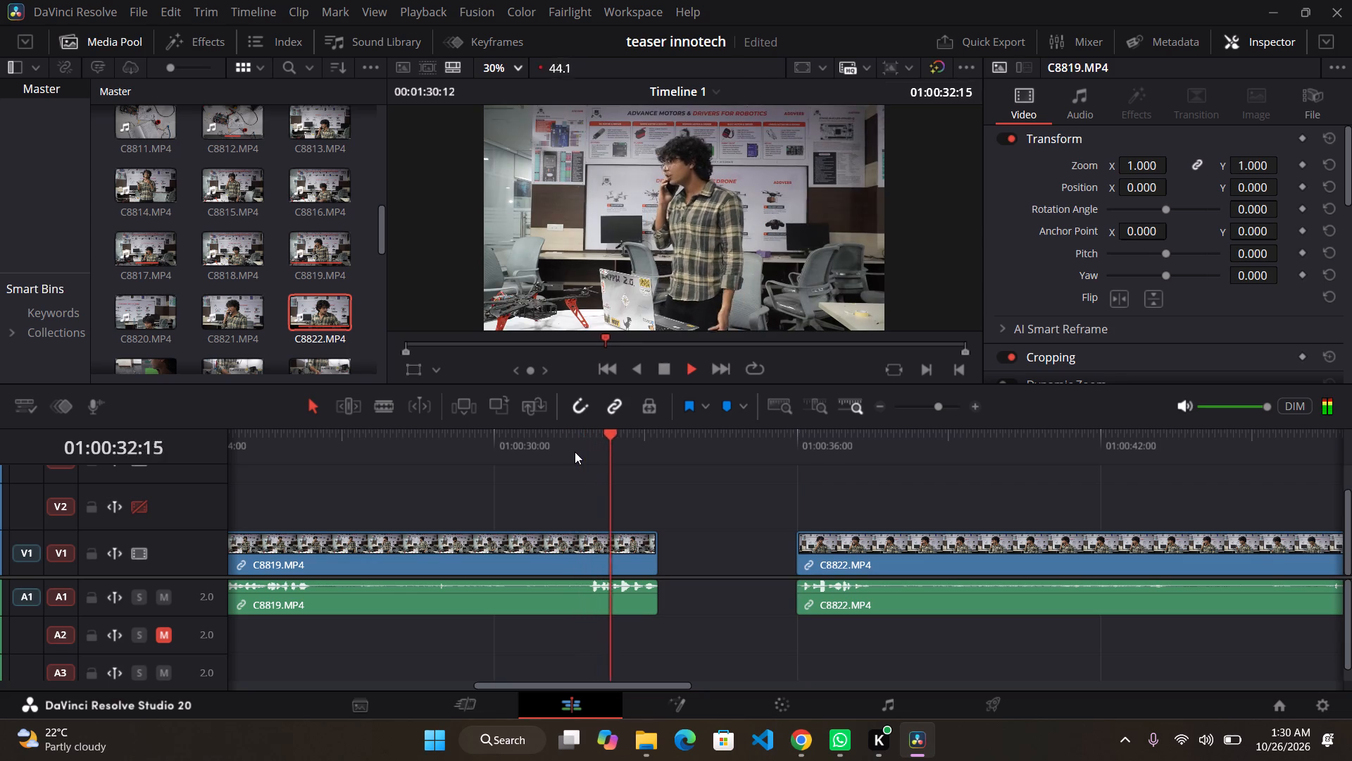
key(space)
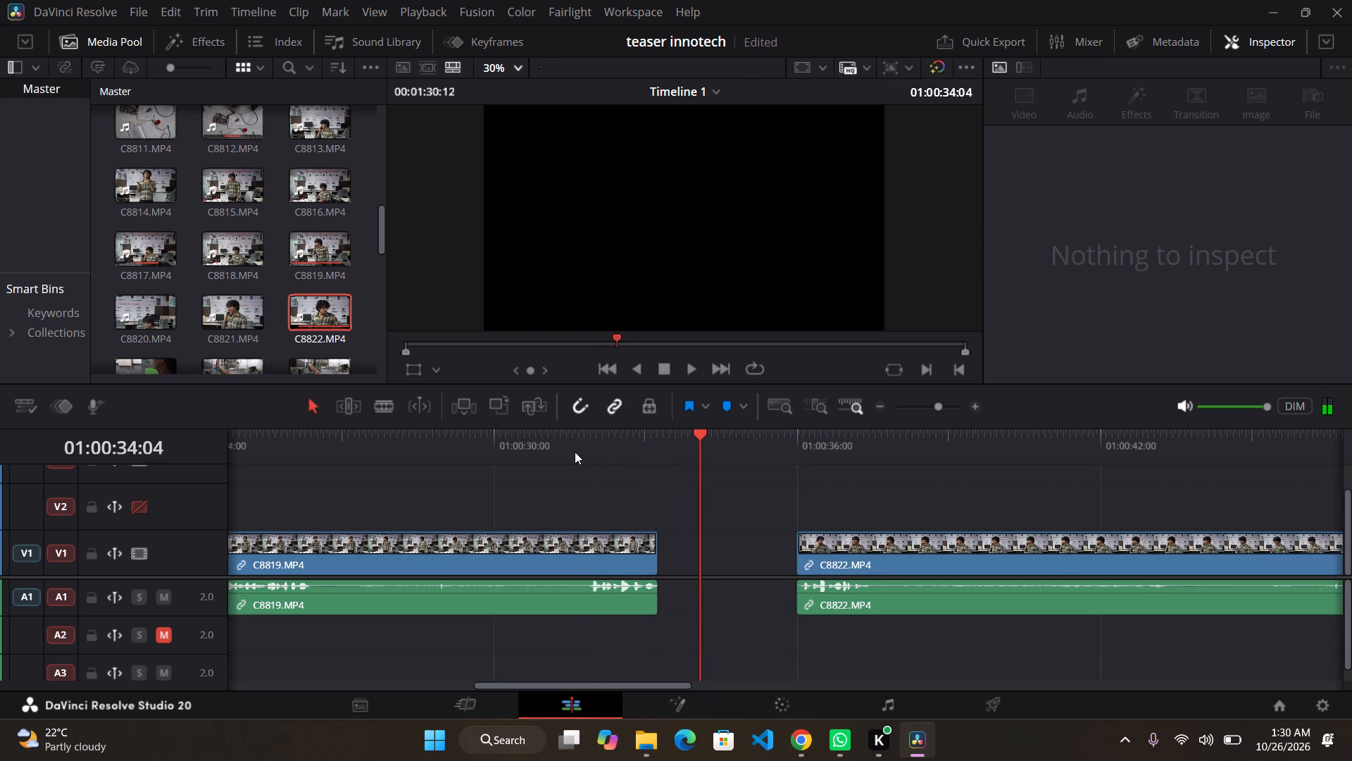
drag(841, 550, 749, 562)
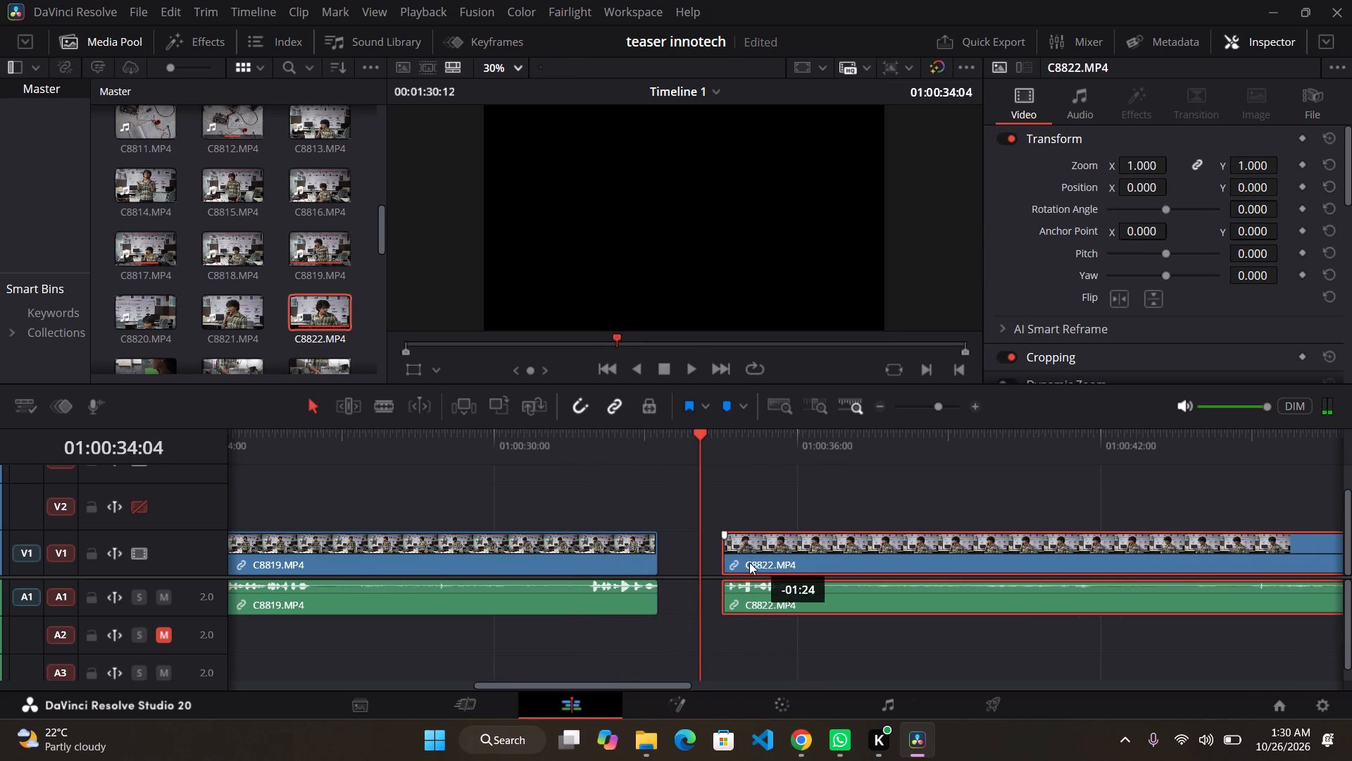
drag(749, 562, 708, 567)
click(585, 443)
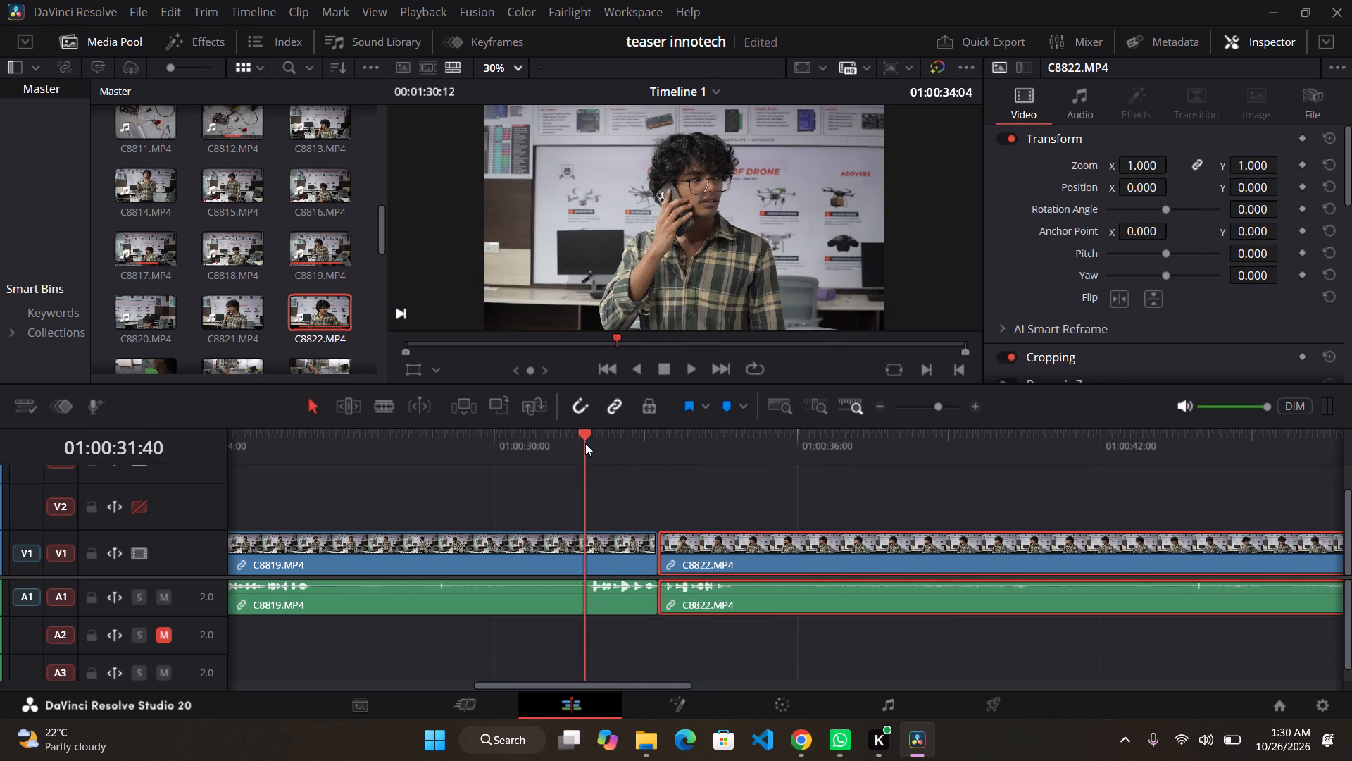
key(space)
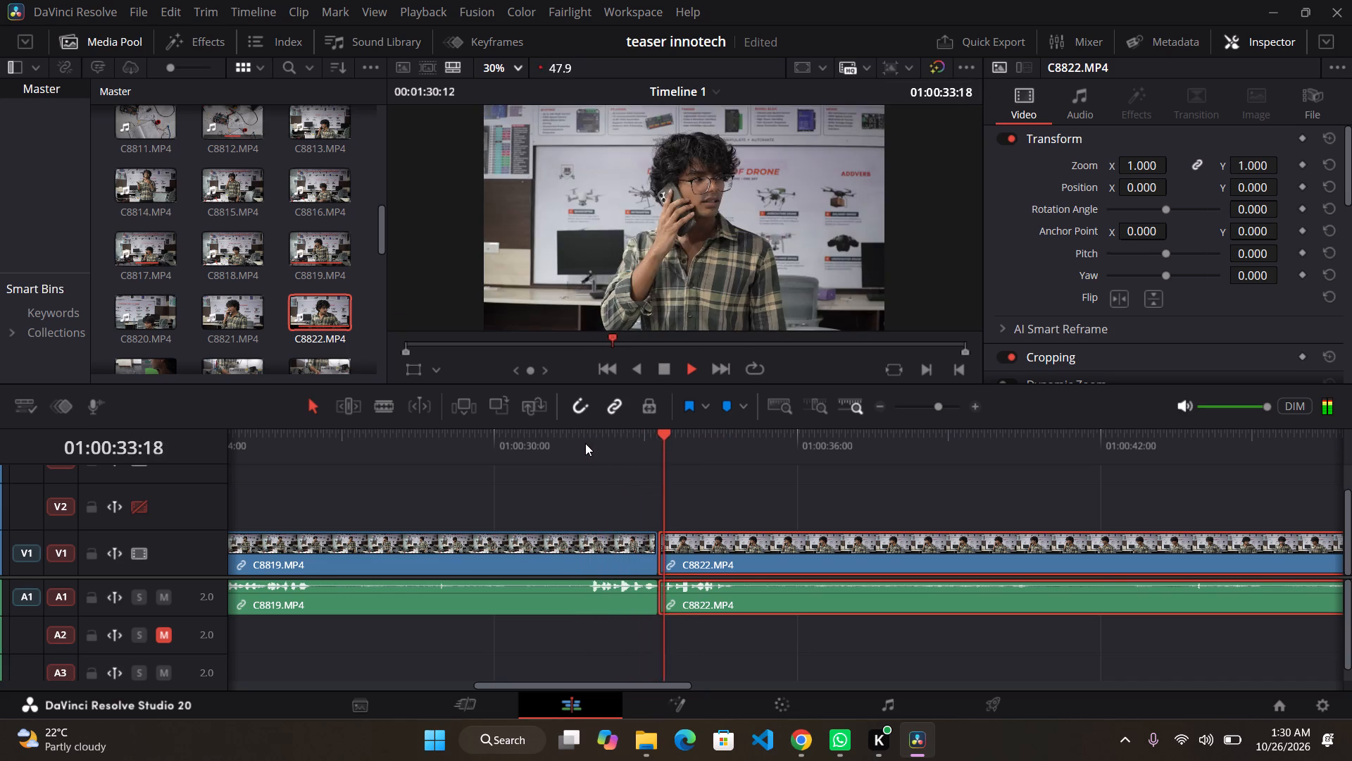
key(space)
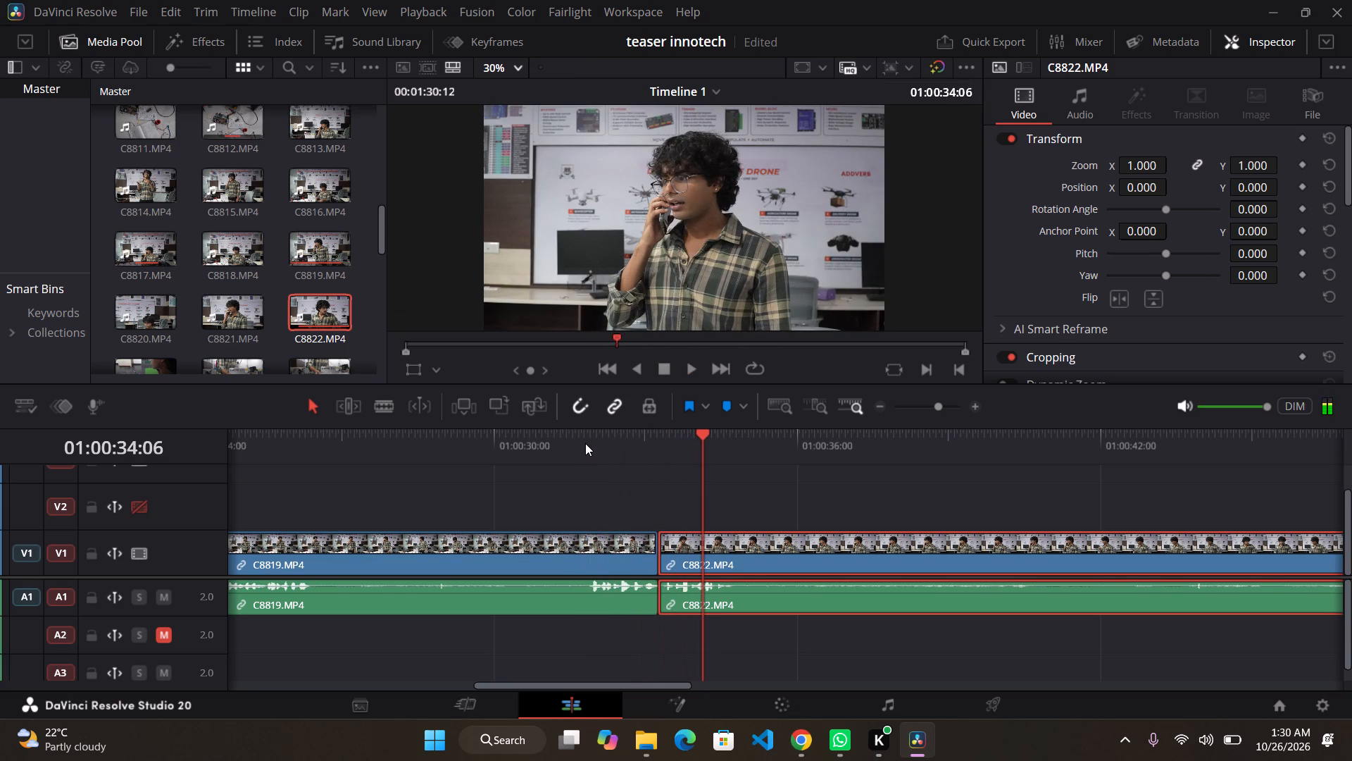
Play back the phone-call cut from 01:00:31:45 and delete the C8822.MP4 clip that follows C8819.MP4.
click(591, 434)
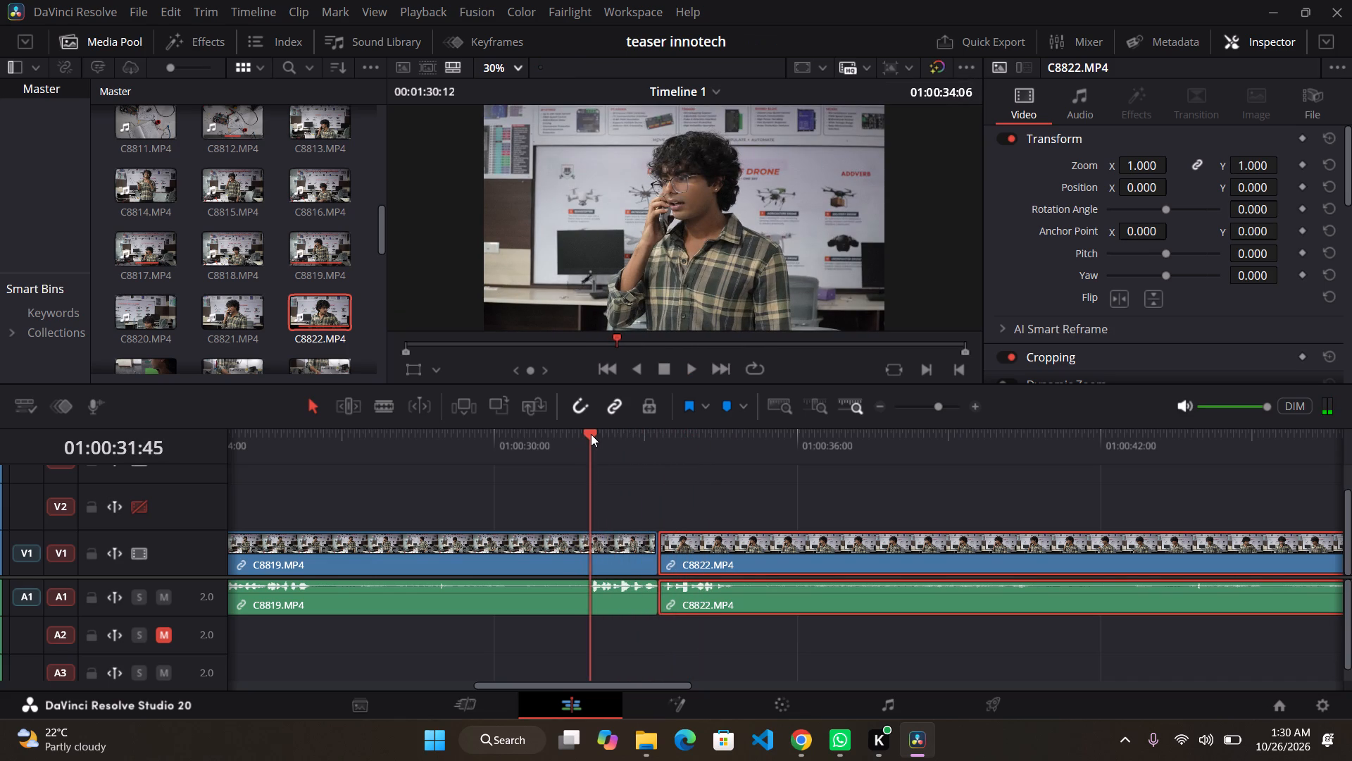
key(space)
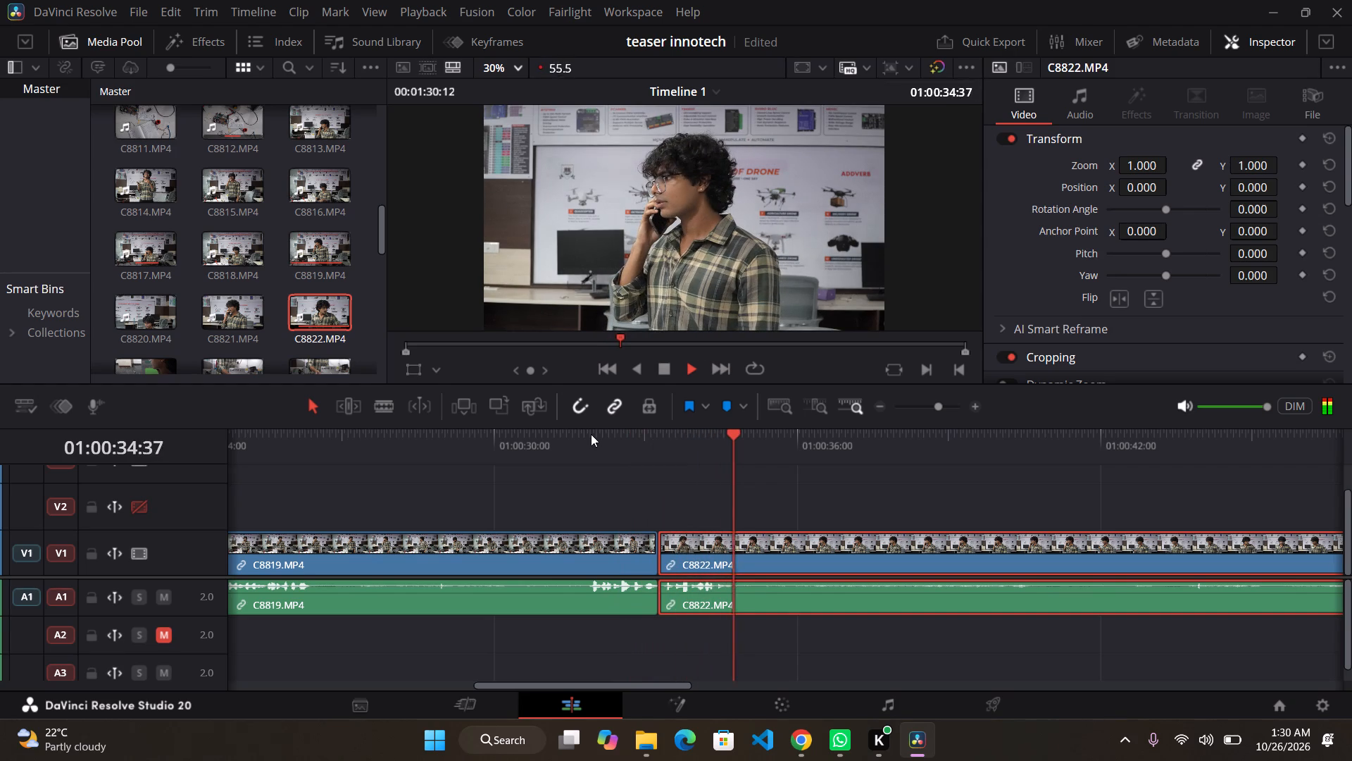
key(space)
click(717, 569)
key(BackSpace)
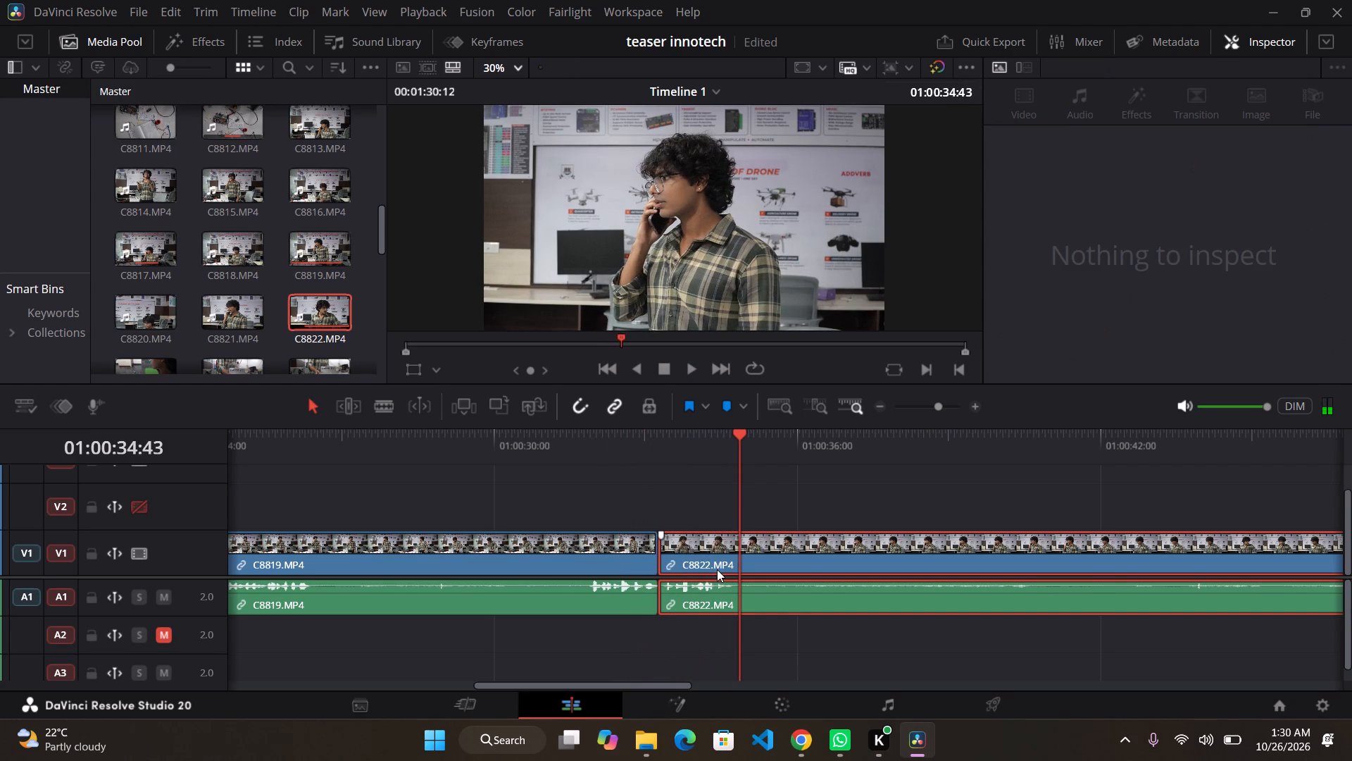
Extend the end of C8819.MP4 by 03:49 and play back its second line from 01:00:32:46.
drag(658, 555, 863, 538)
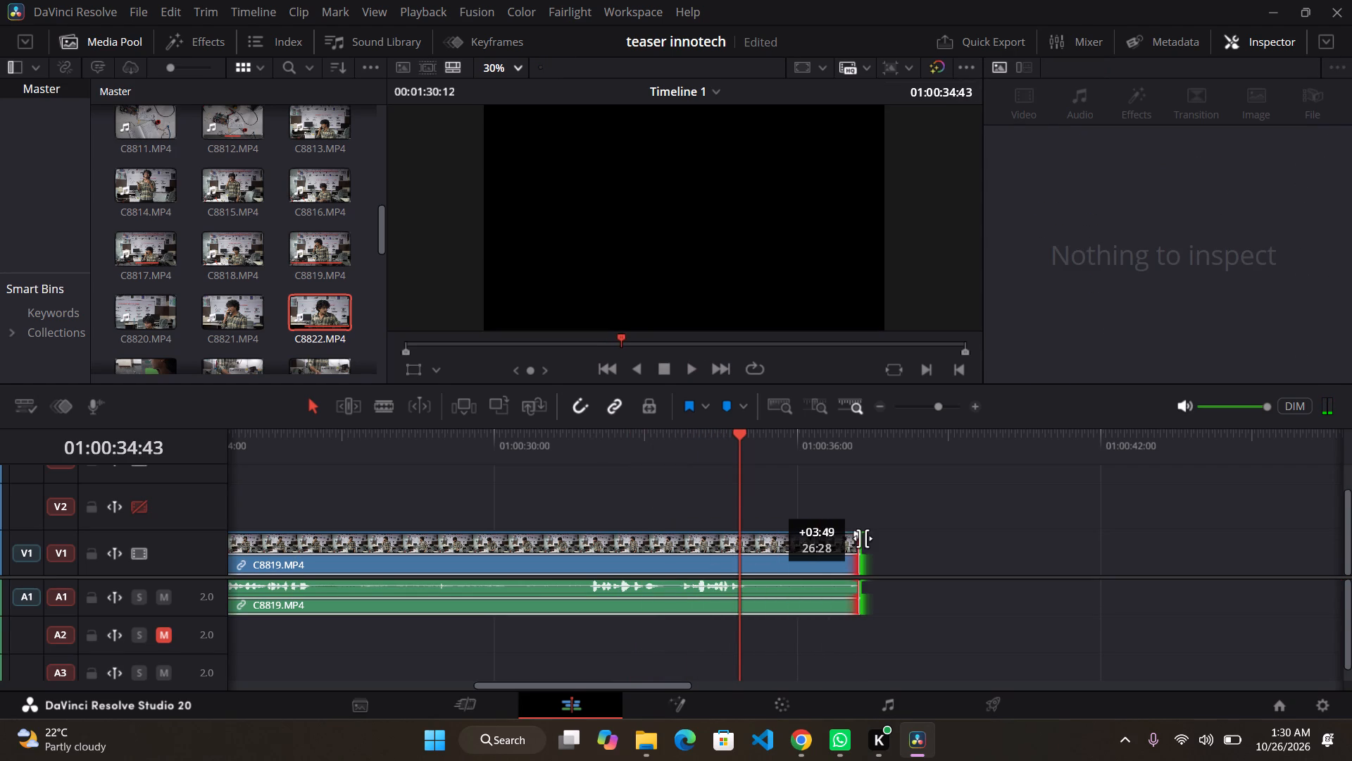
click(641, 450)
key(space)
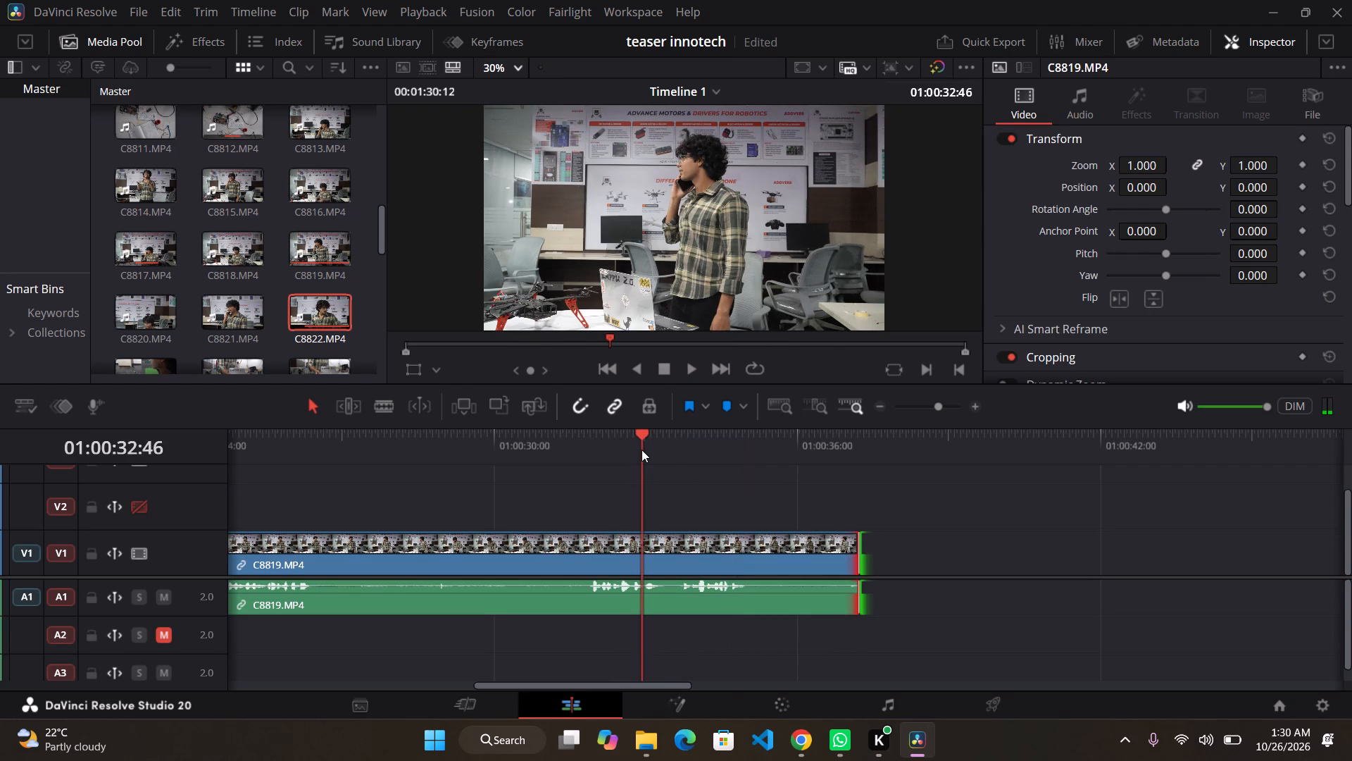
key(space)
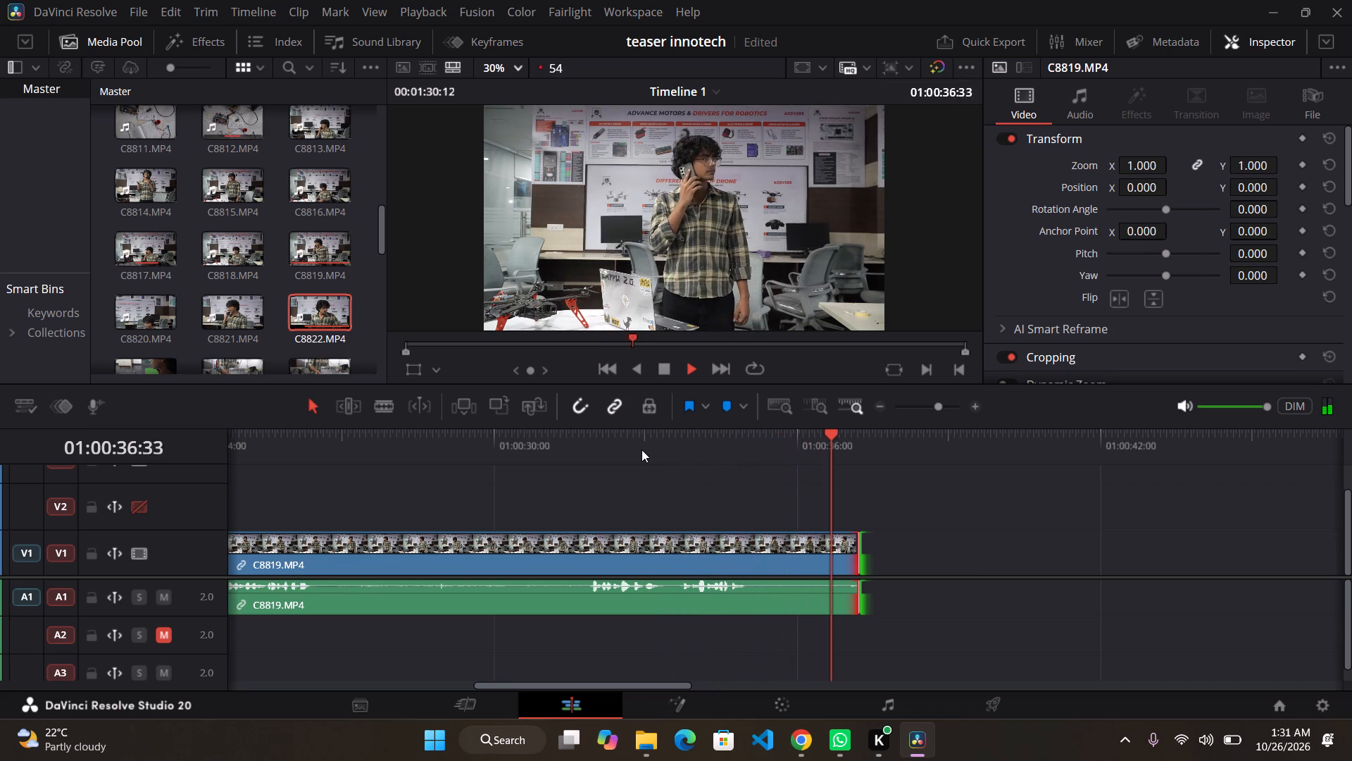
key(space)
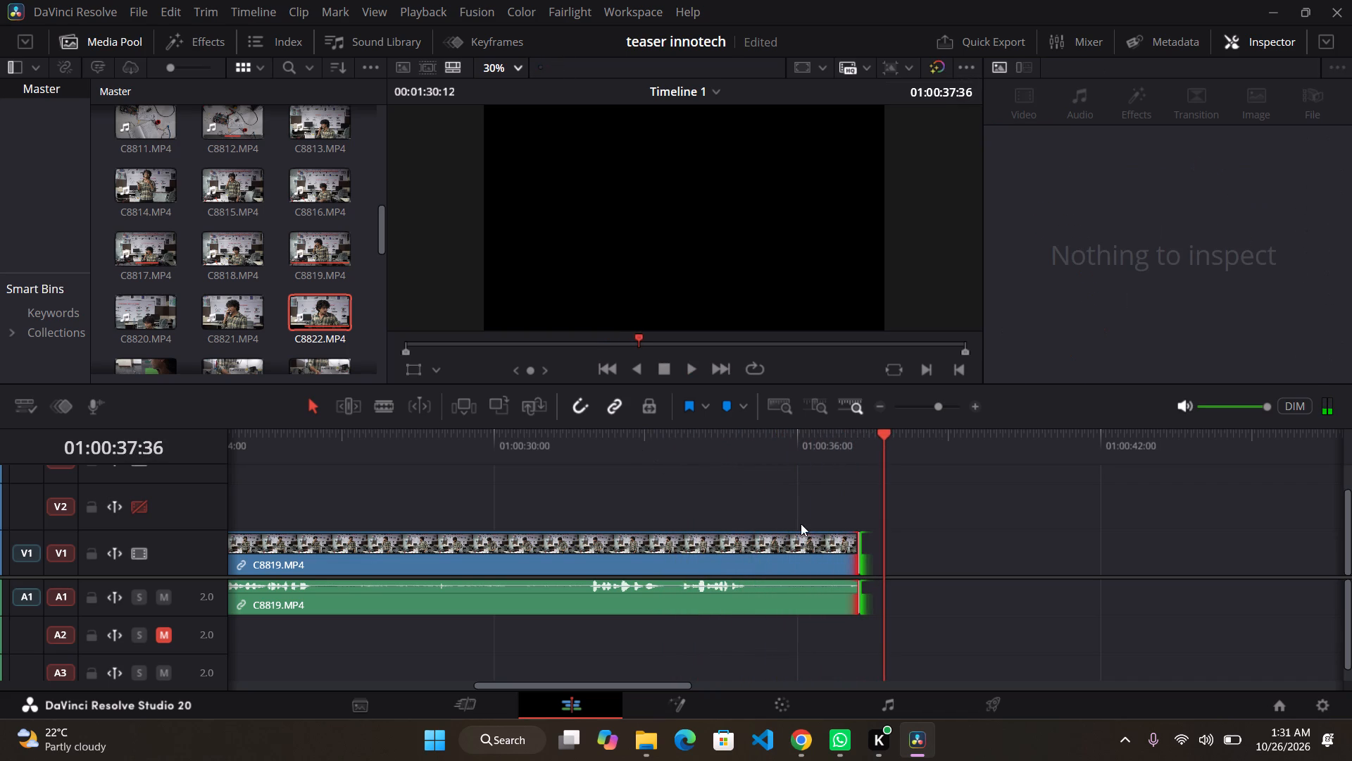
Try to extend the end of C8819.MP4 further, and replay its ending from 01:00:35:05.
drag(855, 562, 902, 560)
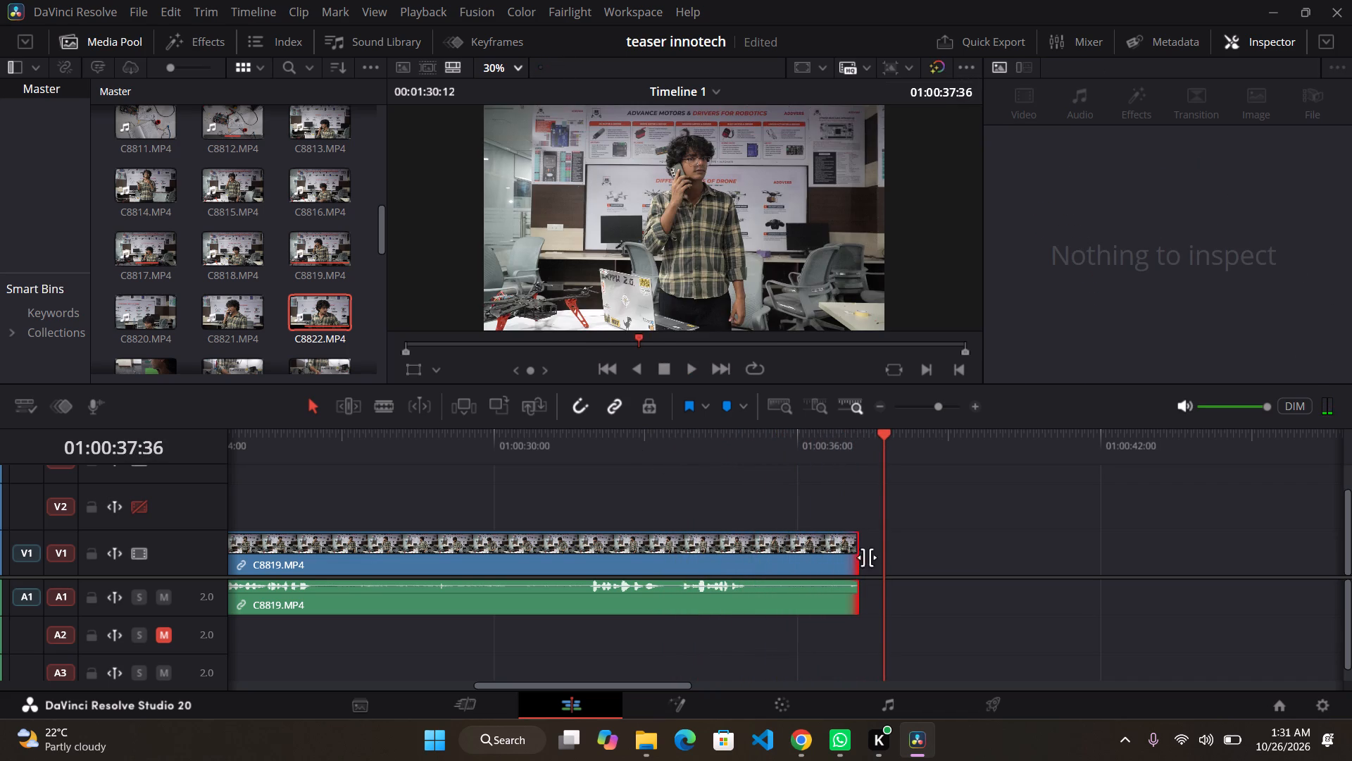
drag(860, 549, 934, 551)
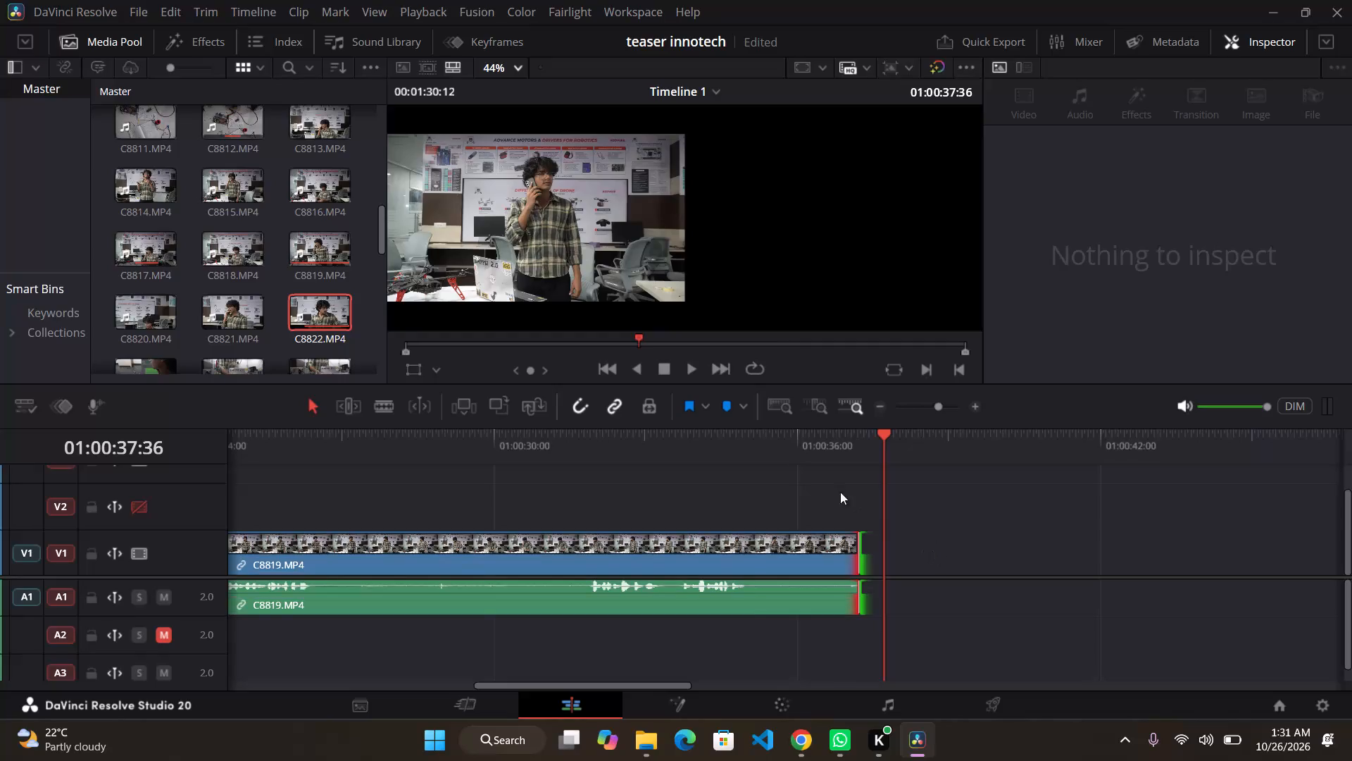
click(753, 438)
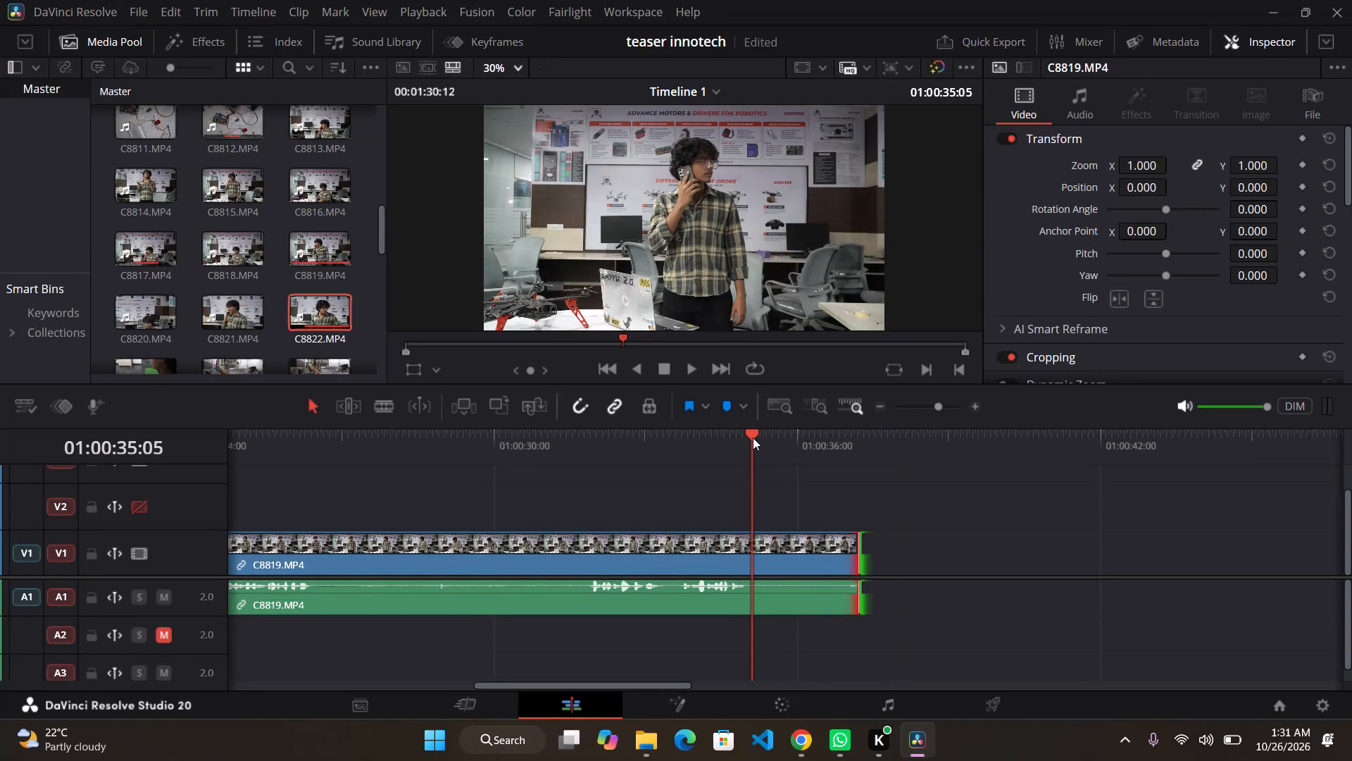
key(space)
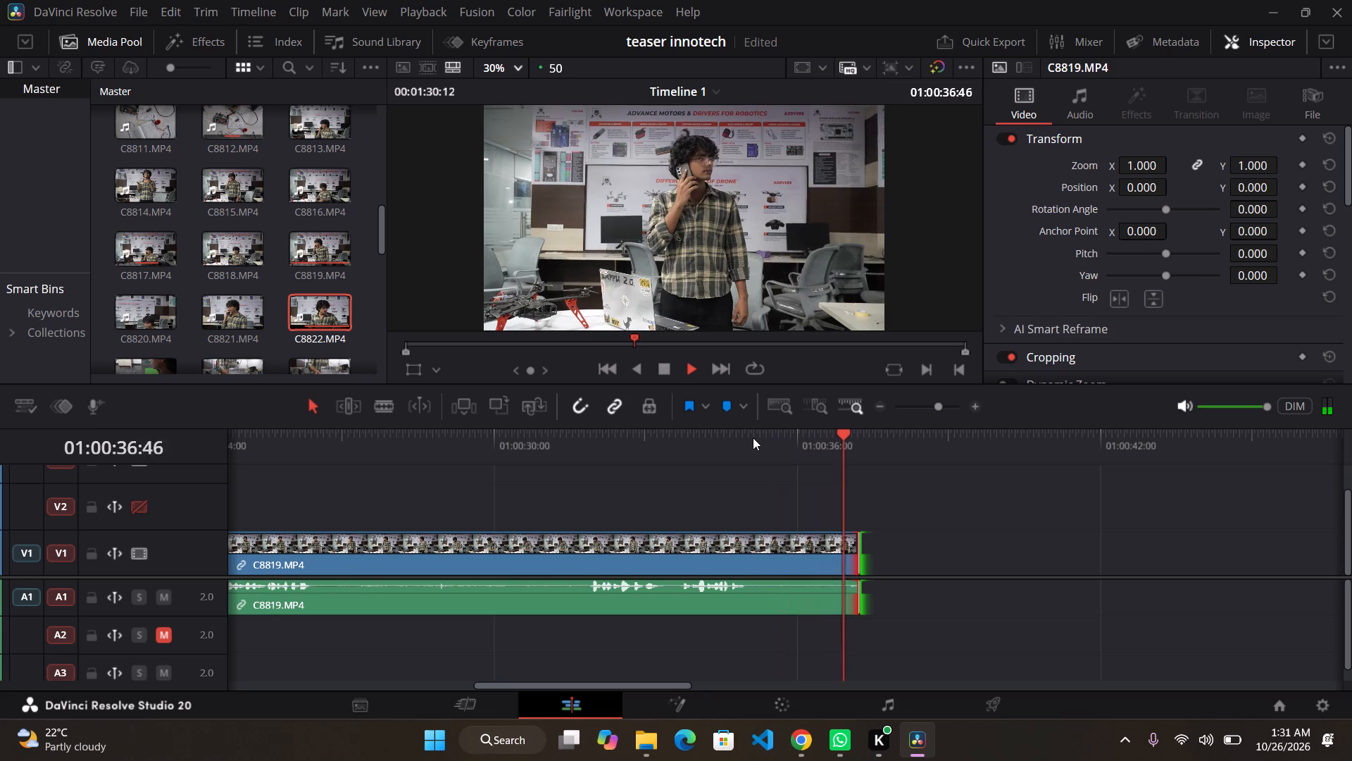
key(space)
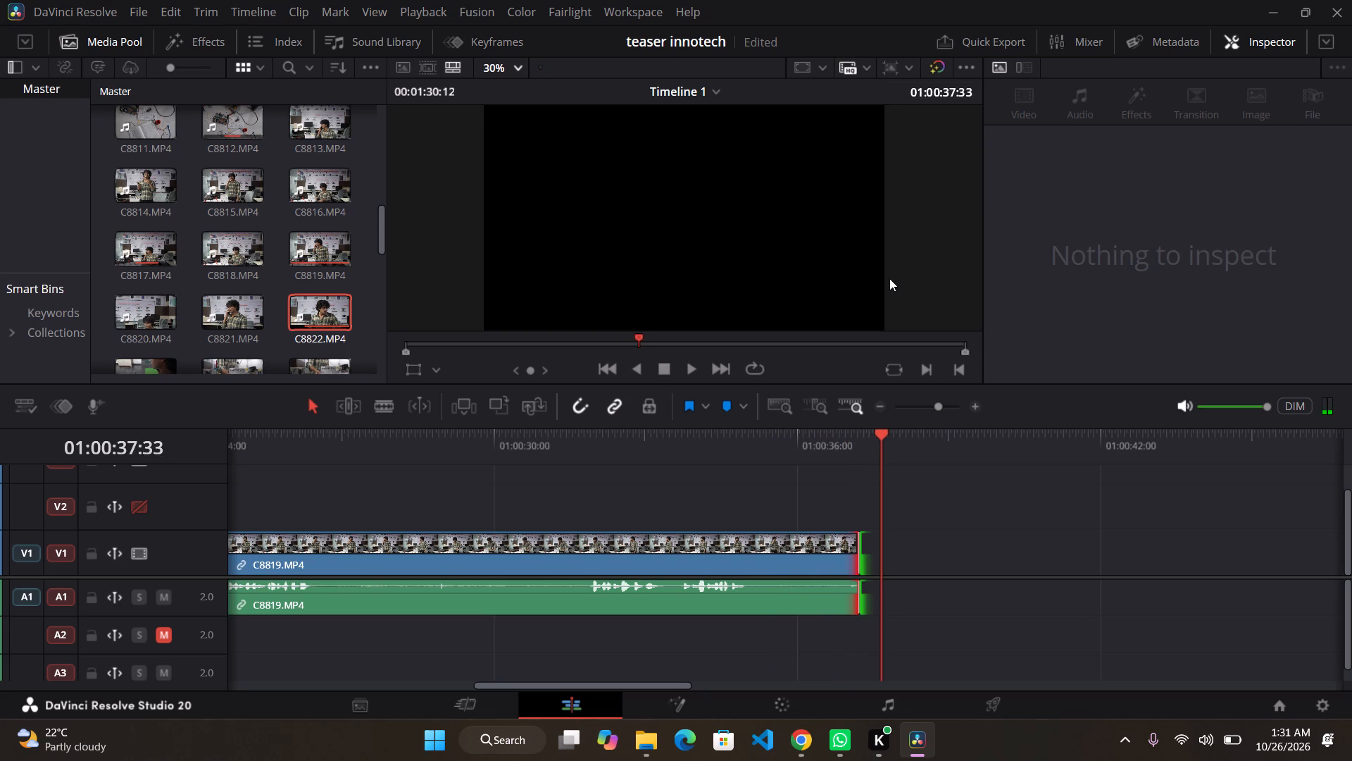
Place C8822.MP4 from the media pool on V1 and A1, just after the end of C8819.MP4.
scroll(325, 306, down, 1)
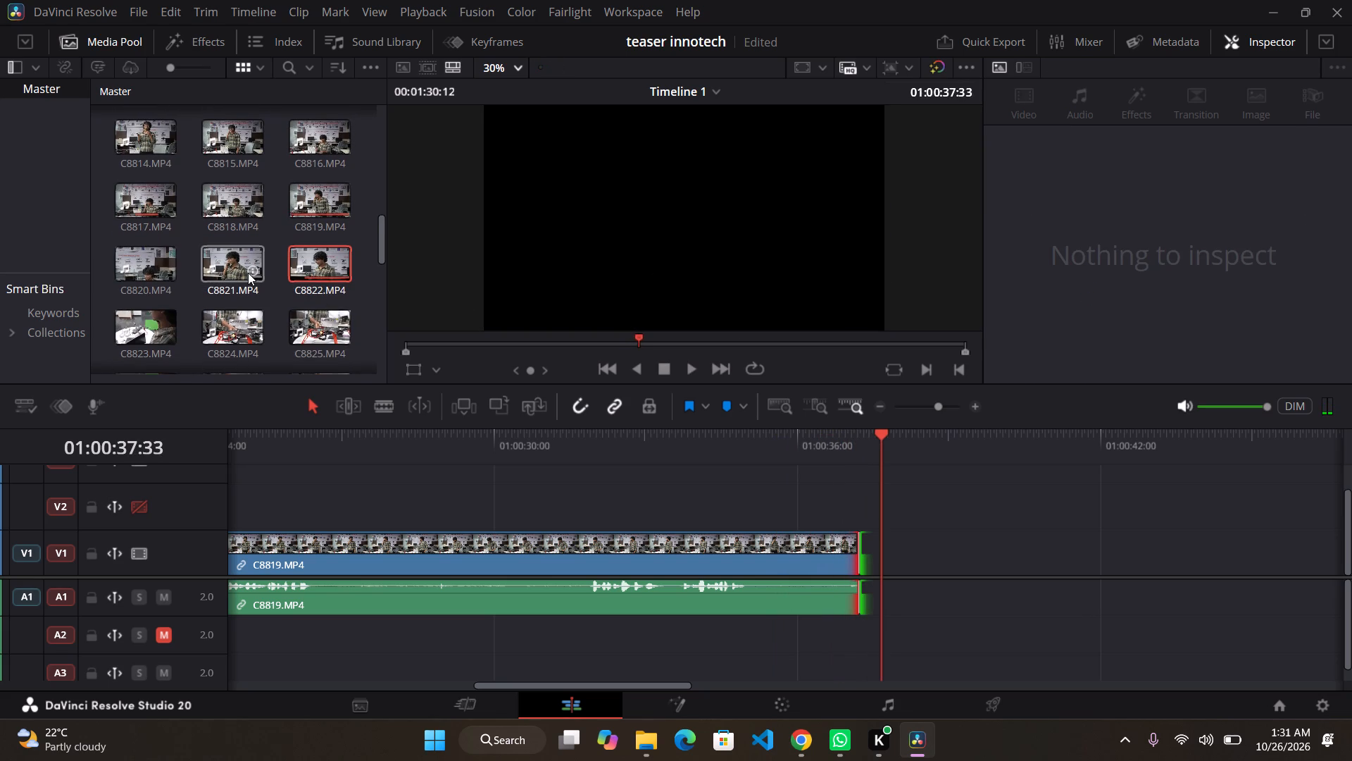
drag(248, 273, 724, 466)
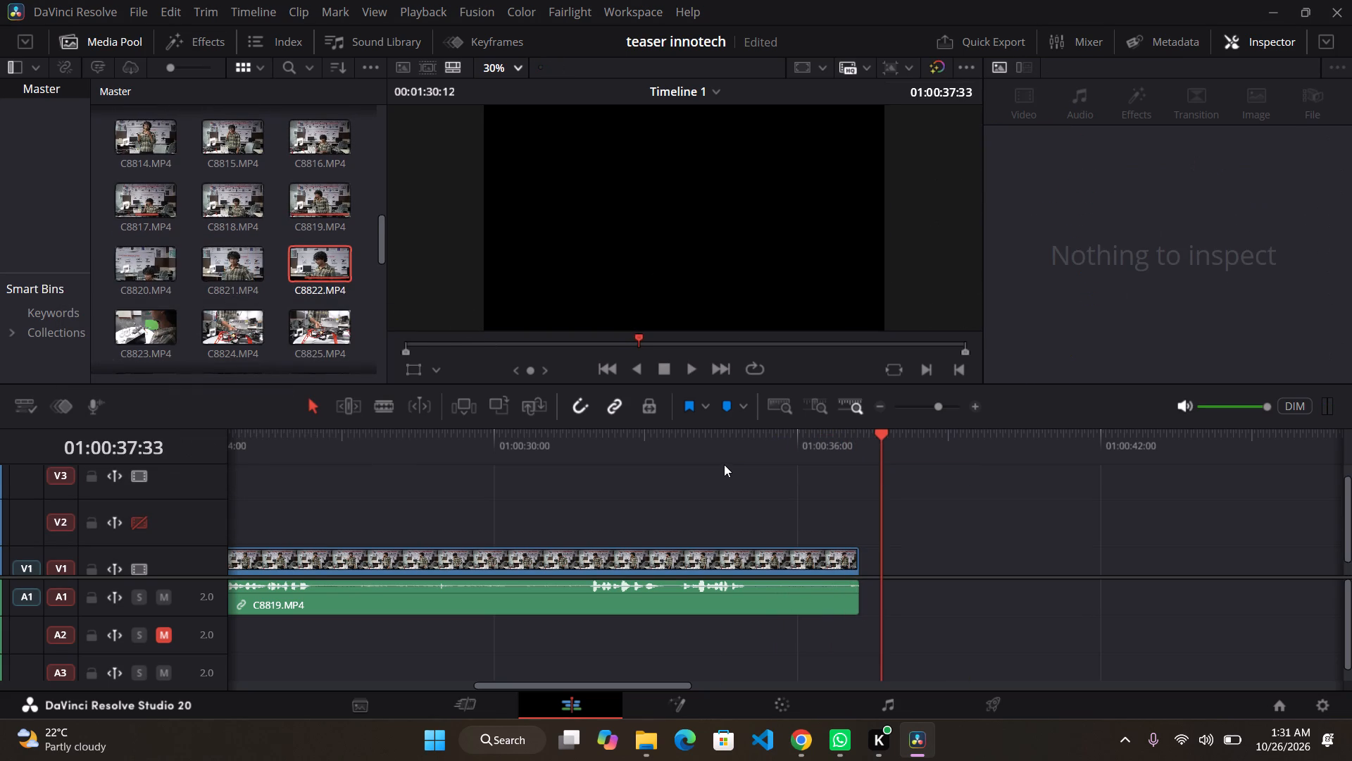
drag(311, 271, 323, 273)
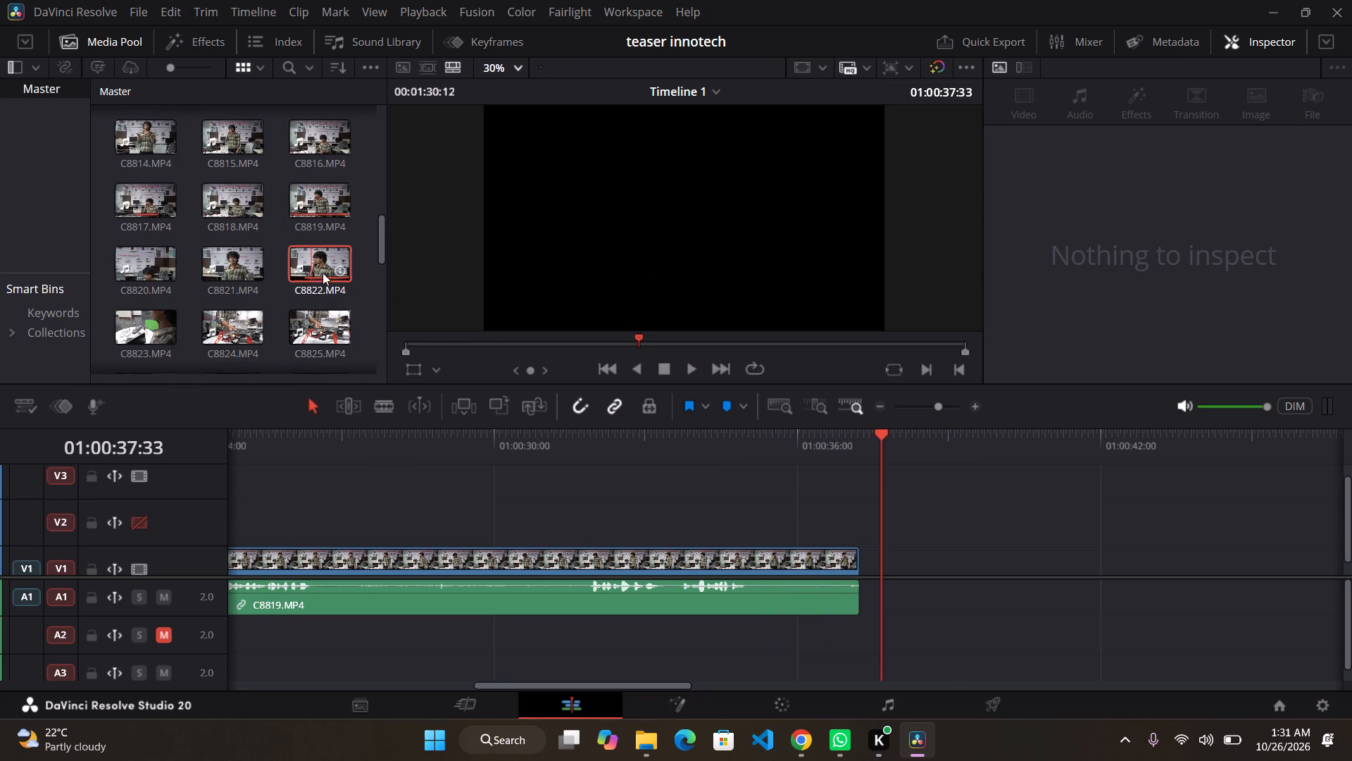
drag(323, 273, 870, 580)
Play through the later part of C8822.MP4 and split it at 01:00:47:11, before he lowers the phone from his ear.
scroll(870, 580, left, 1)
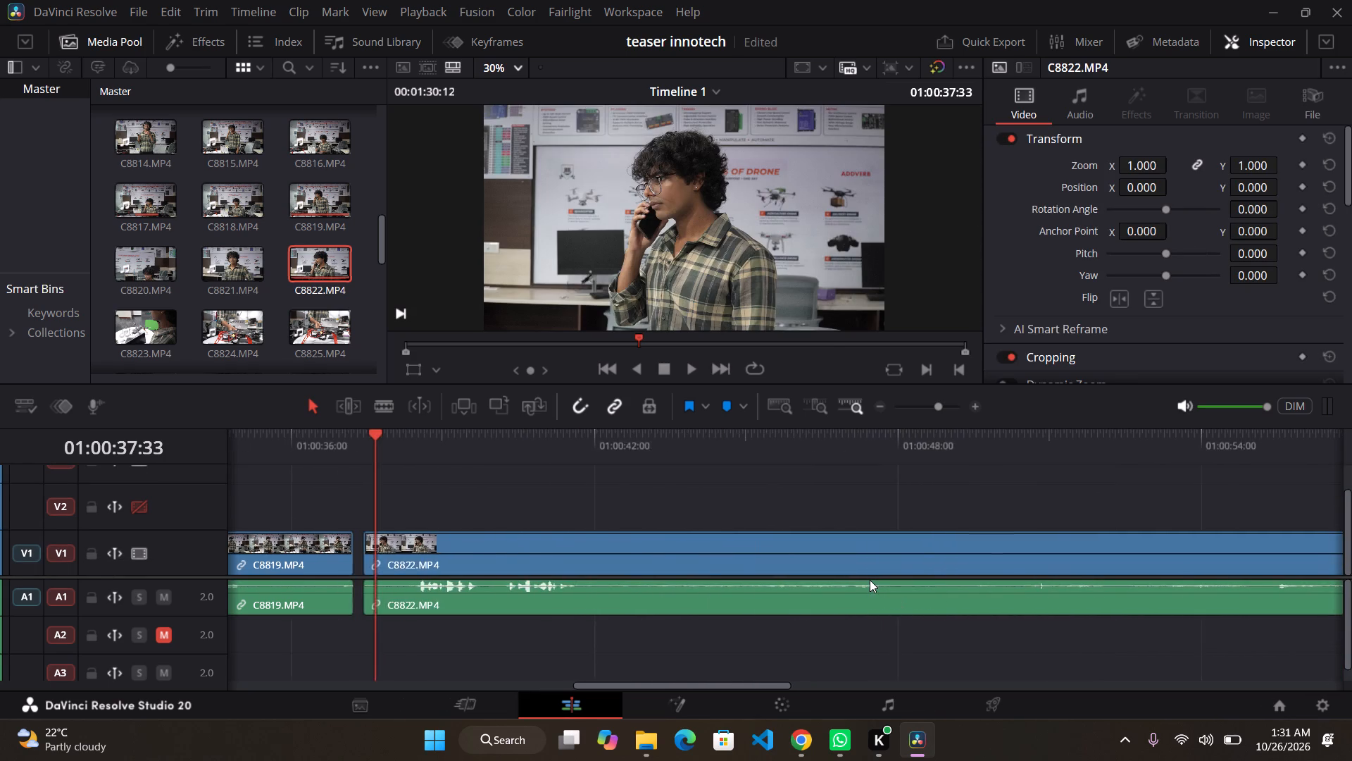
scroll(870, 580, left, 1)
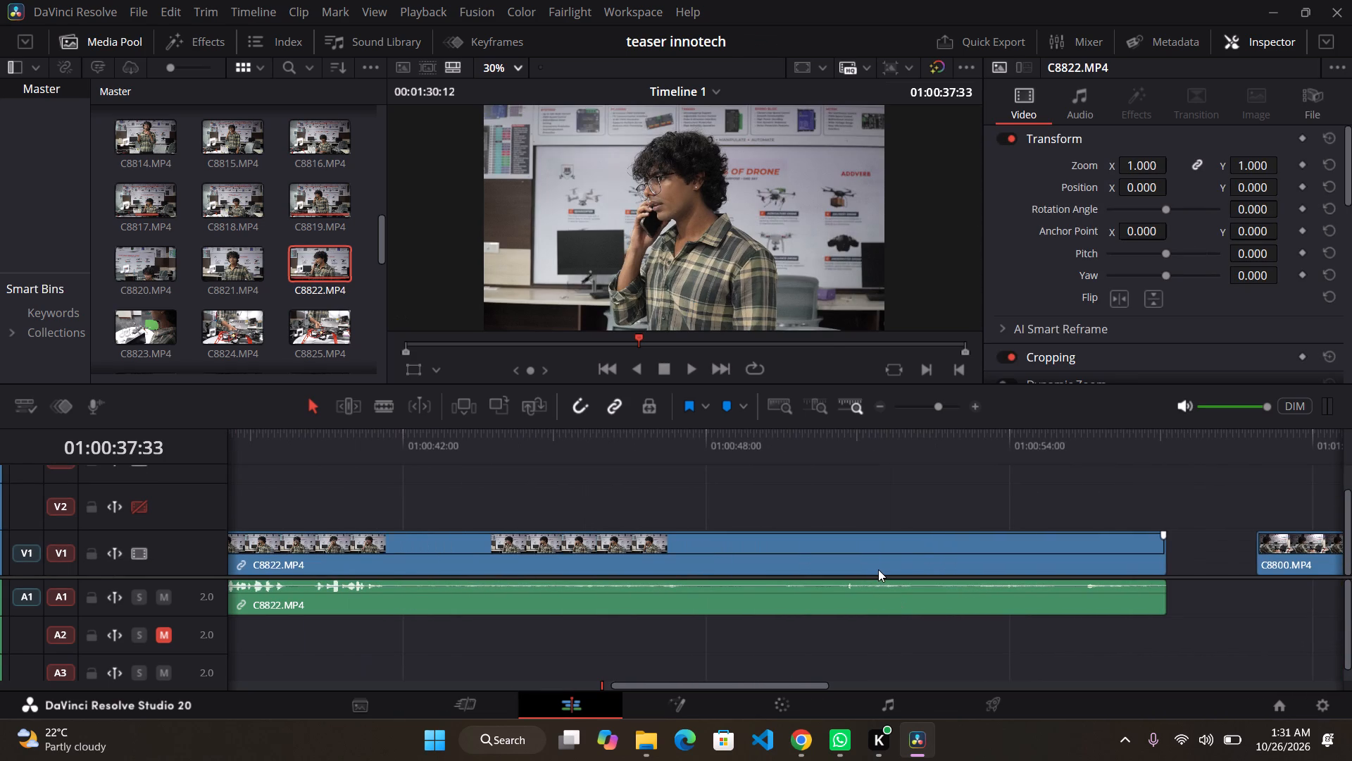
click(934, 431)
key(space)
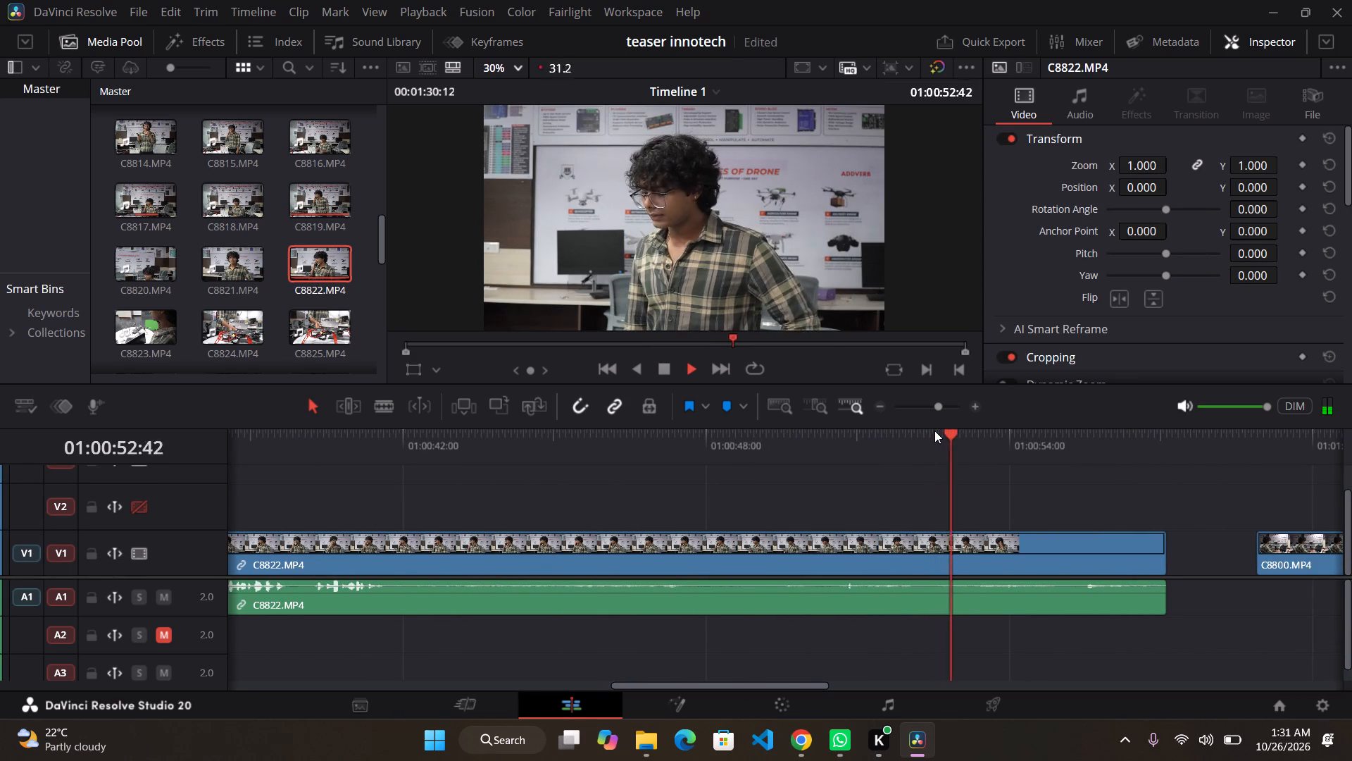
key(space)
scroll(934, 431, right, 1)
click(934, 431)
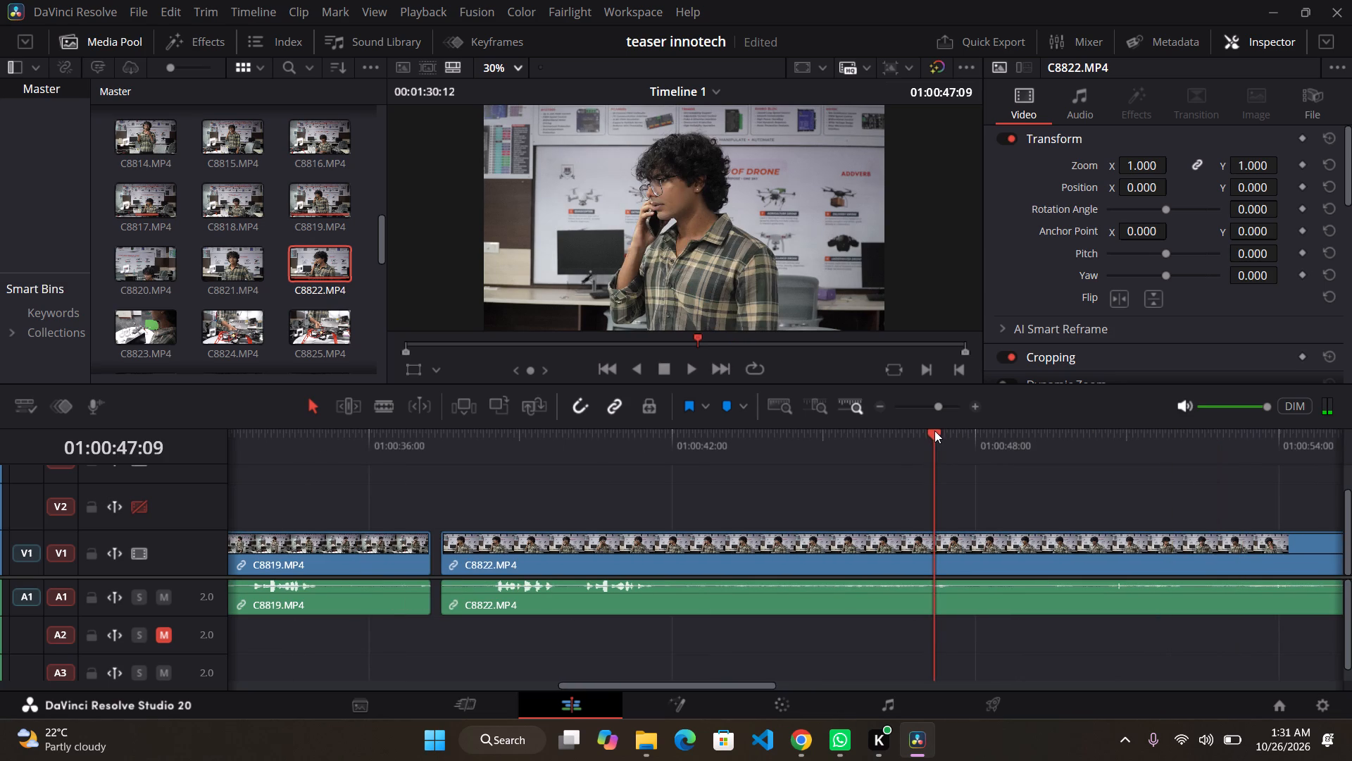
key(space)
key(space)
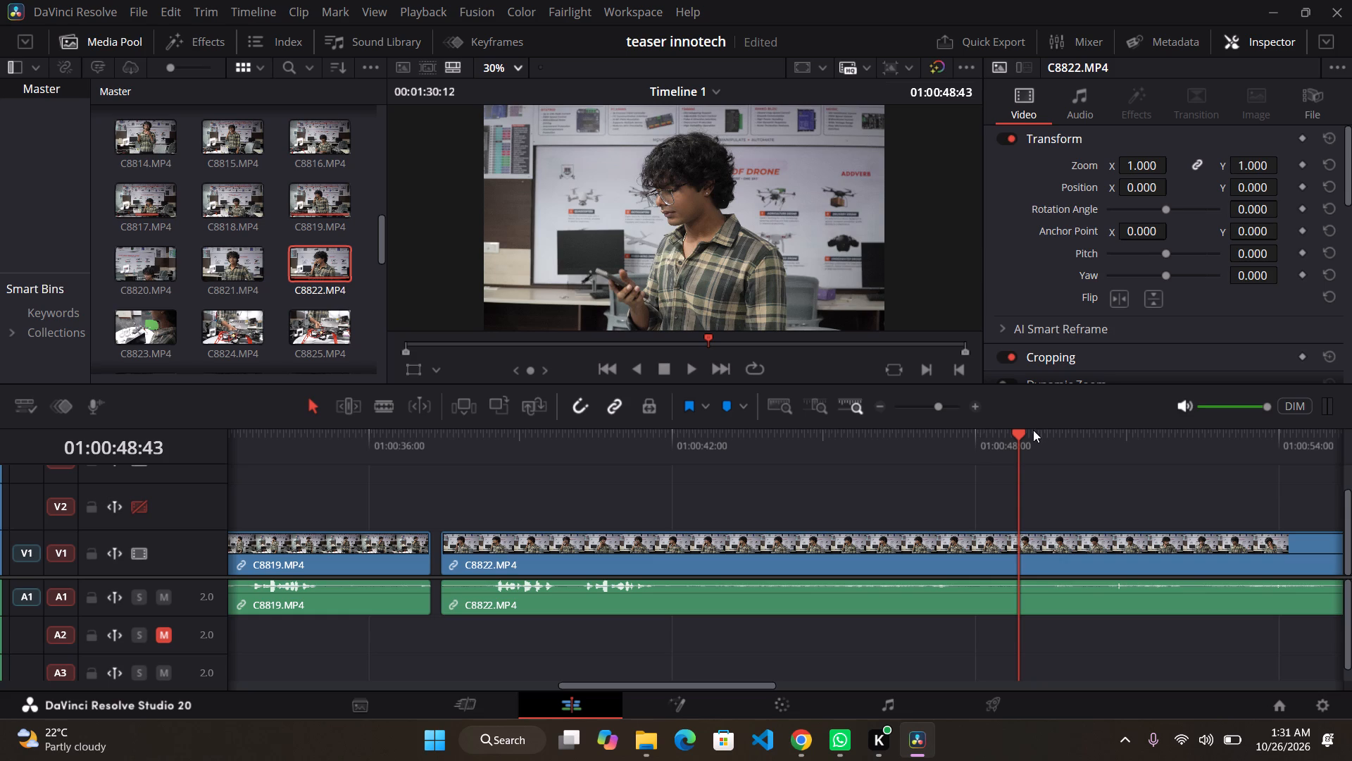
drag(1020, 435, 921, 446)
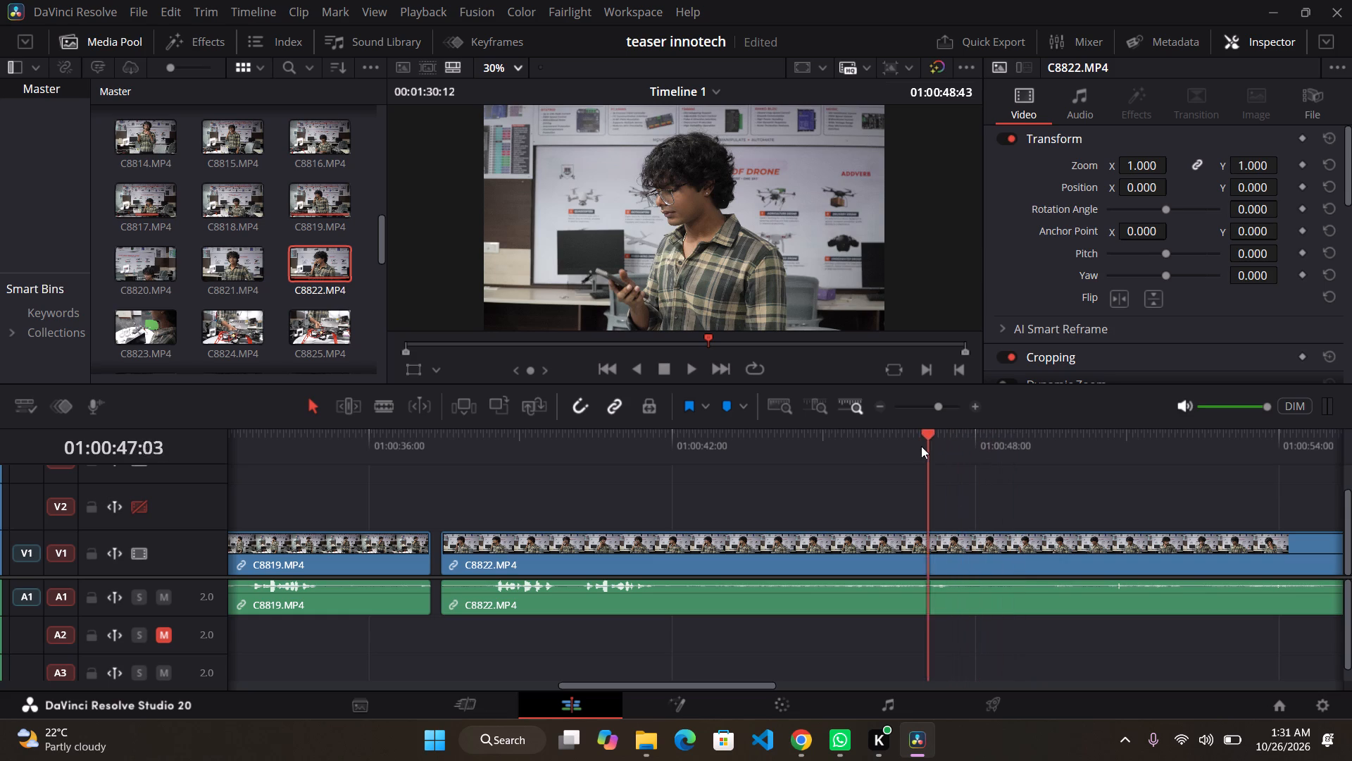
drag(921, 446, 880, 457)
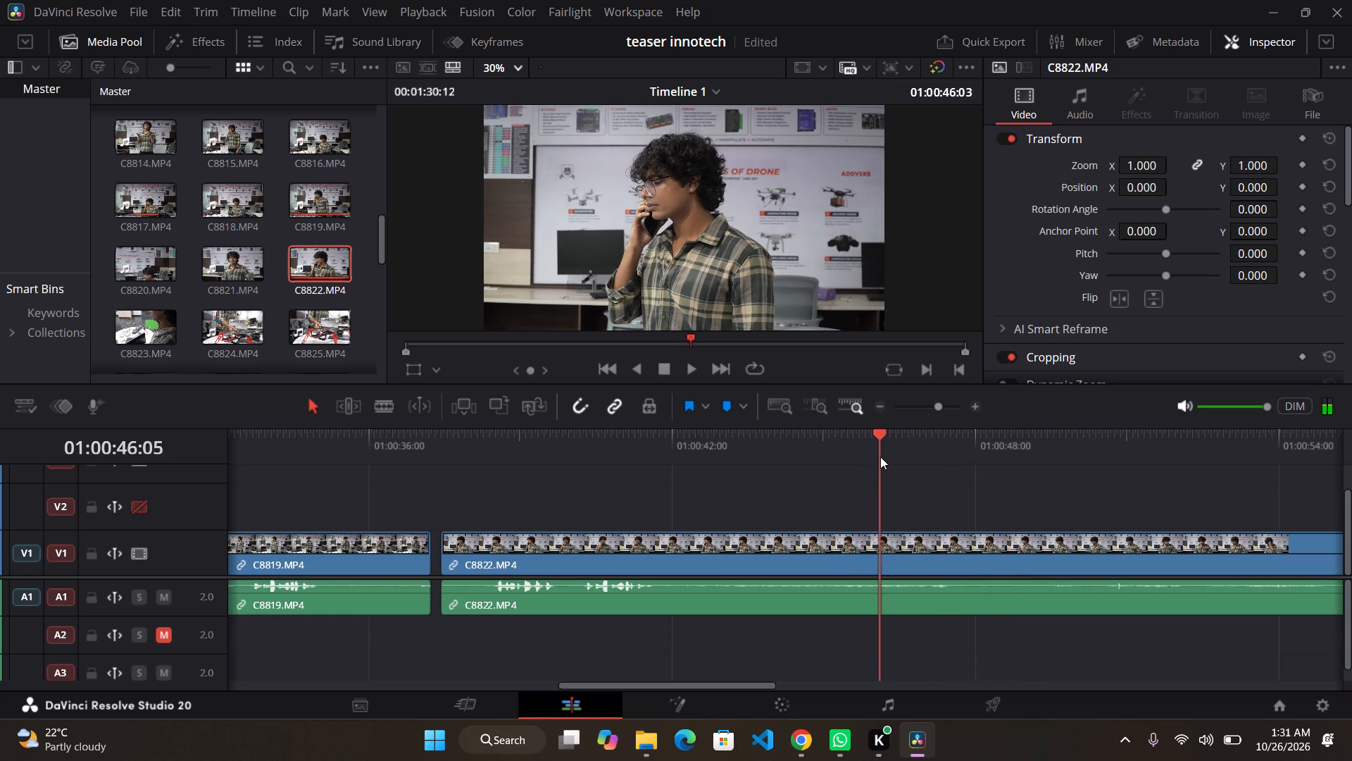
drag(880, 457, 937, 454)
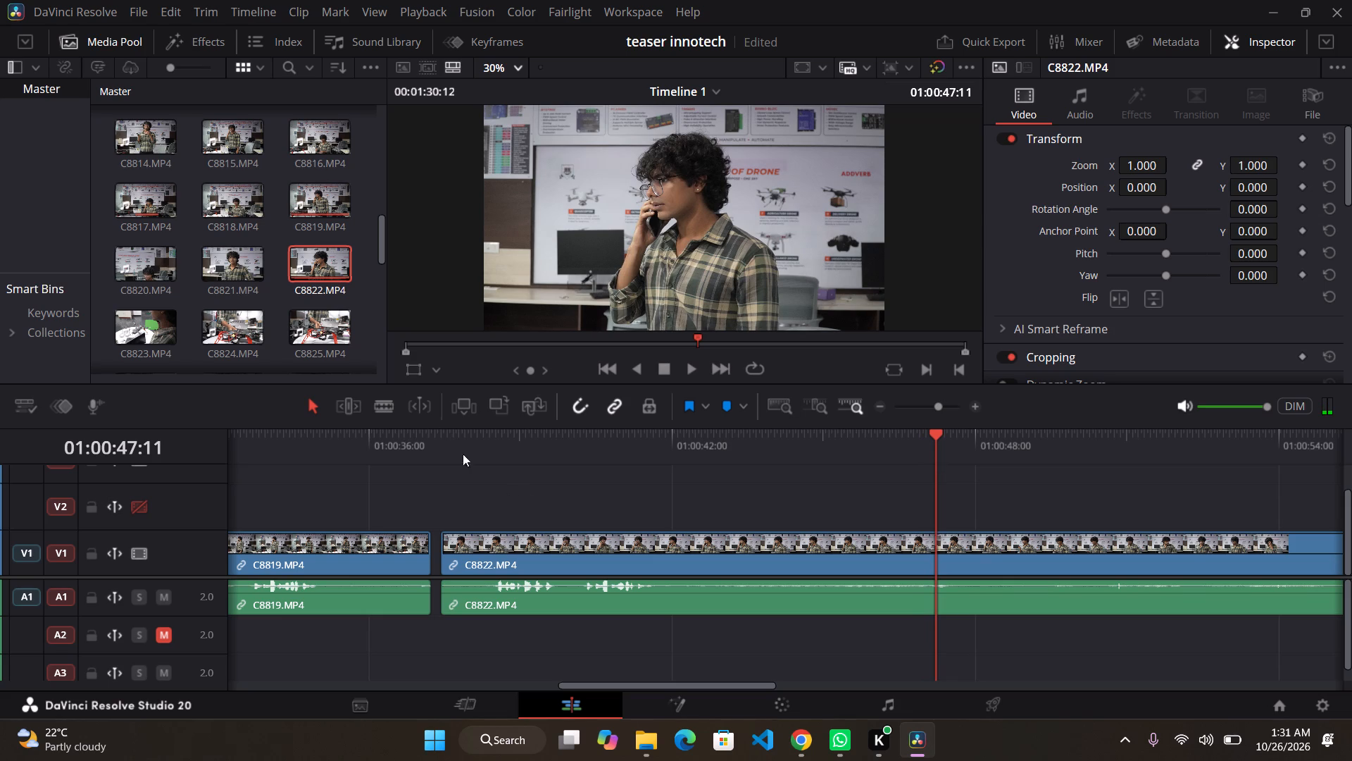
click(393, 401)
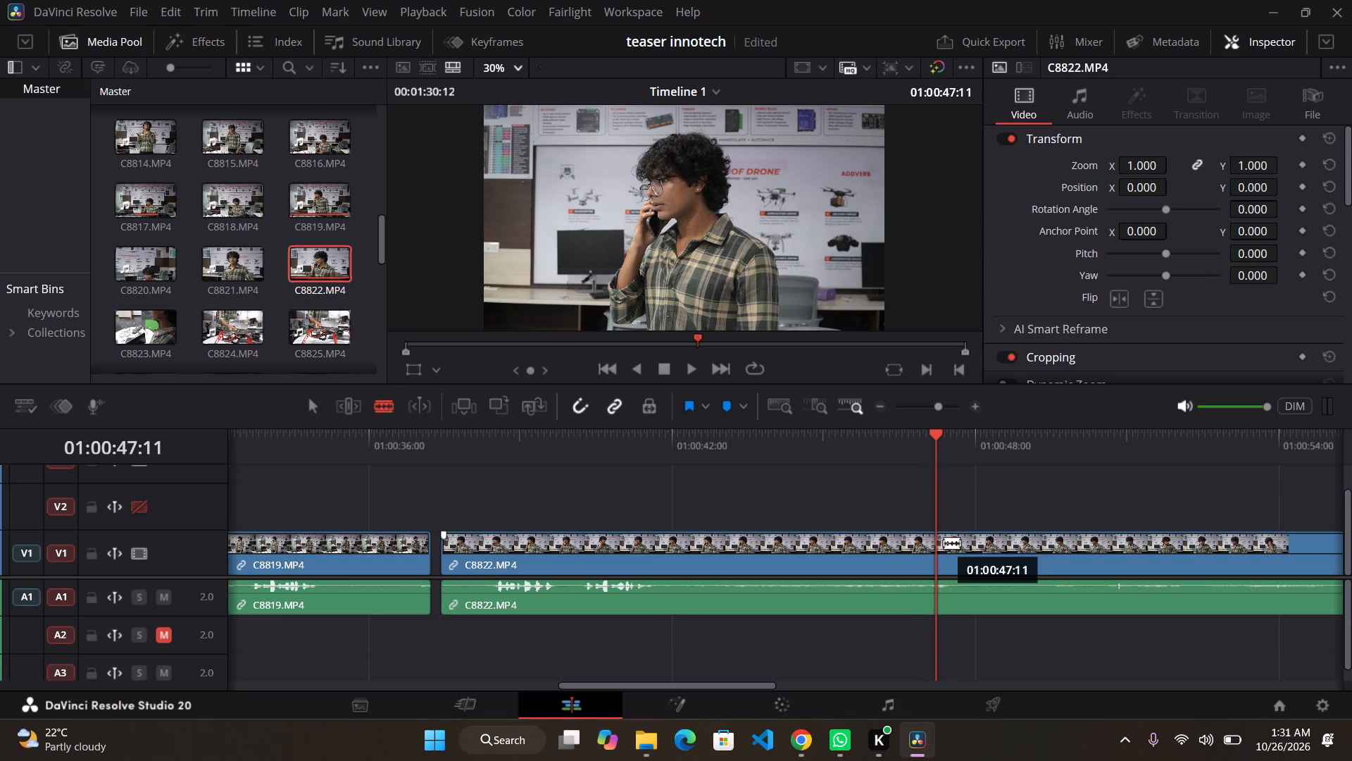
click(937, 549)
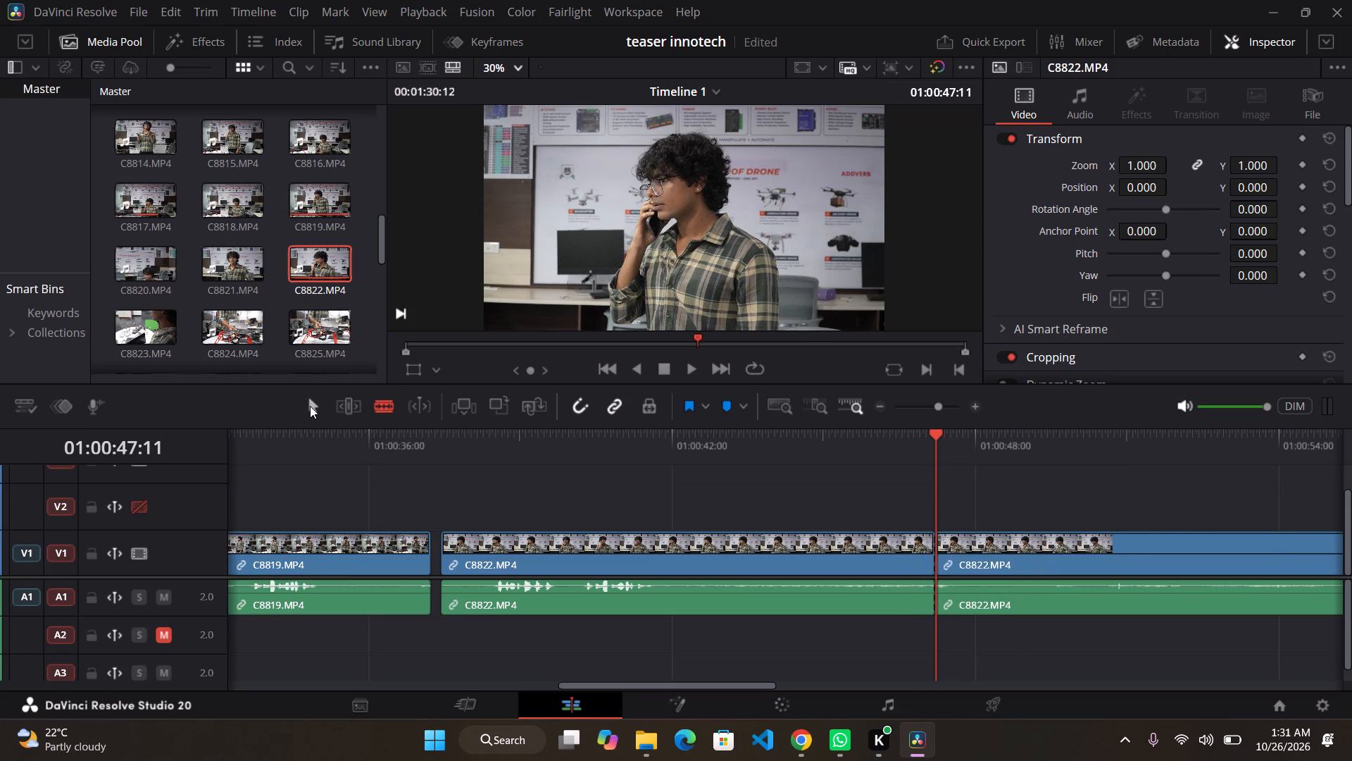
Delete the first C8822.MP4 piece with its audio, before the split at 01:00:47:11.
click(310, 406)
click(656, 559)
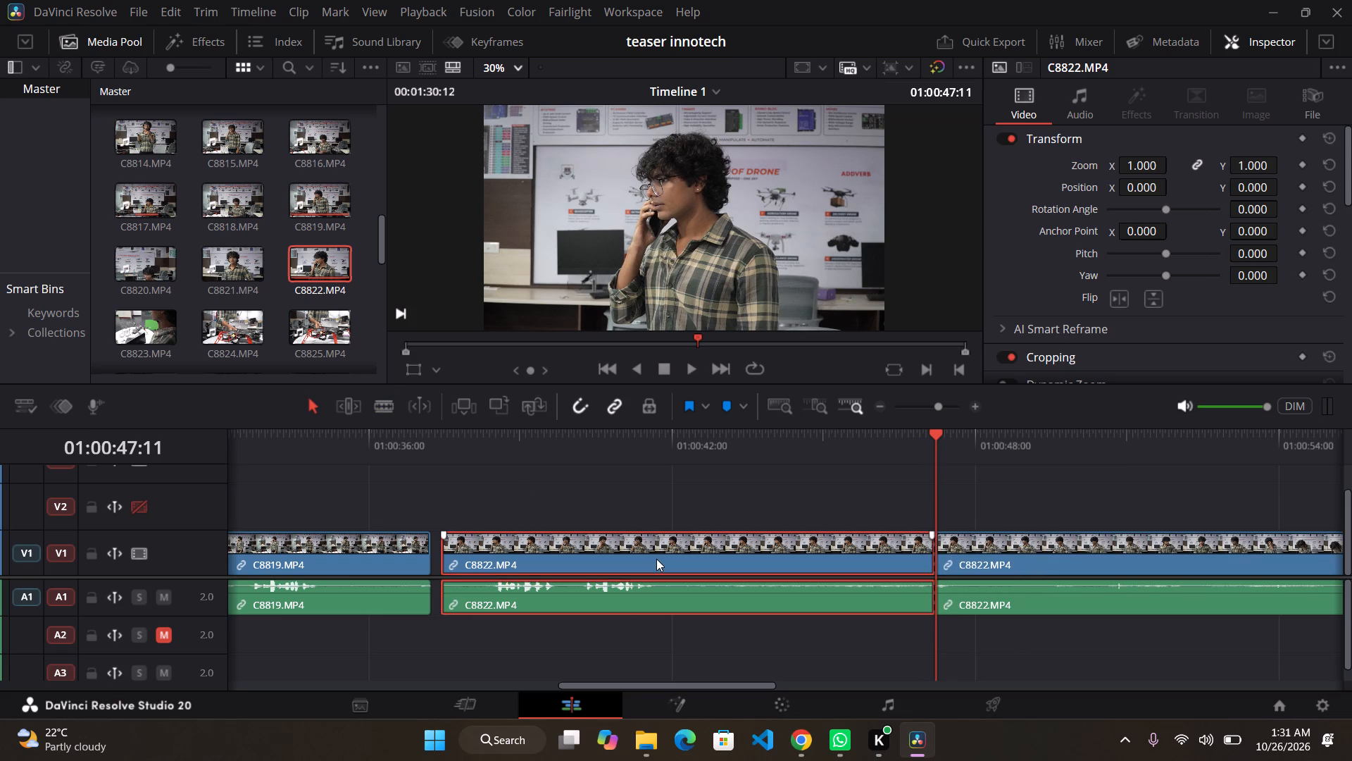
key(BackSpace)
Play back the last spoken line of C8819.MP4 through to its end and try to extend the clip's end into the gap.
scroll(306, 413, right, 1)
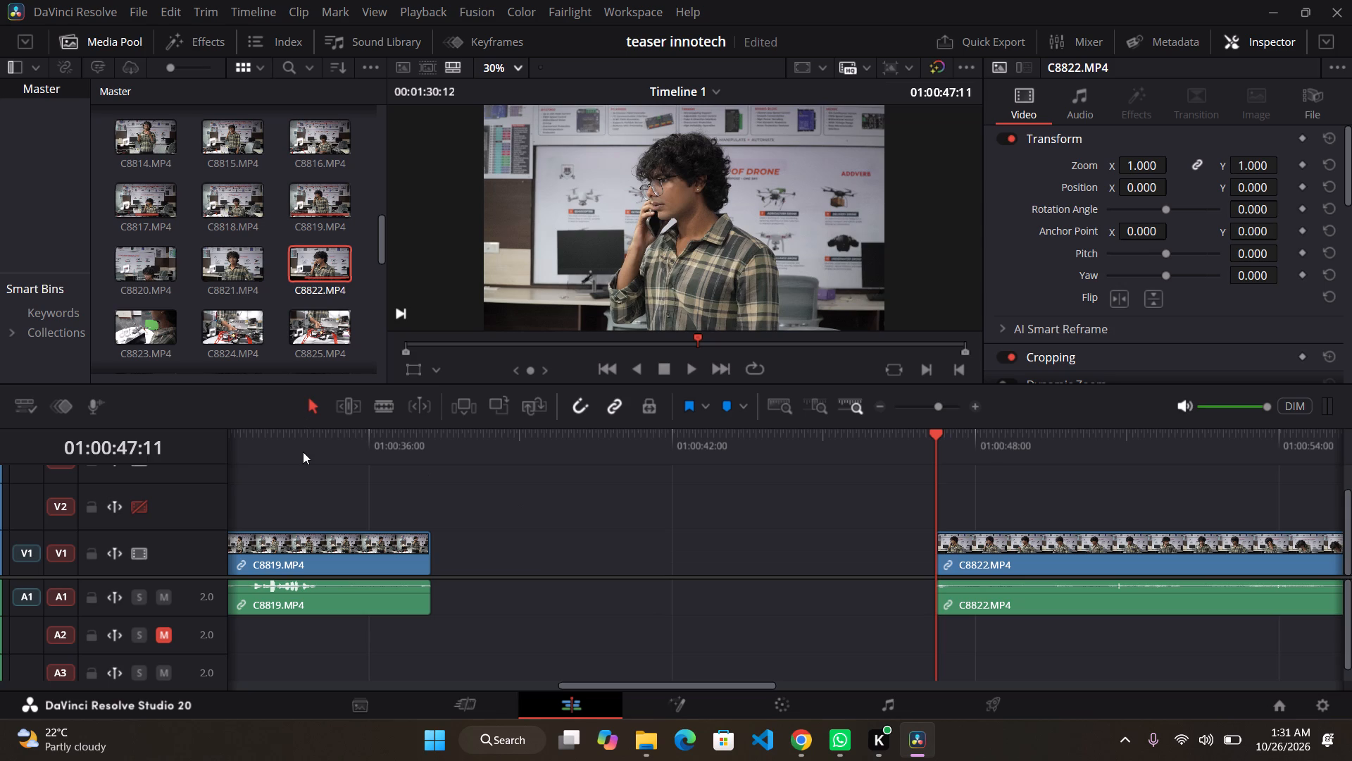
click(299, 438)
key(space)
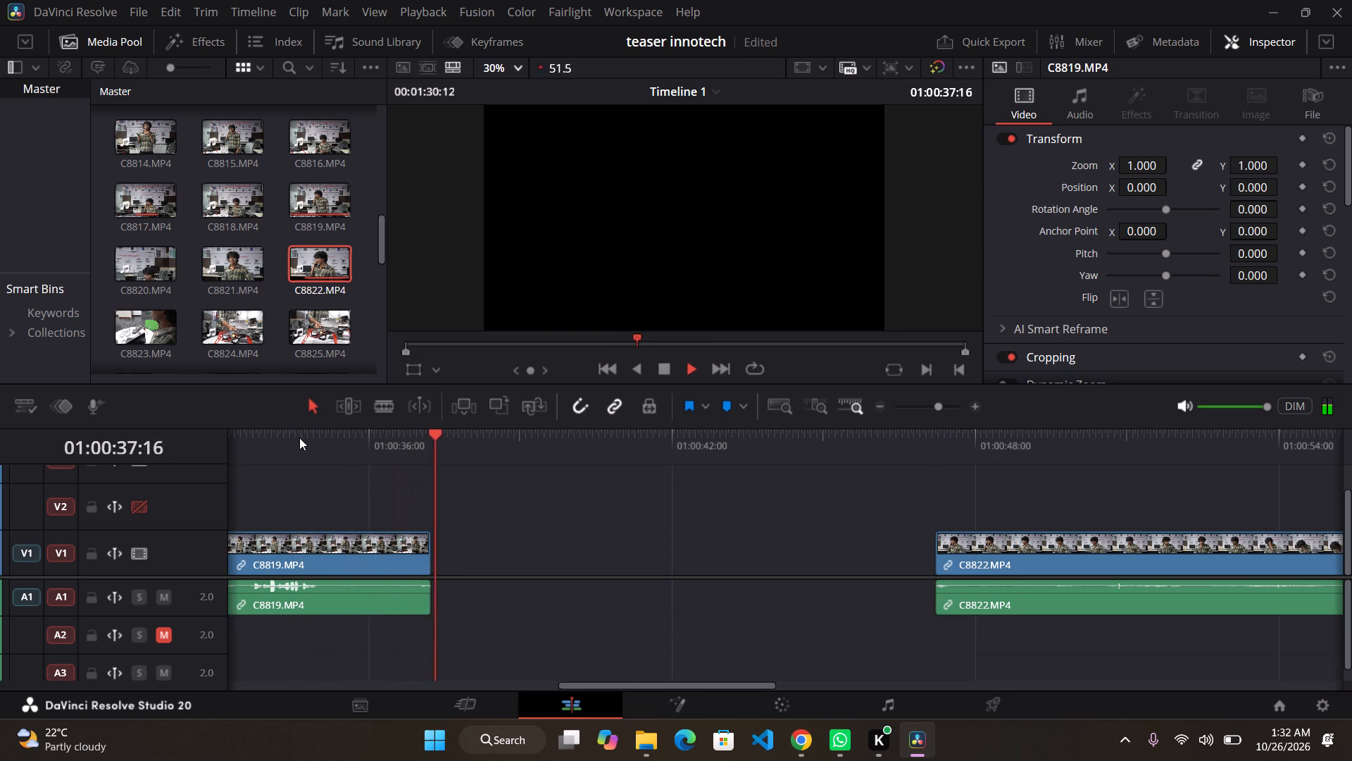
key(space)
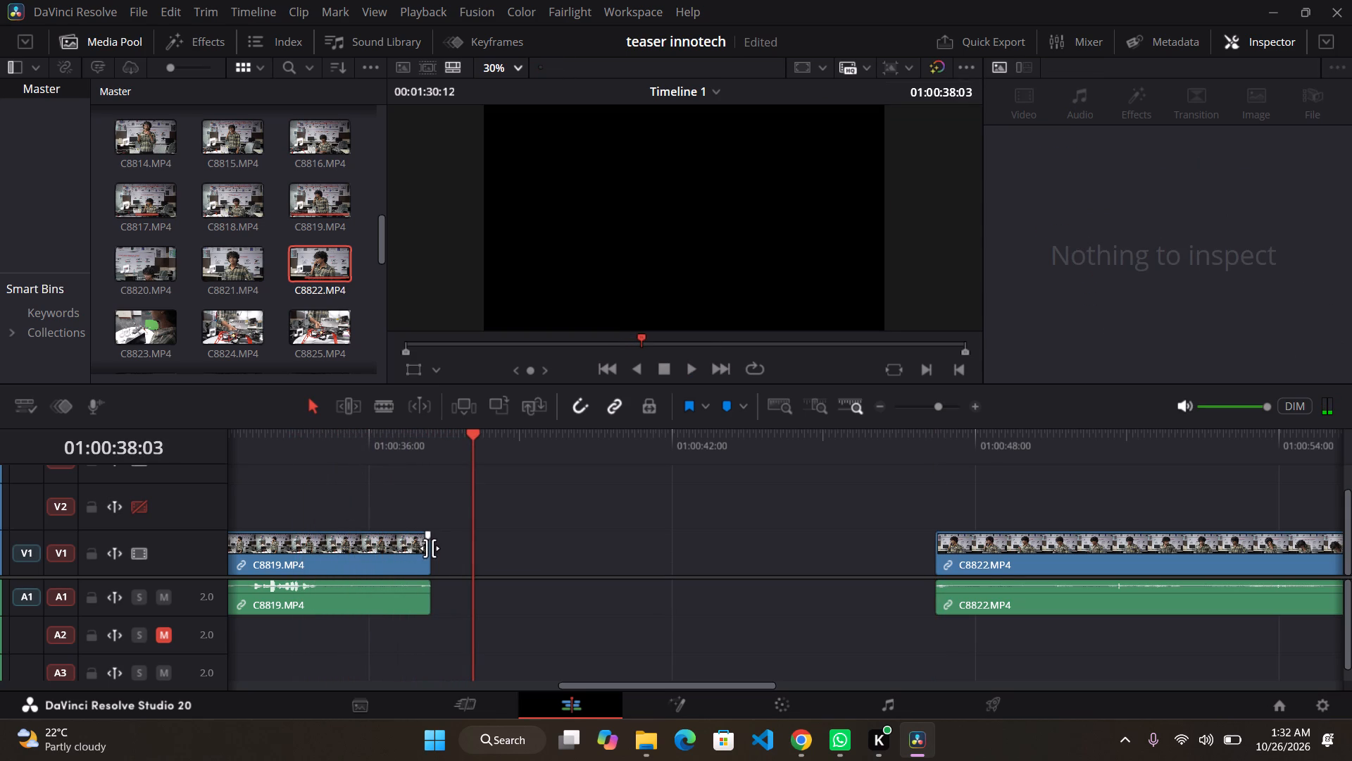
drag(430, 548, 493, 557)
Move the remaining C8822.MP4 clip back along V1 to start at 01:00:38:03, shortly after C8819.MP4.
drag(1001, 551, 990, 552)
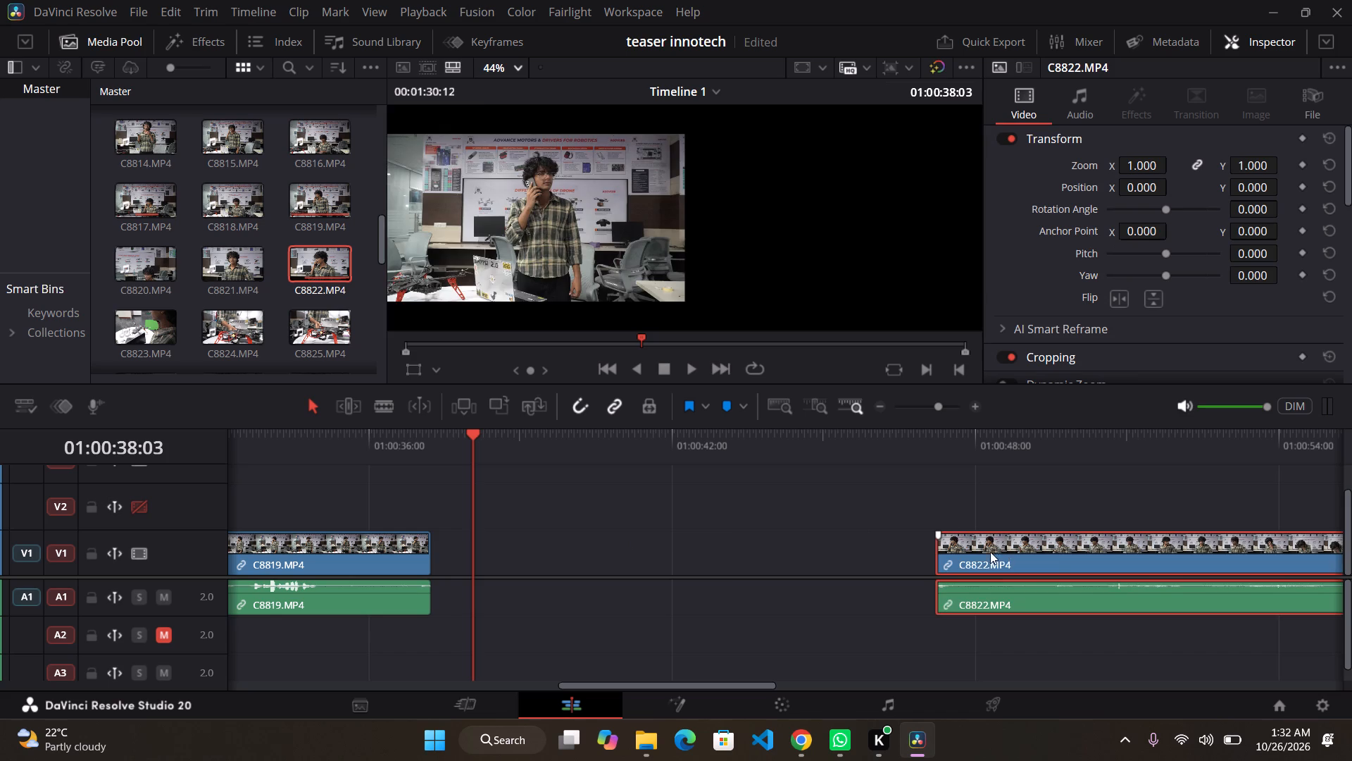
drag(990, 552, 557, 570)
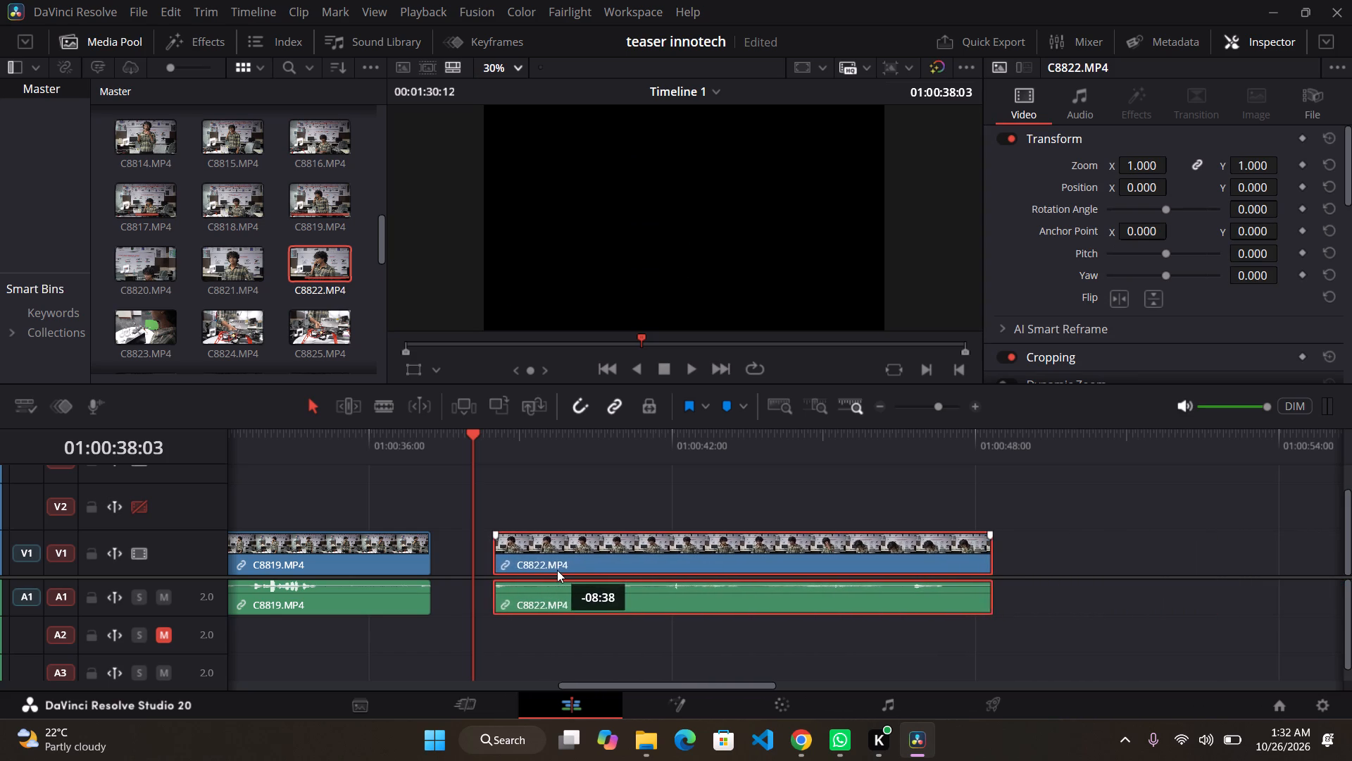
drag(557, 570, 539, 568)
Play through C8822.MP4 and trim its end to about 01:00:45:29, as he holds his head in his hand.
key(space)
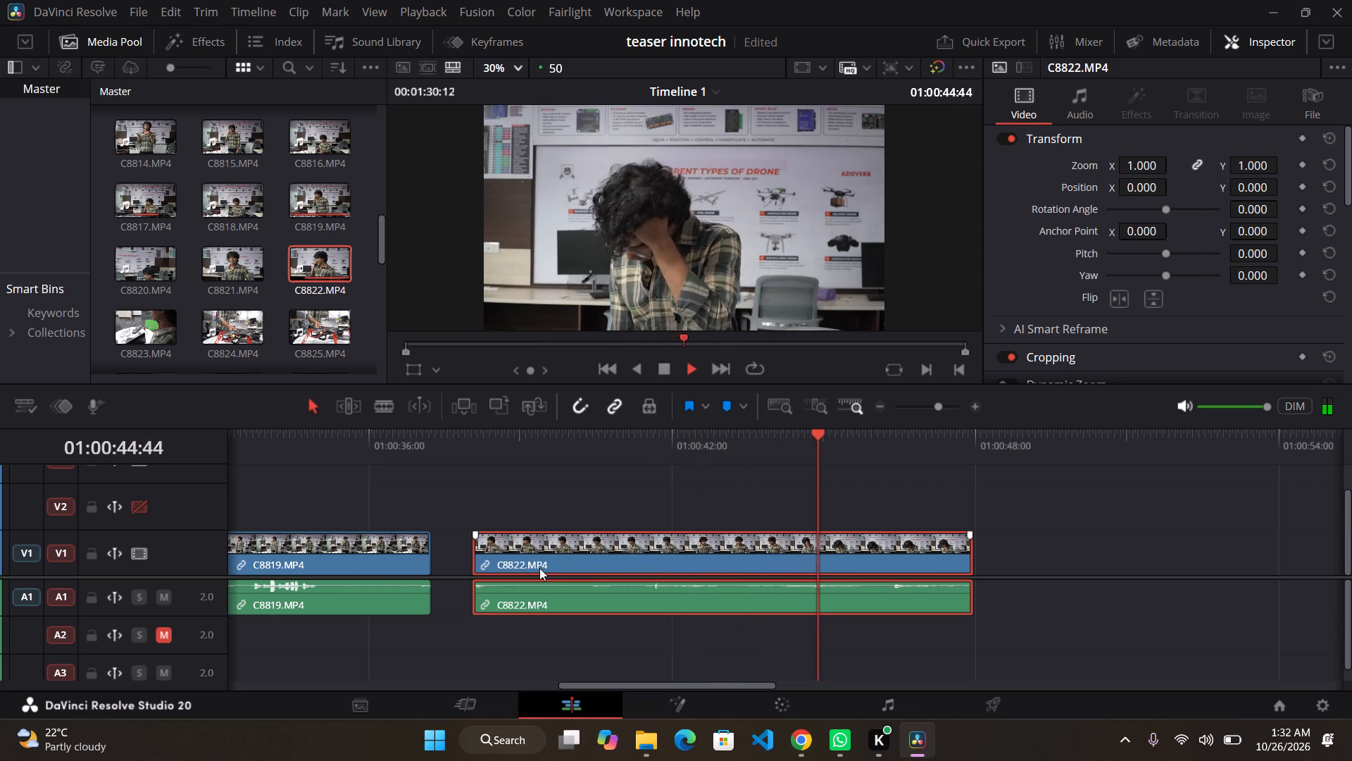
key(space)
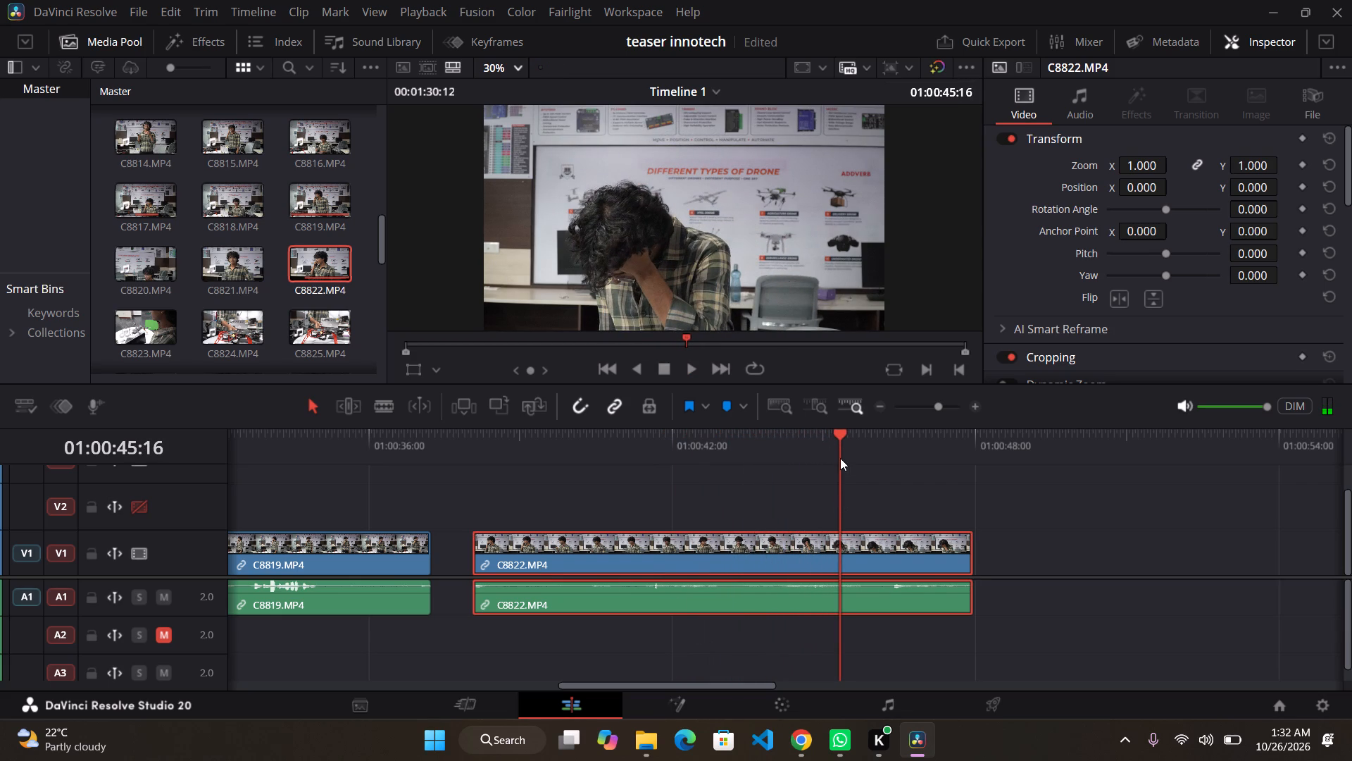
drag(840, 457, 702, 474)
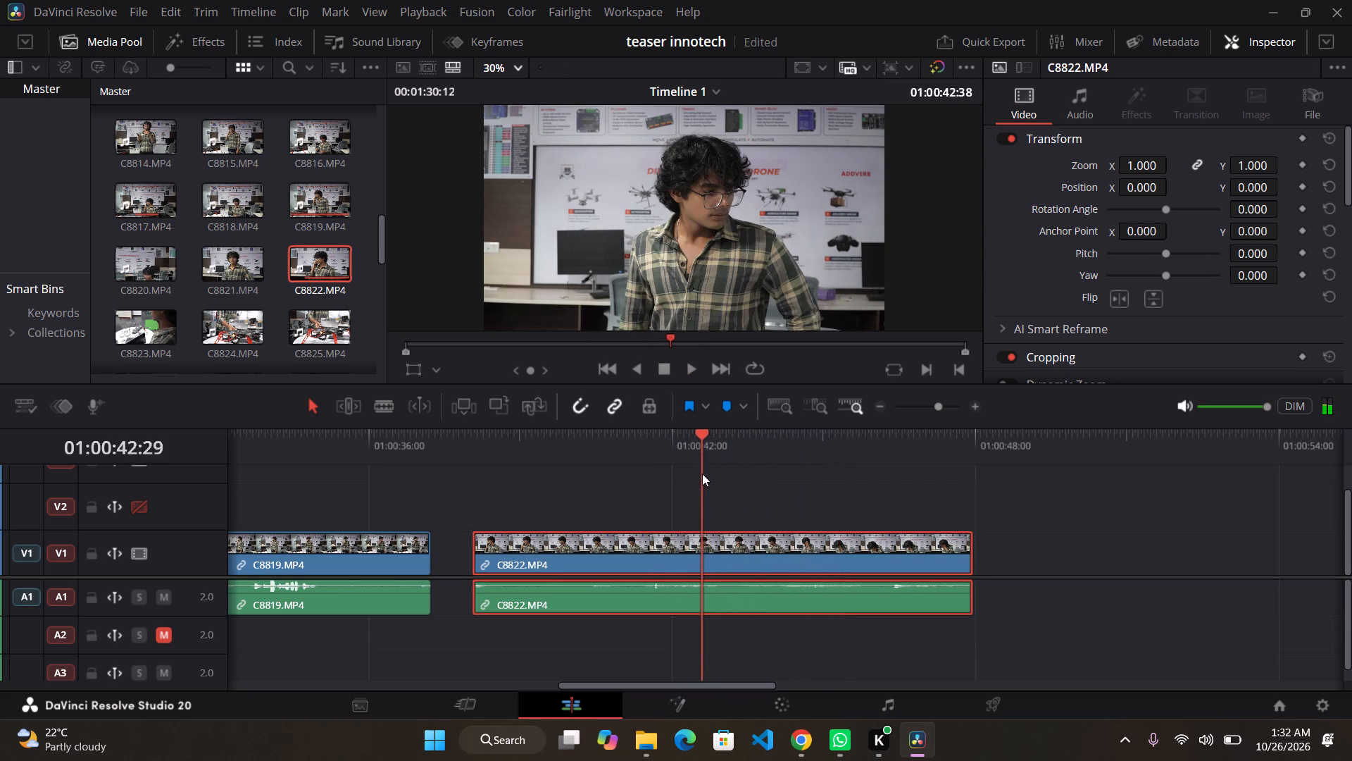
drag(702, 474, 756, 470)
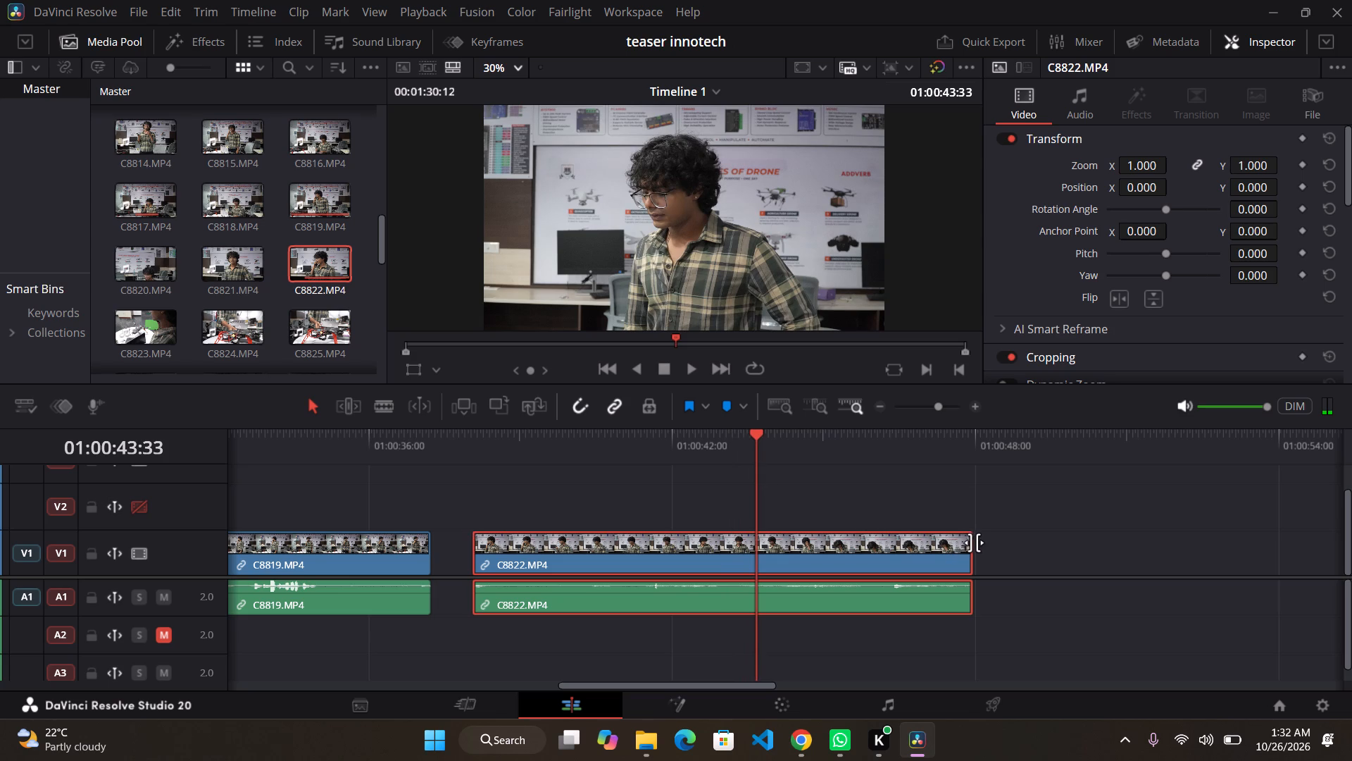
drag(972, 555, 954, 555)
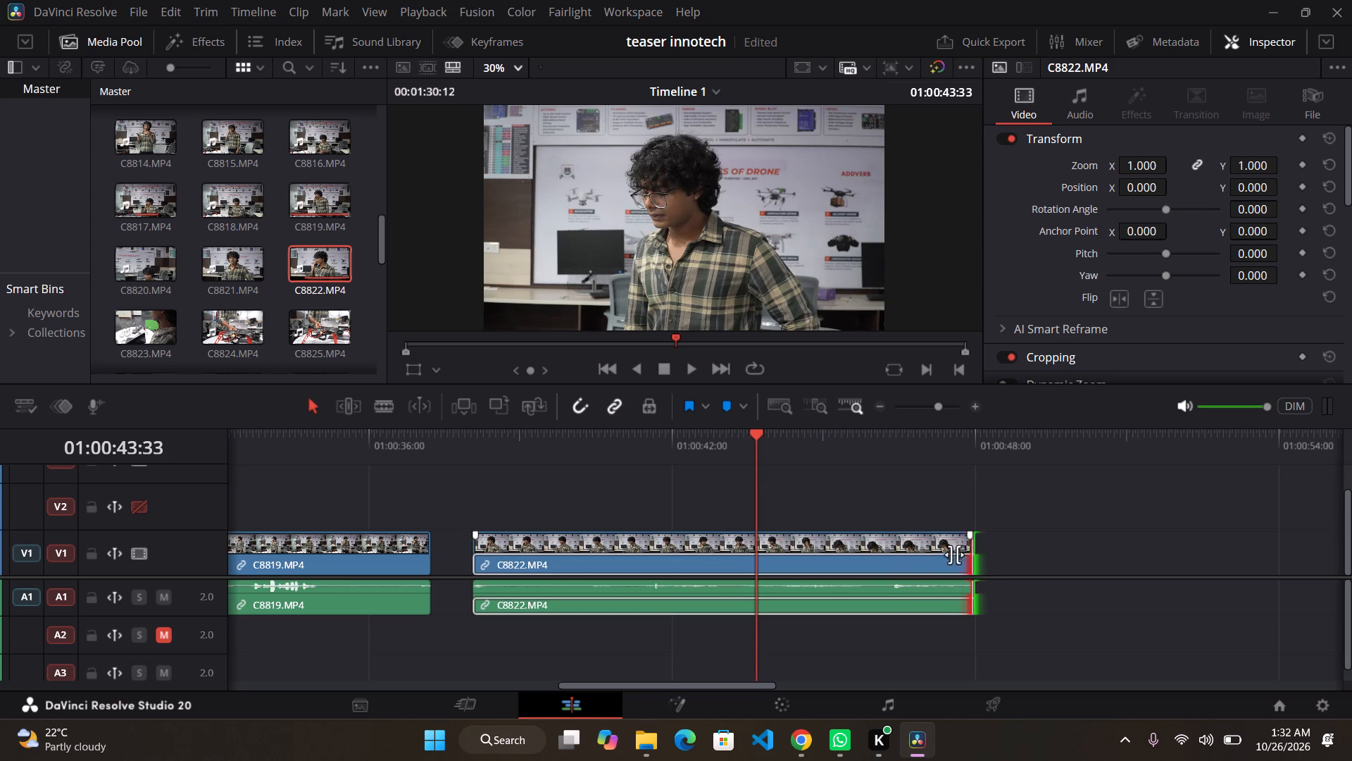
drag(954, 555, 757, 584)
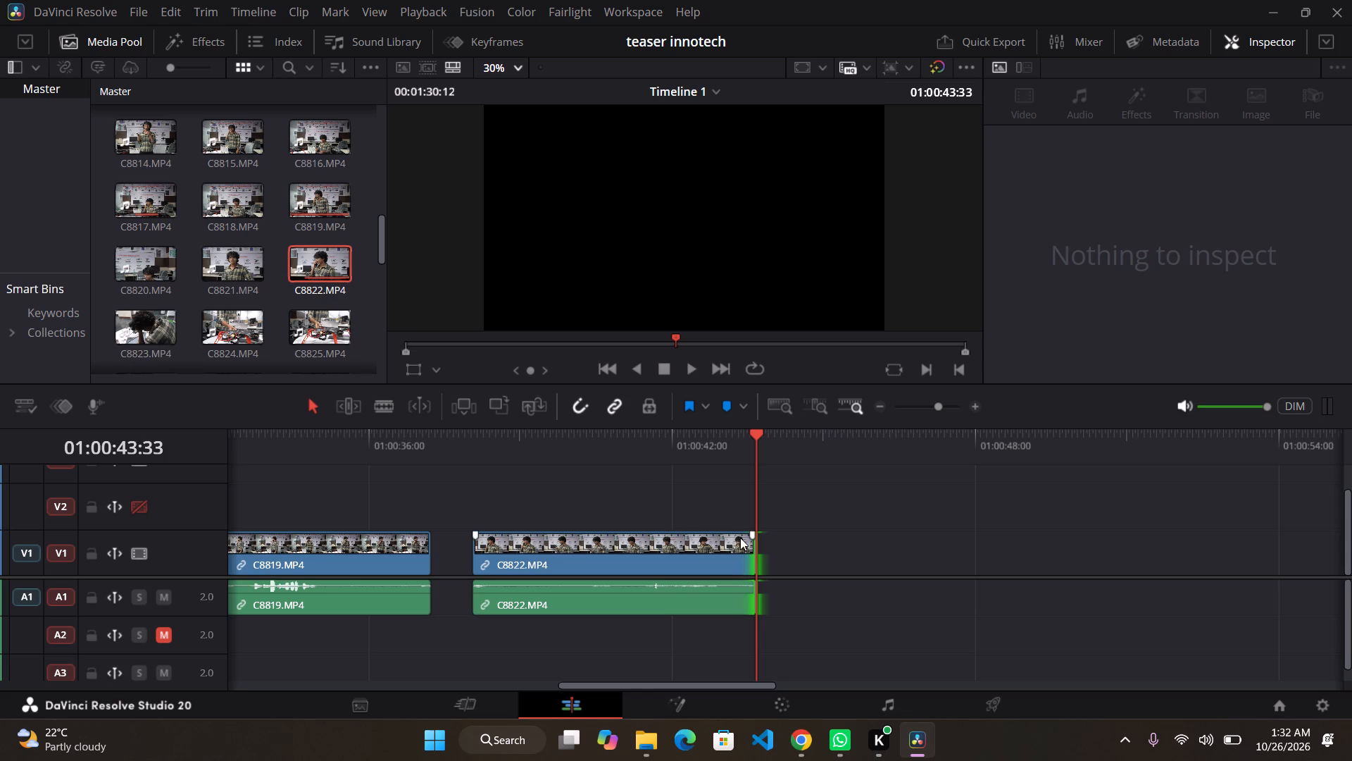
drag(755, 552, 874, 557)
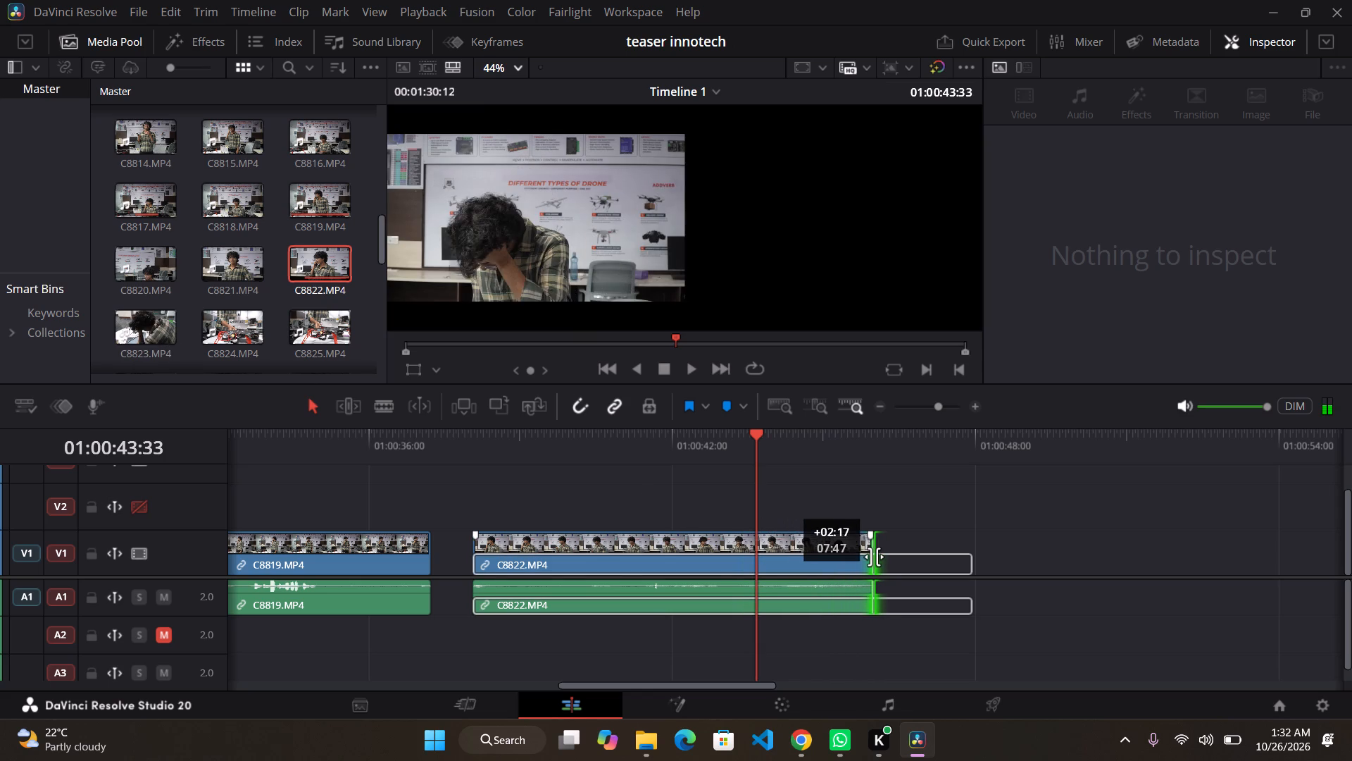
drag(874, 557, 852, 567)
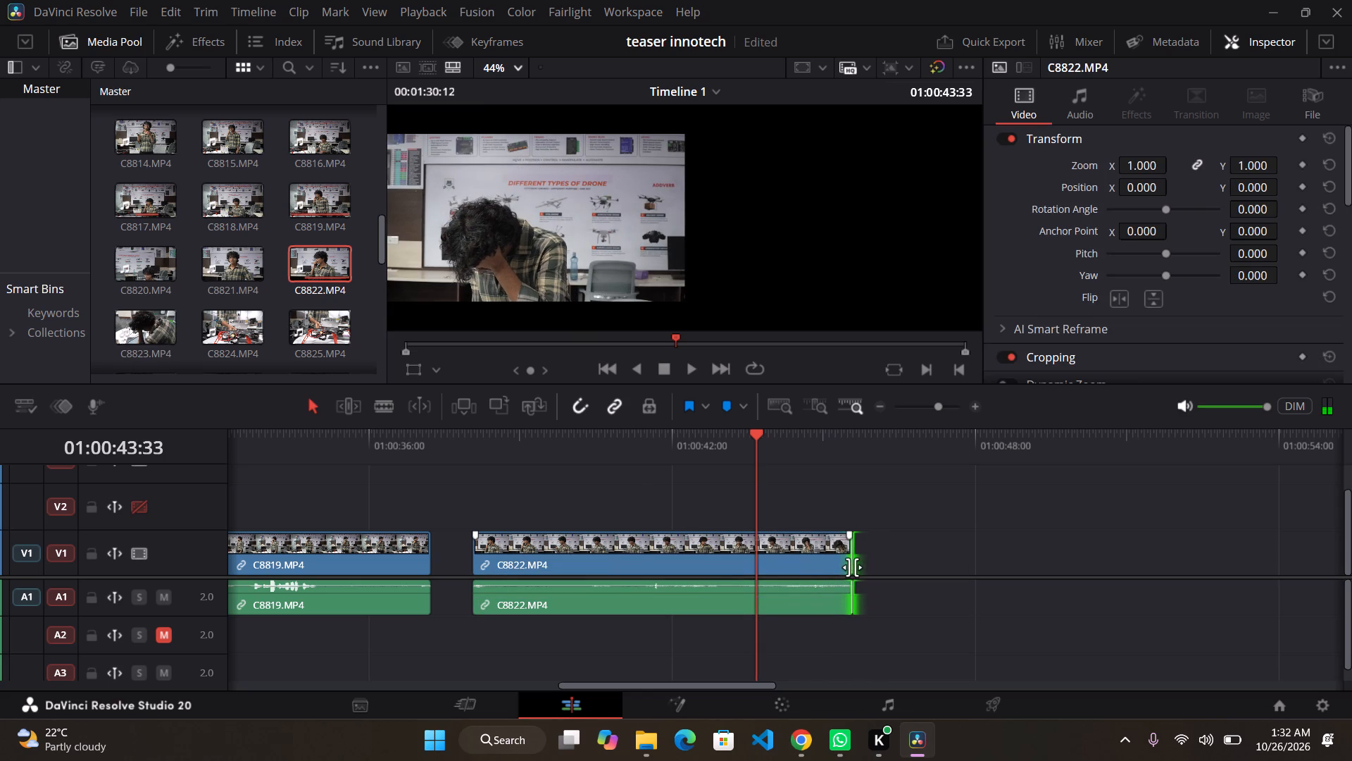
Add C8823.MP4 with its audio to V1 directly after C8822.MP4.
drag(128, 312, 901, 547)
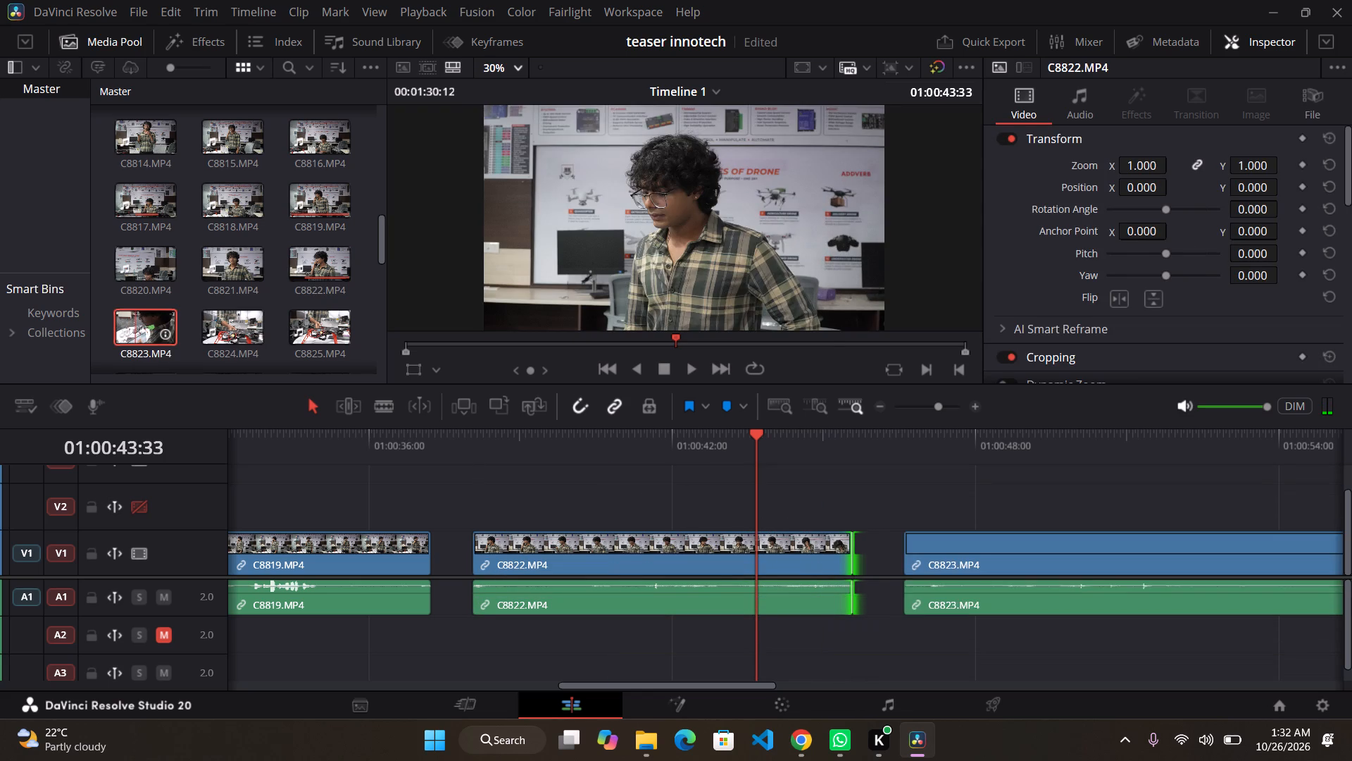
drag(901, 547, 851, 564)
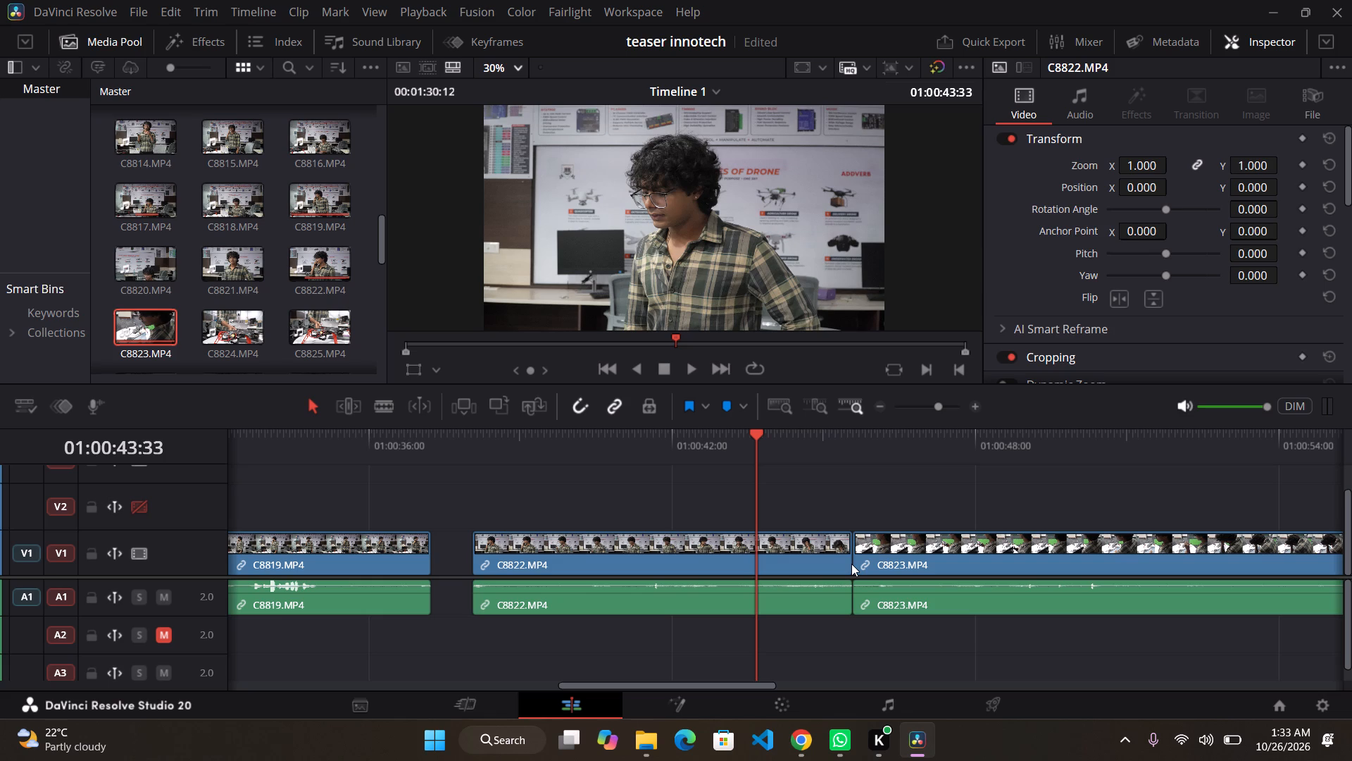
Play across the cut into C8823.MP4 and split it at 01:00:53:16, while he leans over the table with his head in his hands.
scroll(851, 564, right, 3)
scroll(858, 552, left, 1)
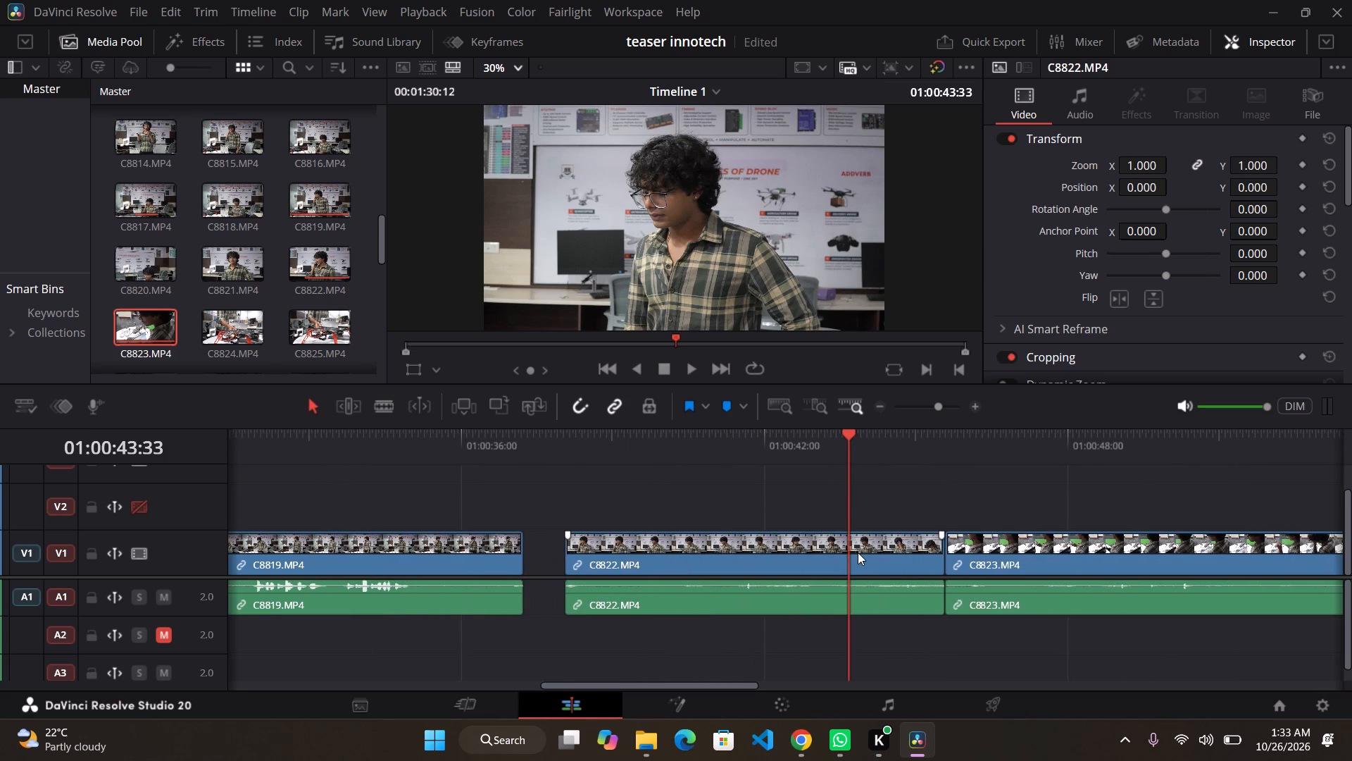
scroll(858, 552, left, 1)
key(space)
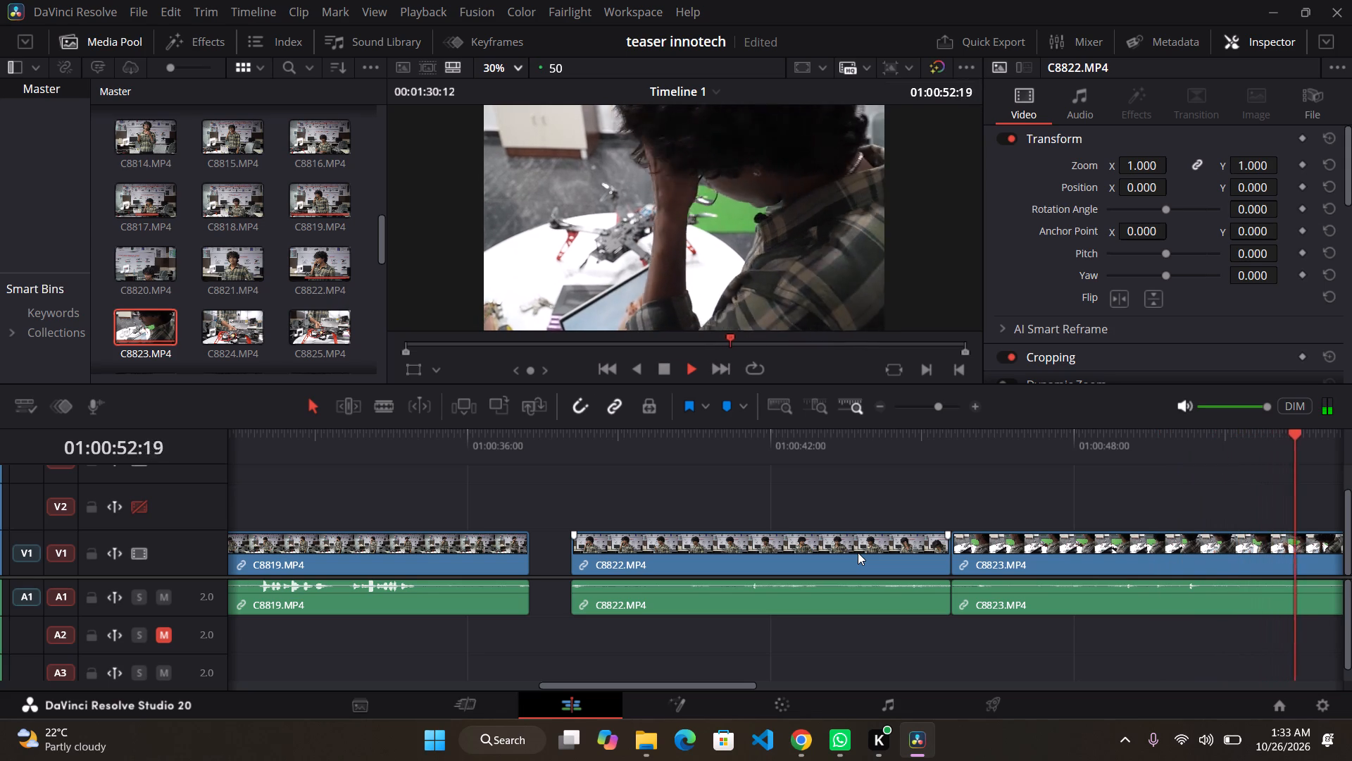
key(space)
key(space)
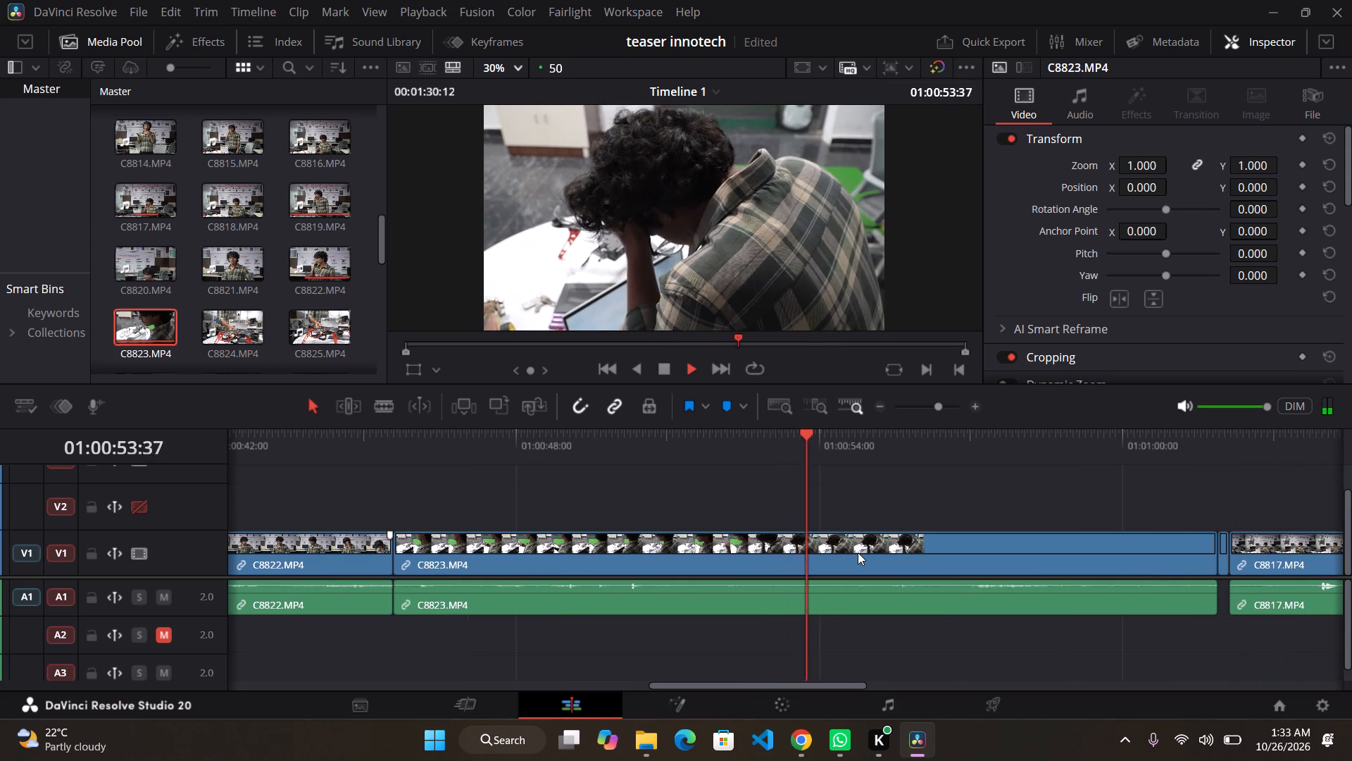
key(space)
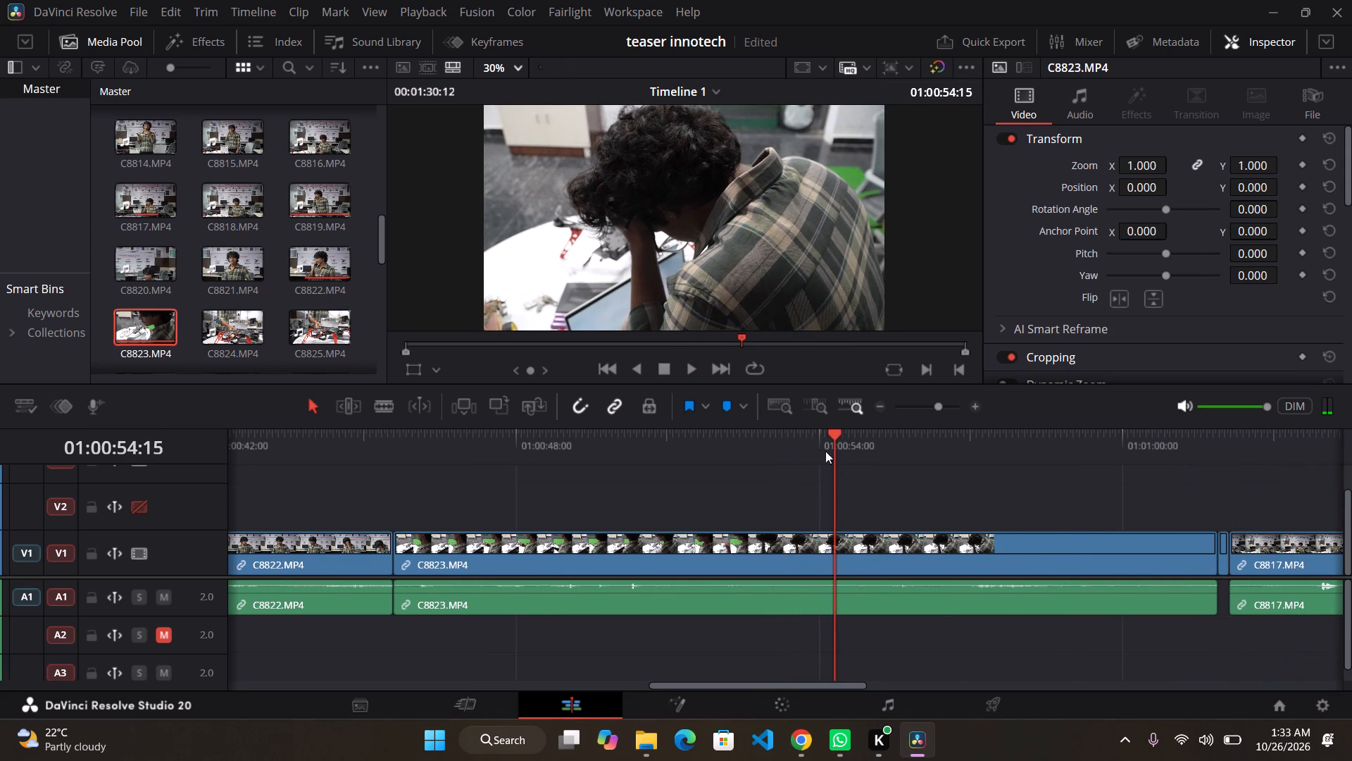
drag(819, 450, 767, 450)
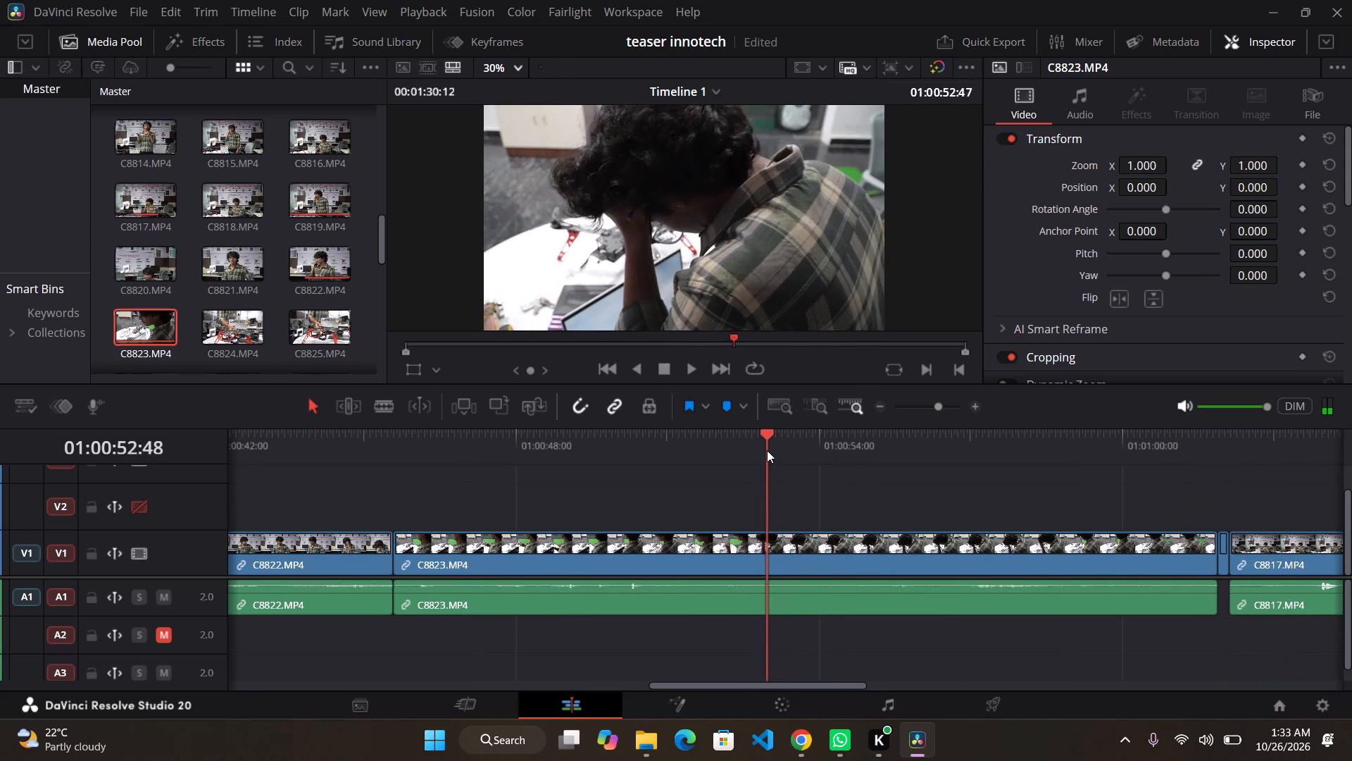
drag(767, 450, 785, 452)
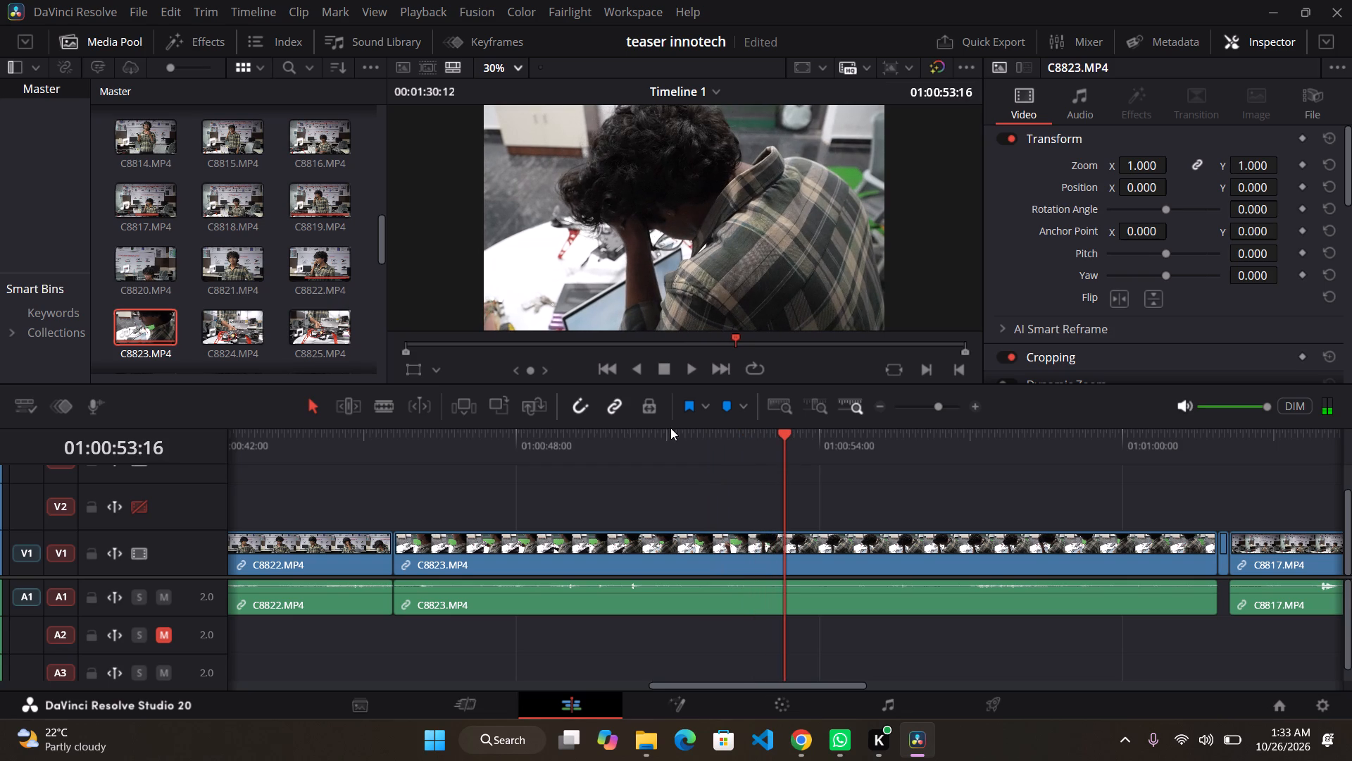
click(392, 416)
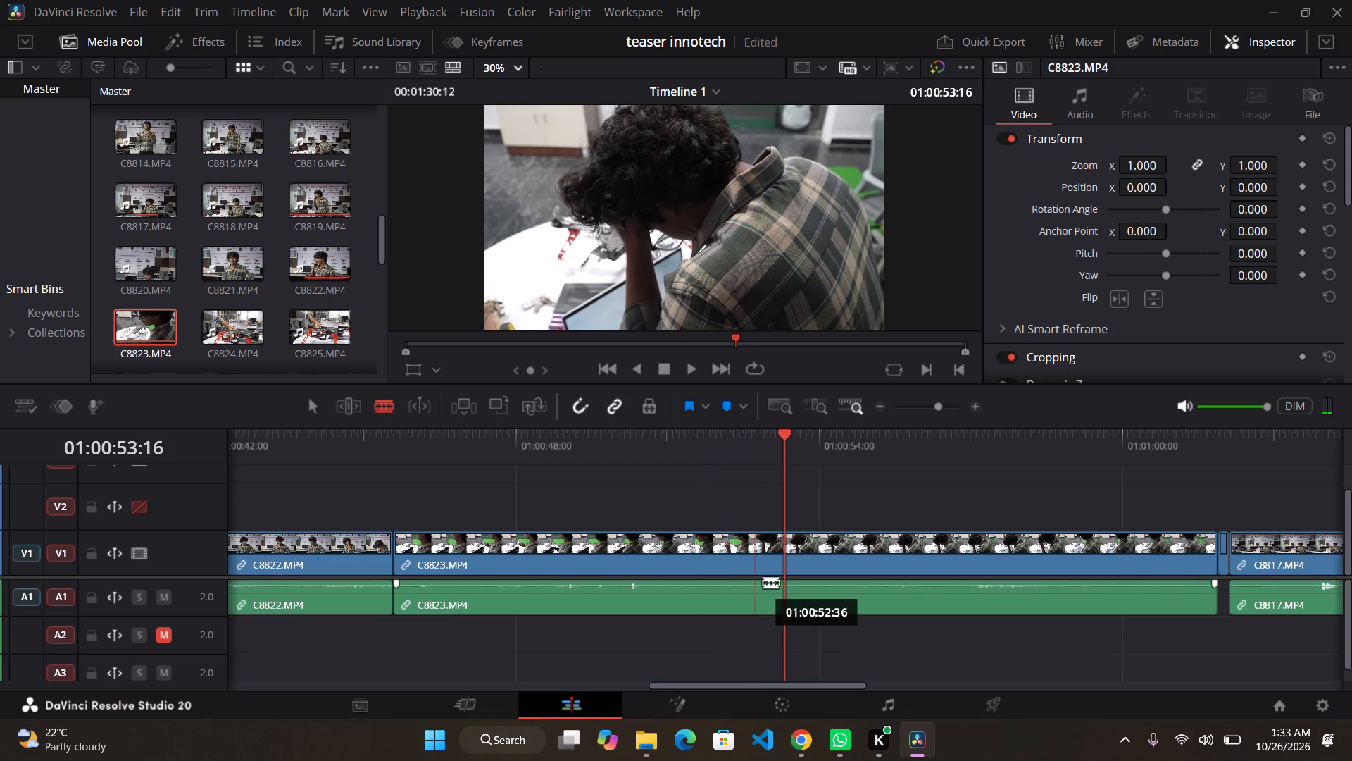
click(784, 564)
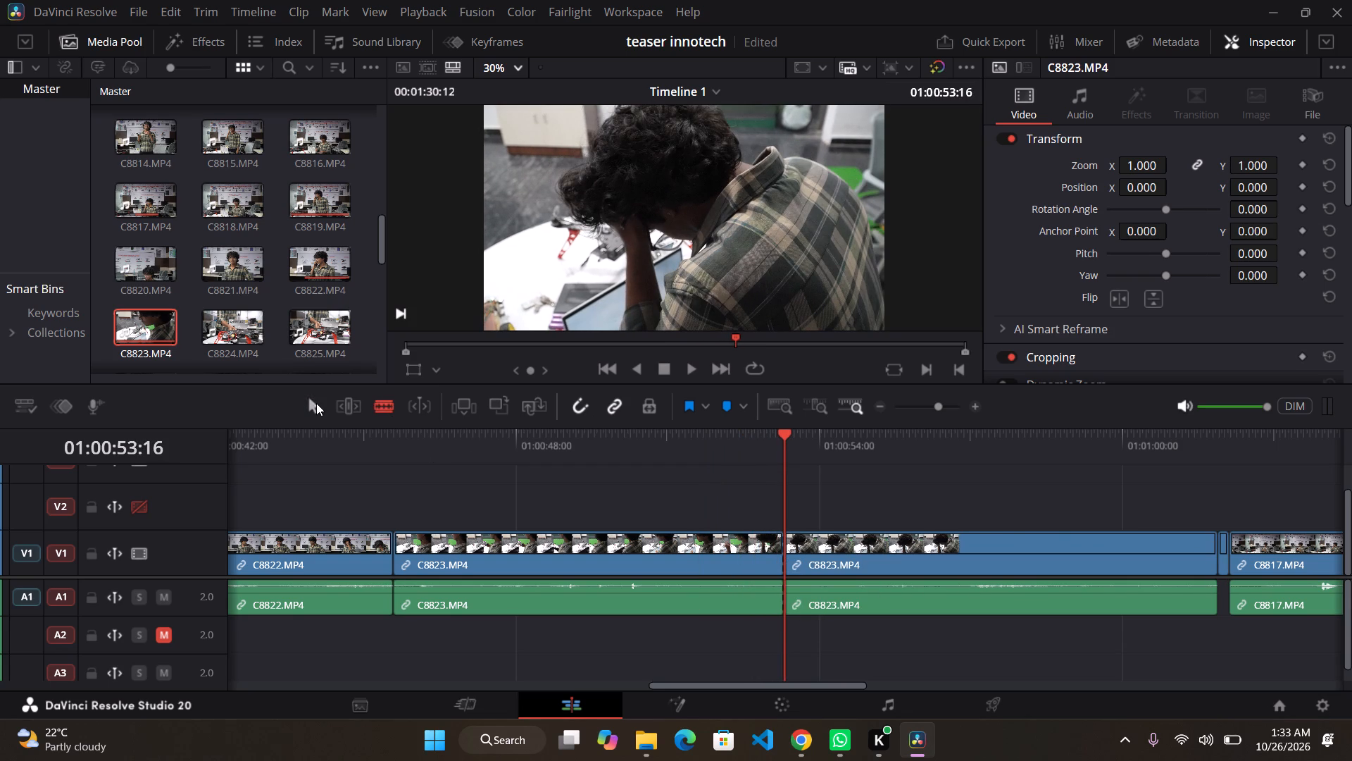
Delete the first C8823.MP4 piece, close the gap after C8822.MP4, and play back the cut.
click(316, 403)
click(519, 546)
key(BackSpace)
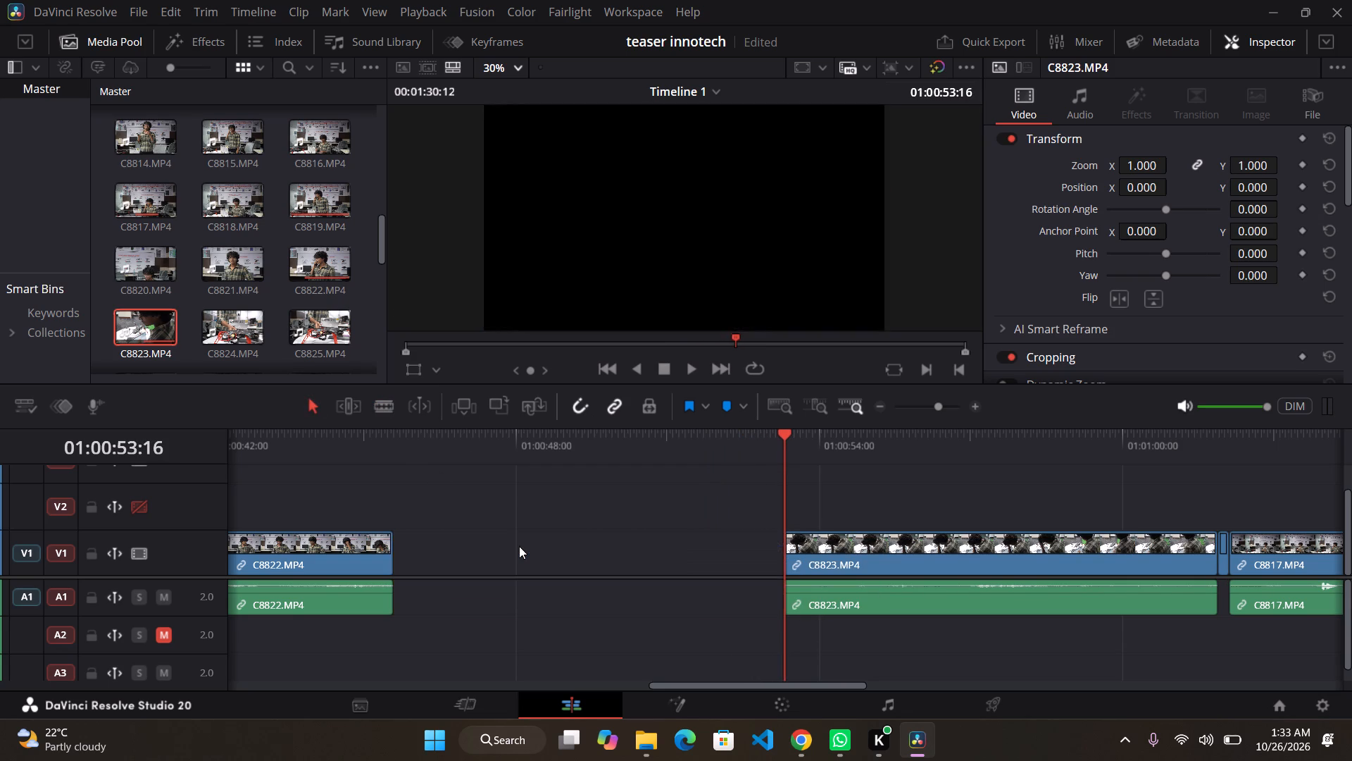
click(519, 546)
click(519, 546)
key(BackSpace)
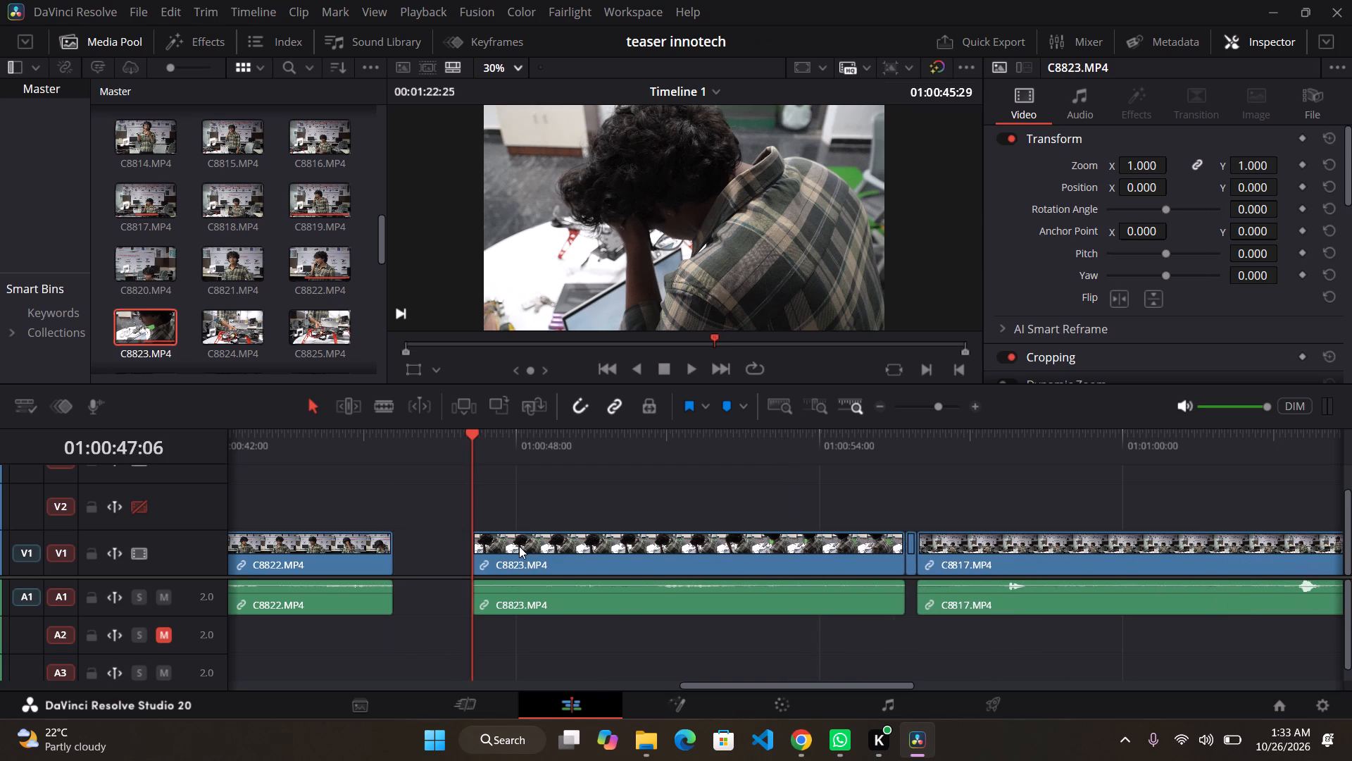
click(295, 435)
key(space)
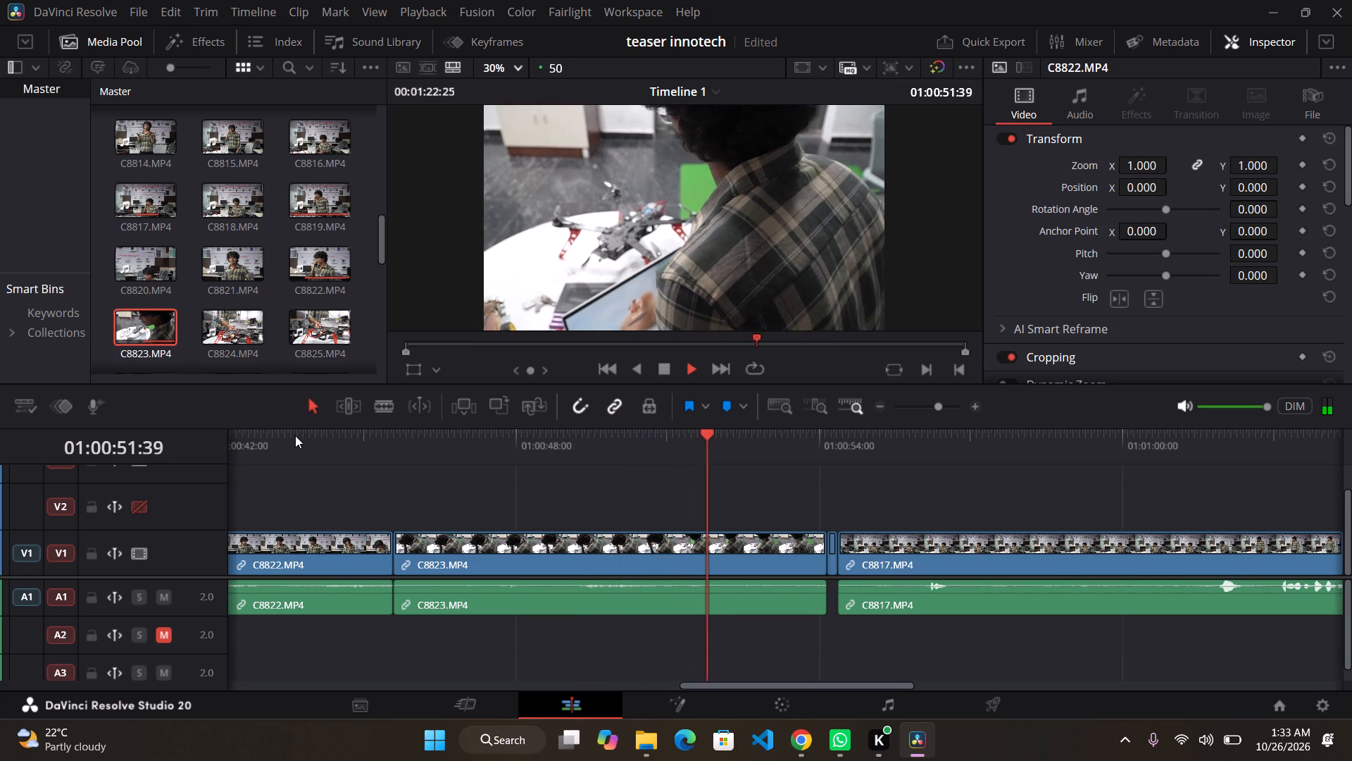
key(space)
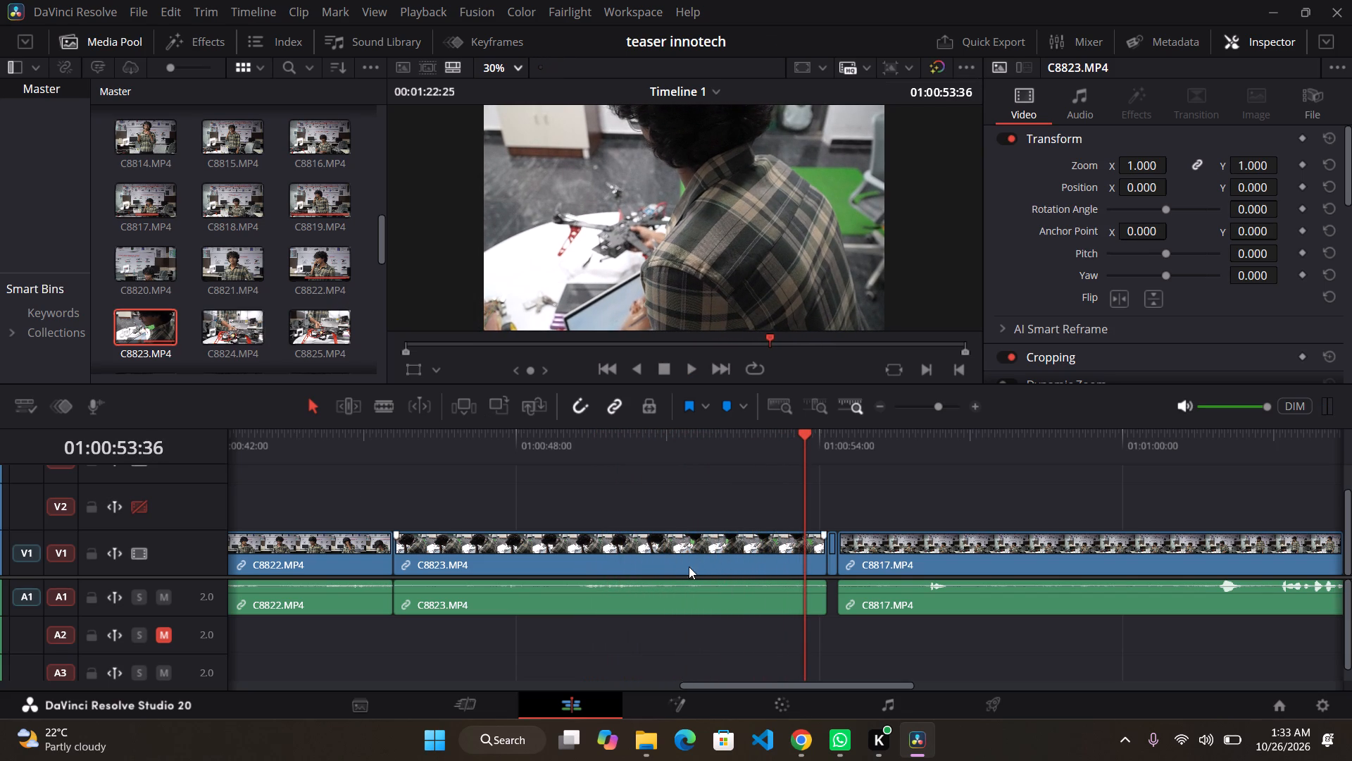
Delete the tiny leftover fragment after C8823.MP4 and the old C8817.MP4 clip with its audio.
click(831, 553)
key(BackSpace)
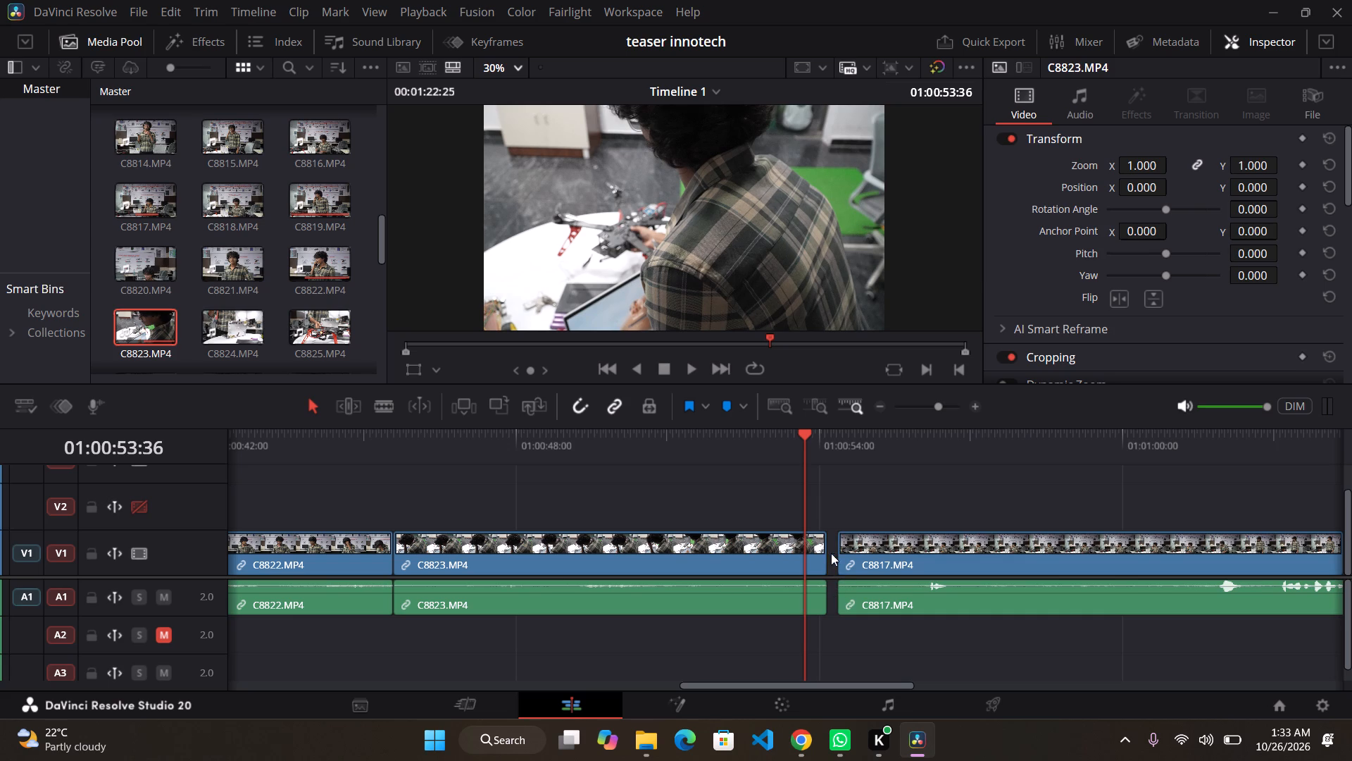
click(918, 580)
key(BackSpace)
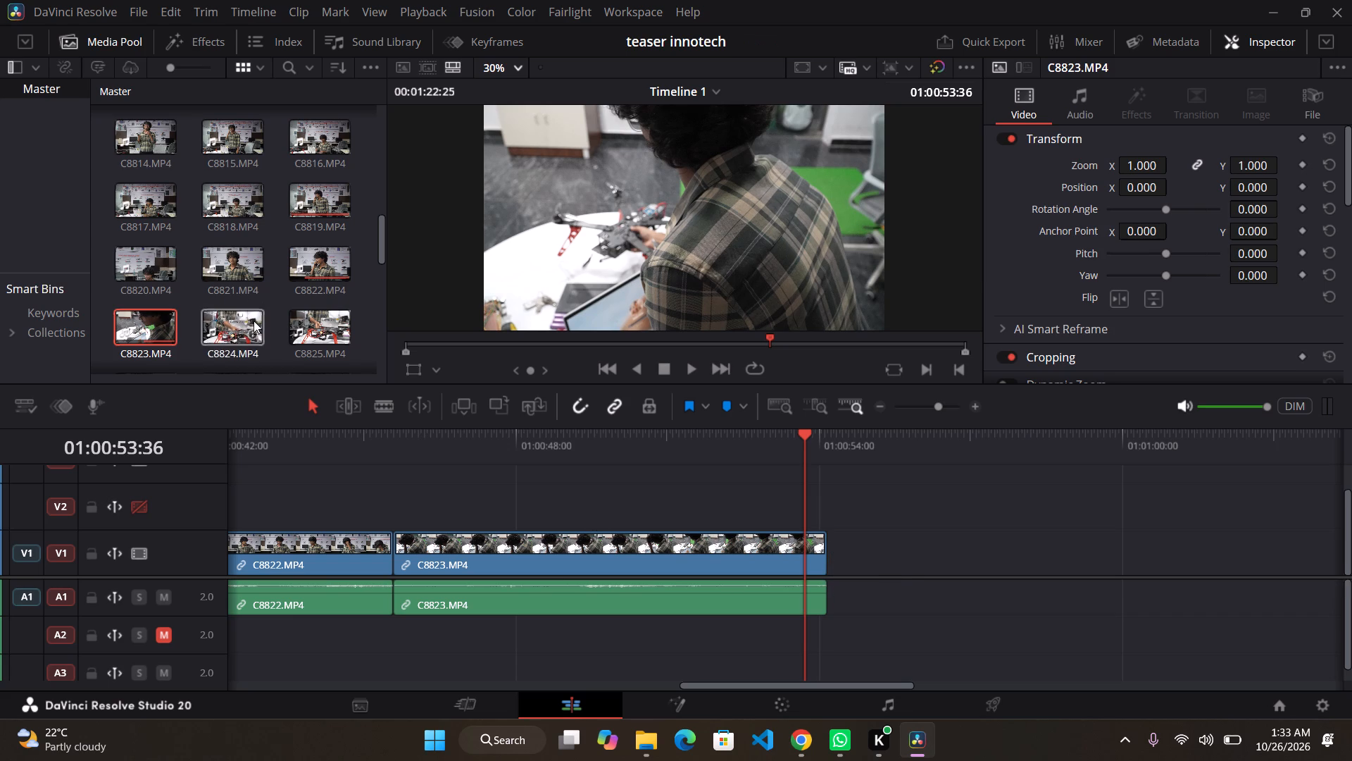
Add C8826.MP4 with its audio to V1 directly after C8823.MP4 and play it through.
scroll(284, 330, down, 2)
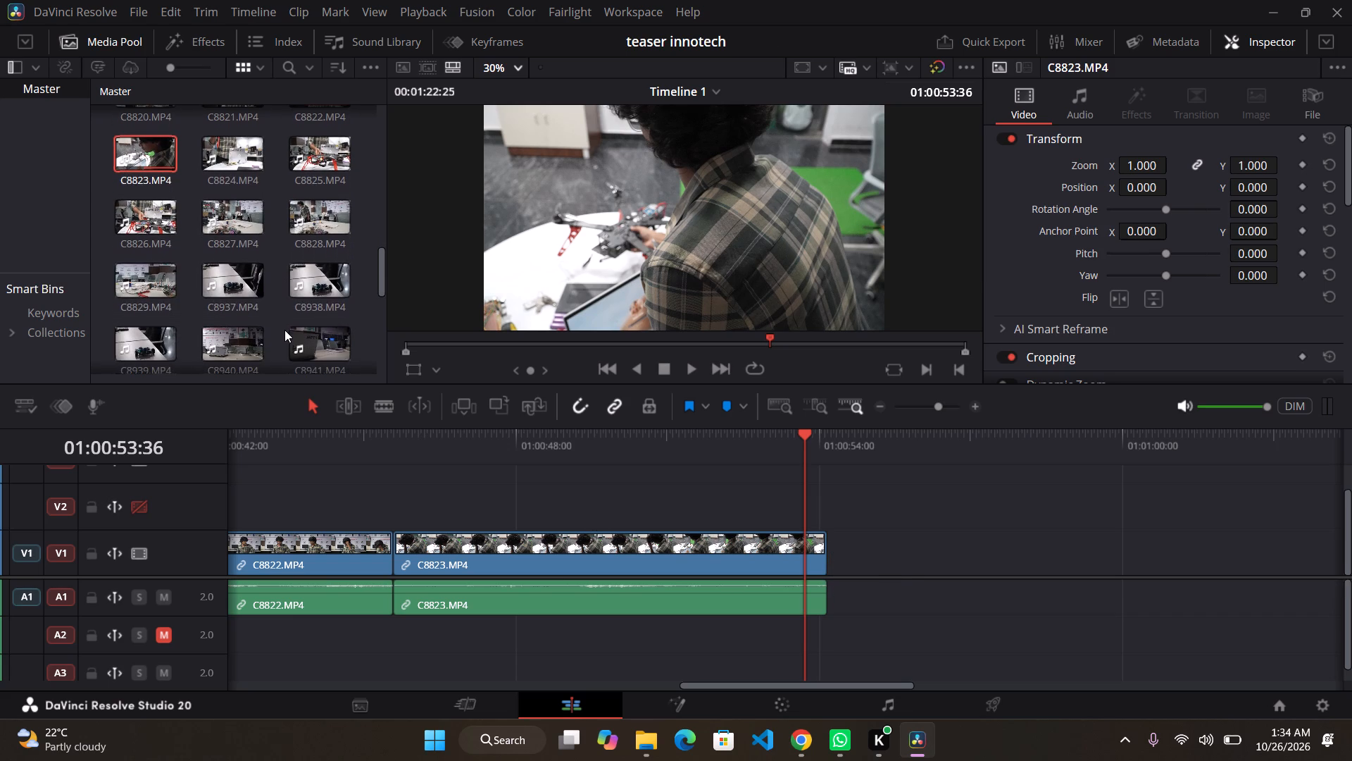
drag(144, 225, 841, 571)
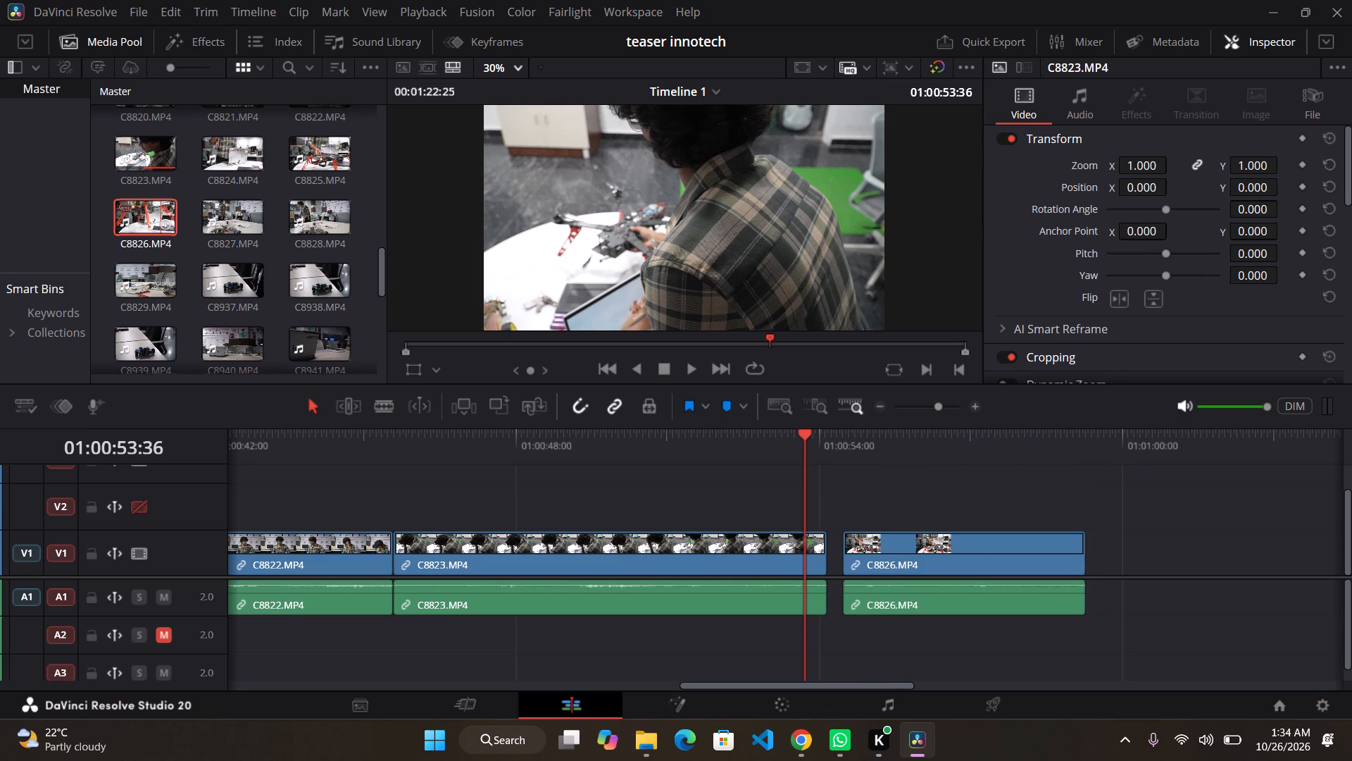
drag(841, 571, 828, 573)
key(space)
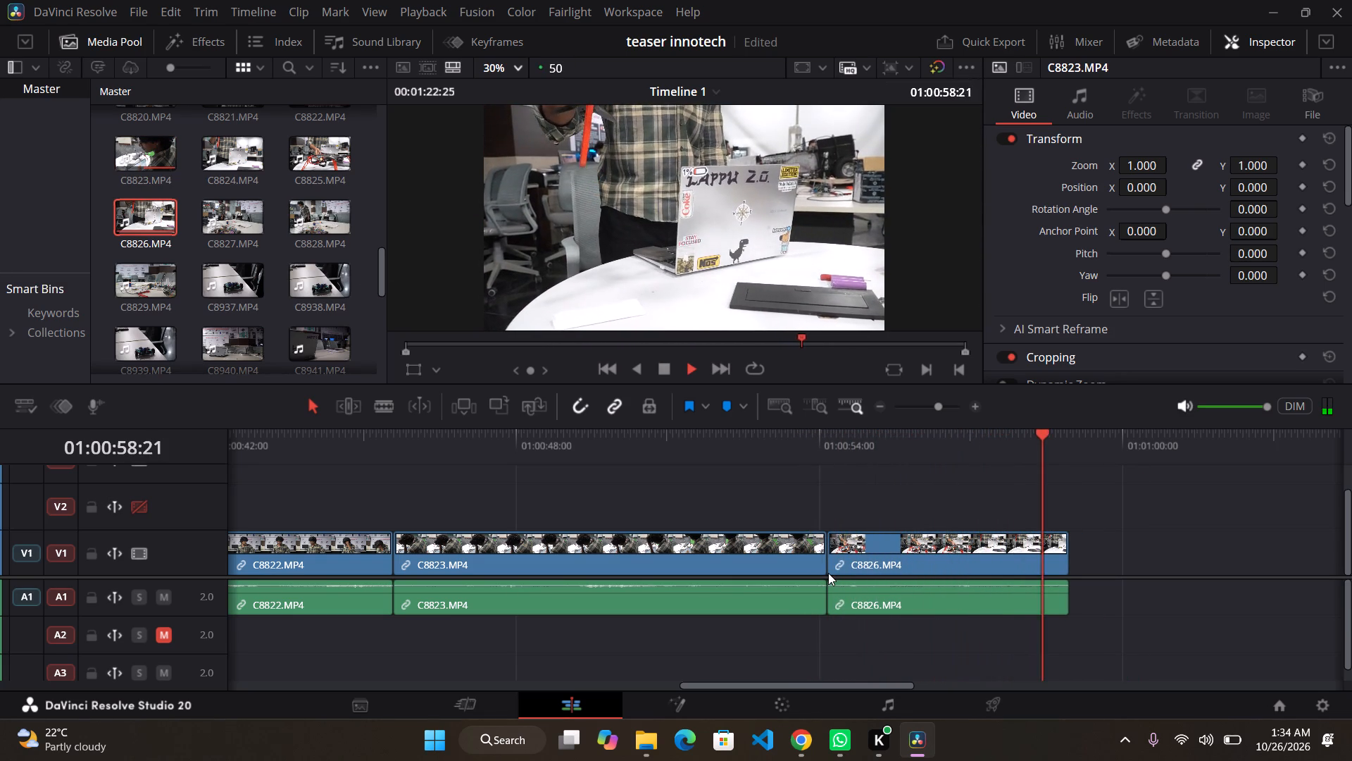
key(space)
Delete the leftover C8807.MP4 and C8822.MP4 clips beyond C8826.MP4, including the C8807.MP4 audio on A2.
scroll(828, 573, left, 1)
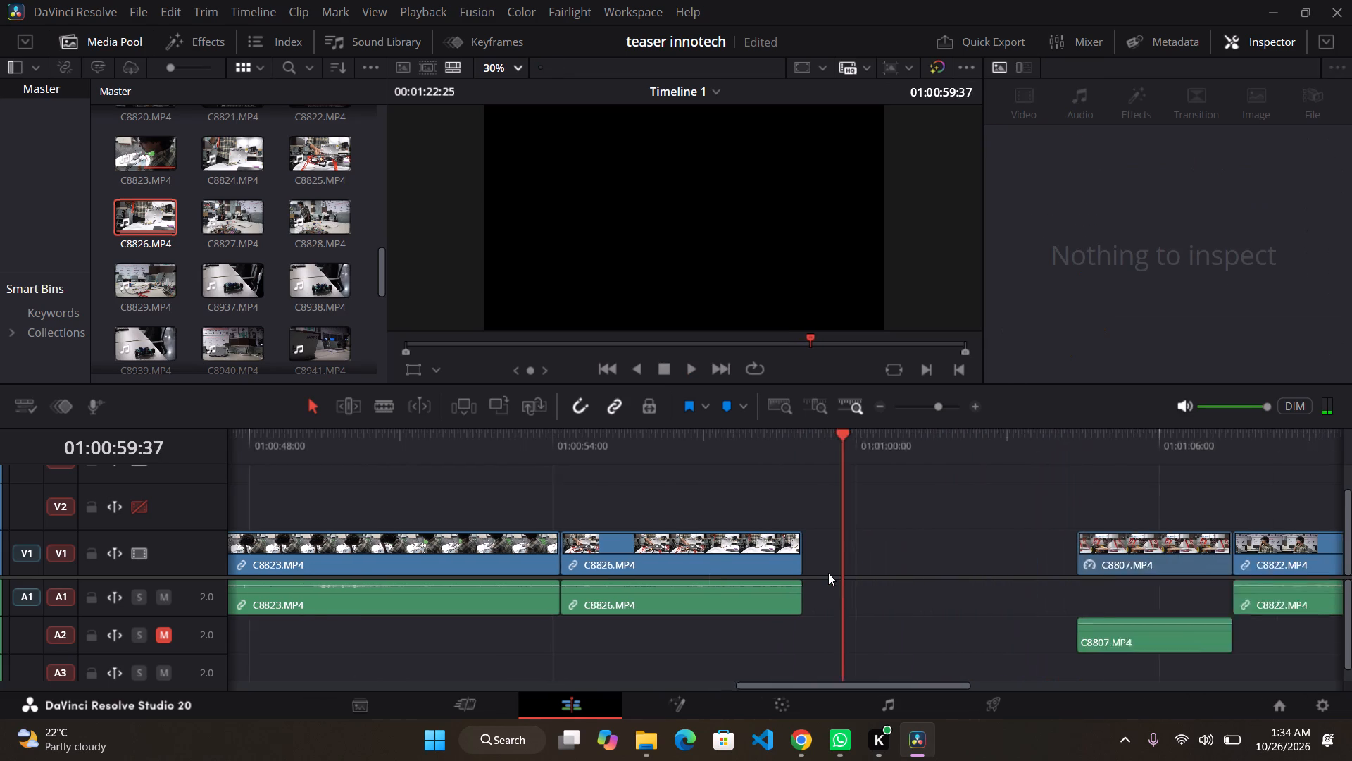
scroll(828, 573, left, 1)
drag(945, 537, 1261, 614)
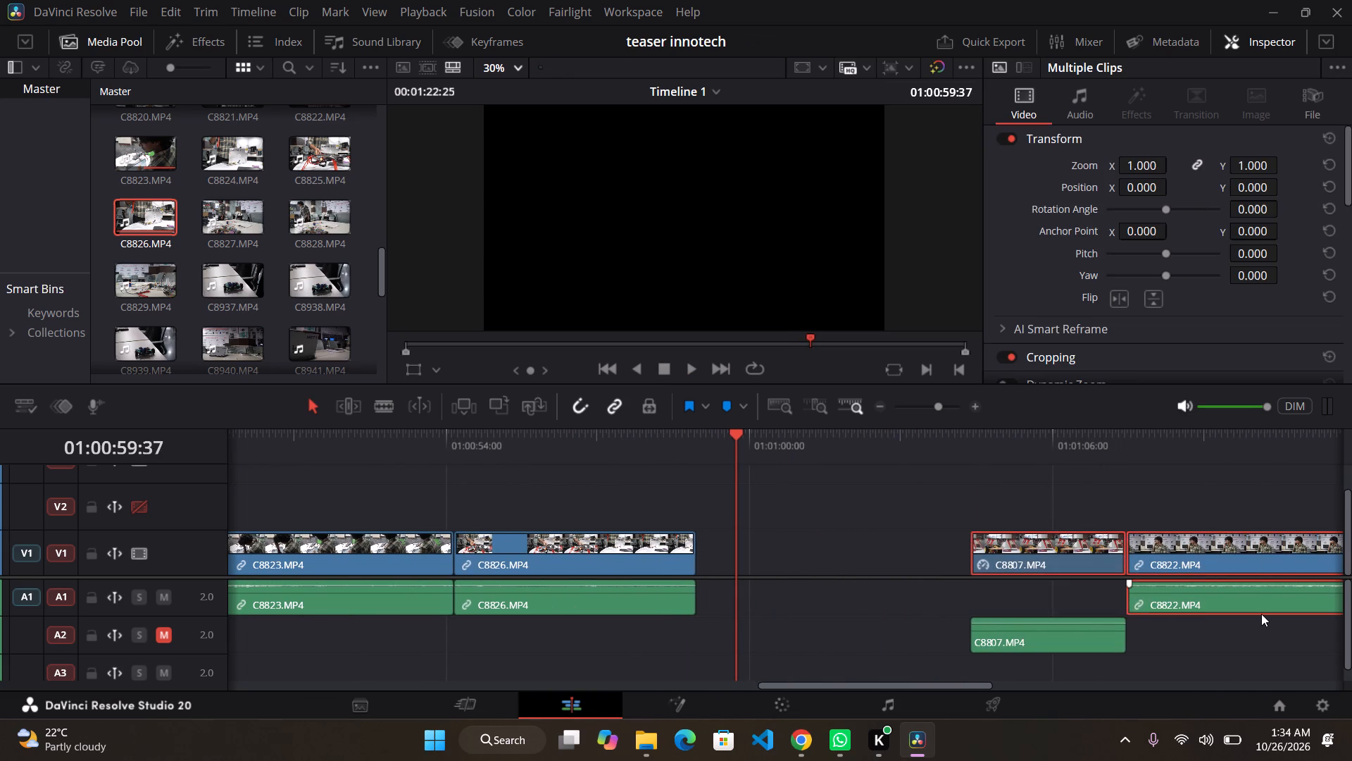
scroll(1261, 614, left, 1)
key(BackSpace)
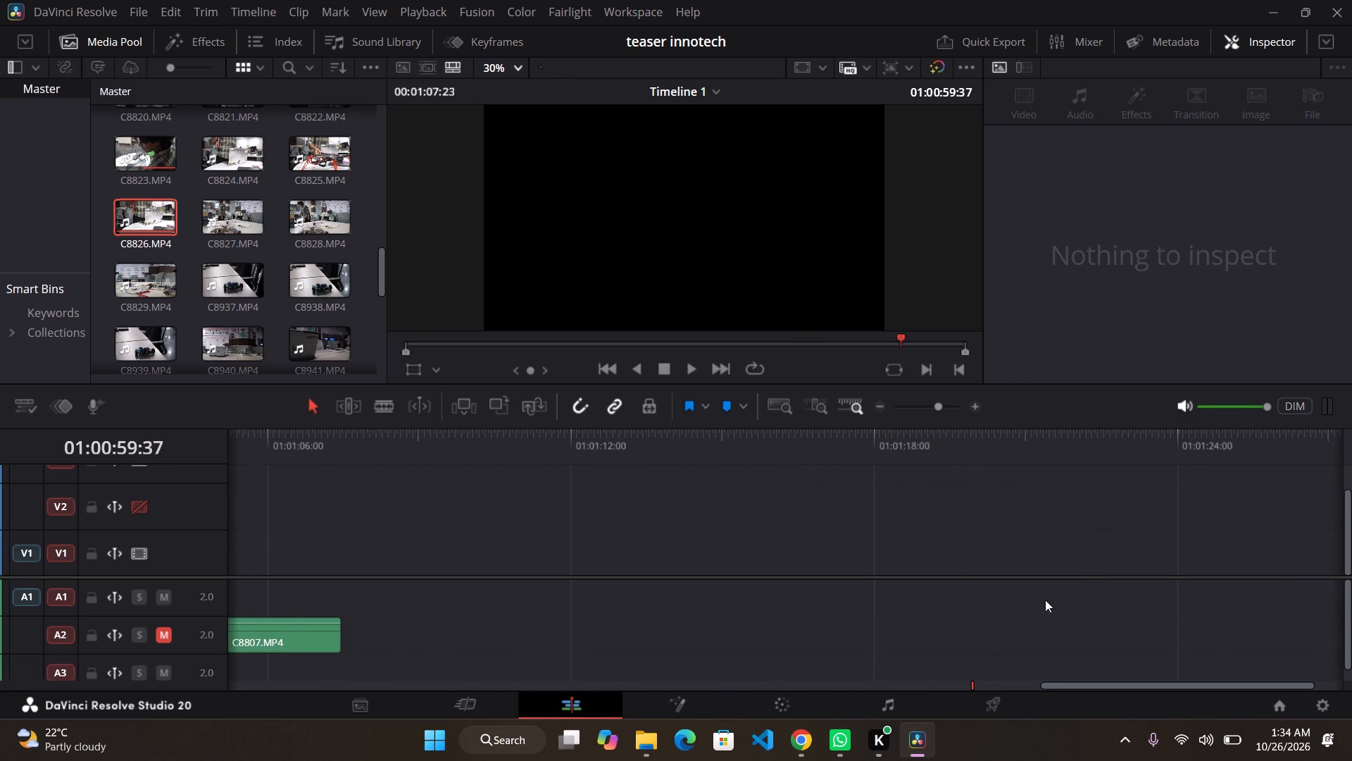
scroll(953, 583, right, 1)
click(1075, 624)
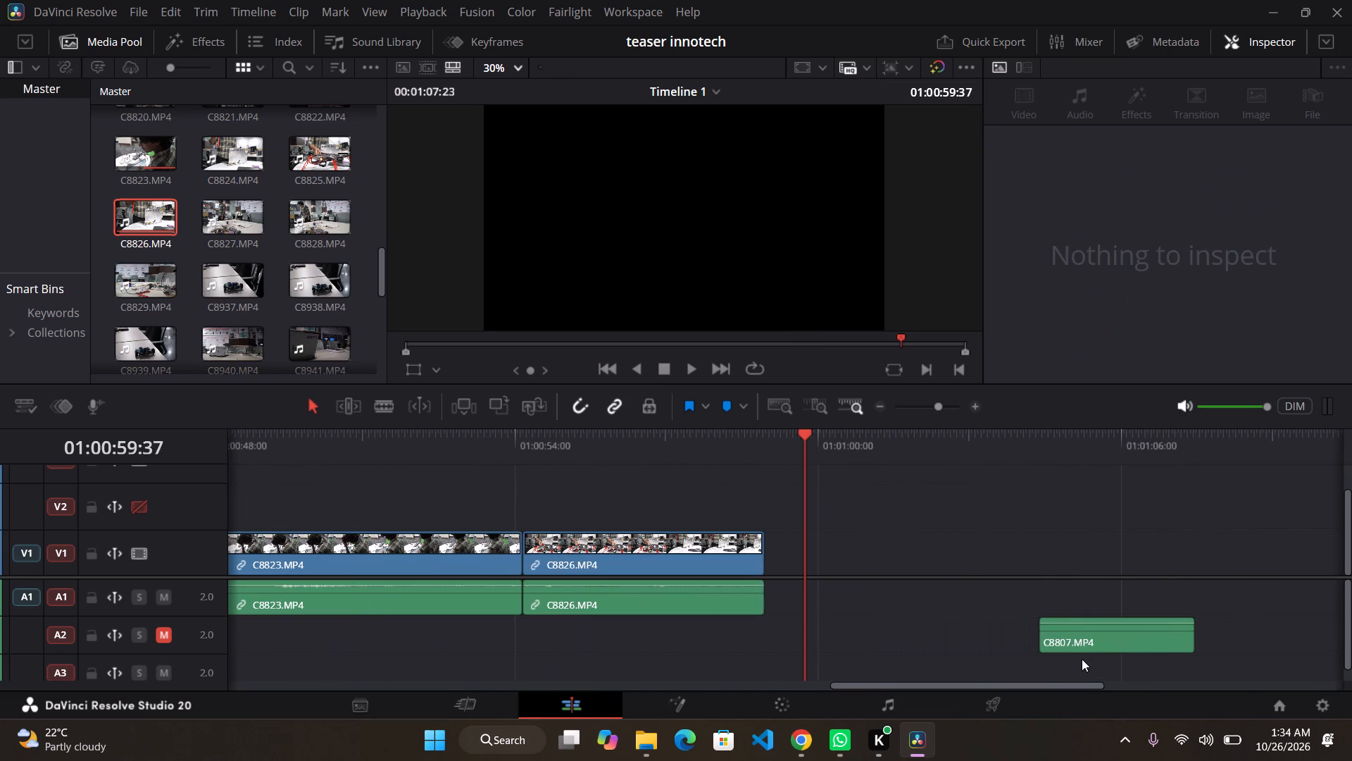
click(1113, 636)
key(BackSpace)
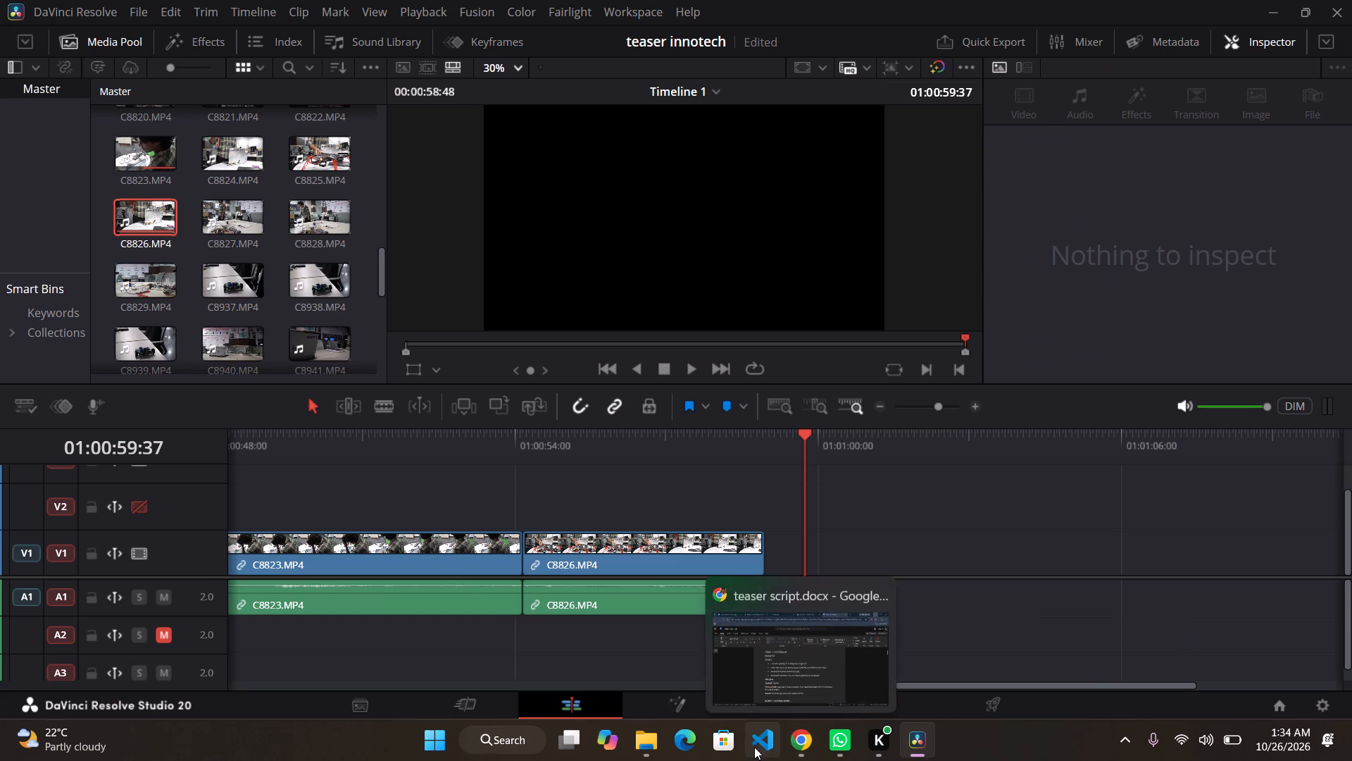
Switch to the teaser script in Chrome and read Scenes 1 to 3 for their visuals and dialogue.
click(794, 738)
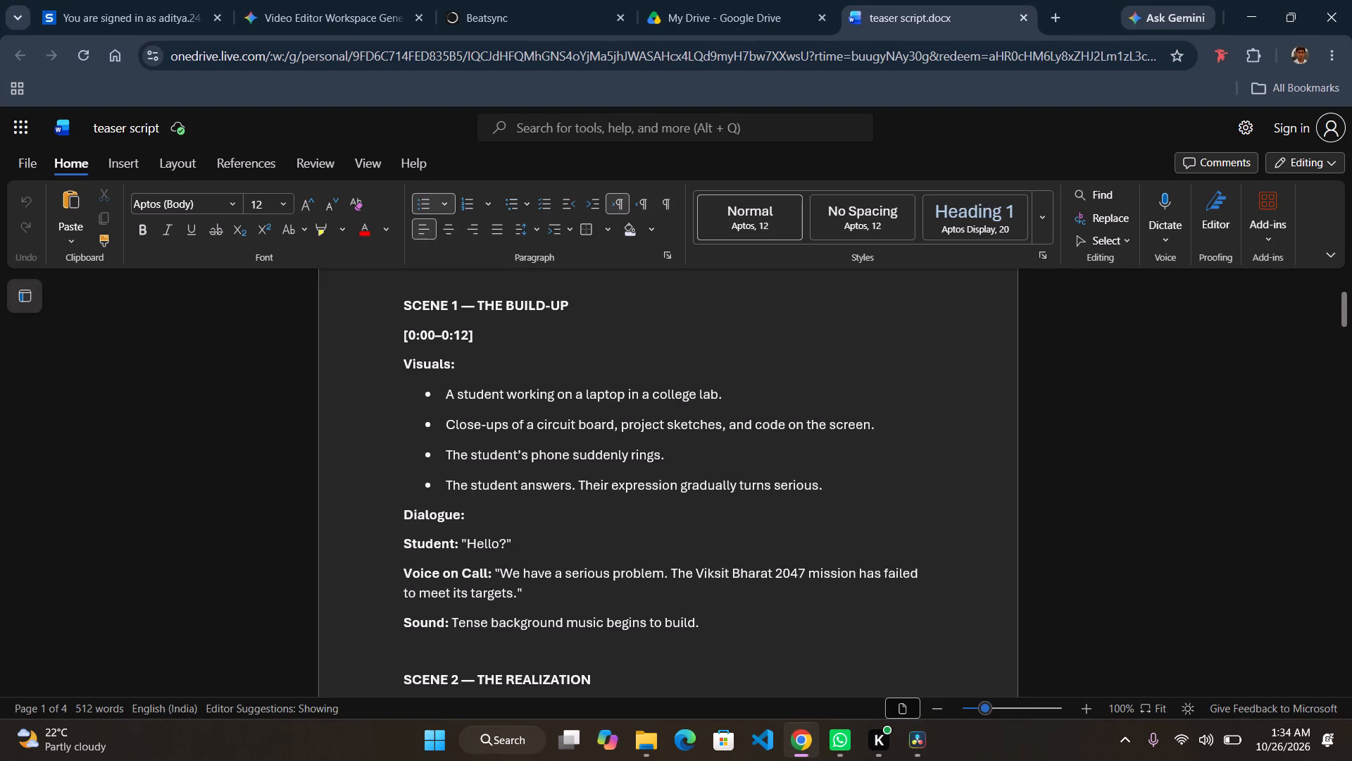
scroll(558, 496, down, 2)
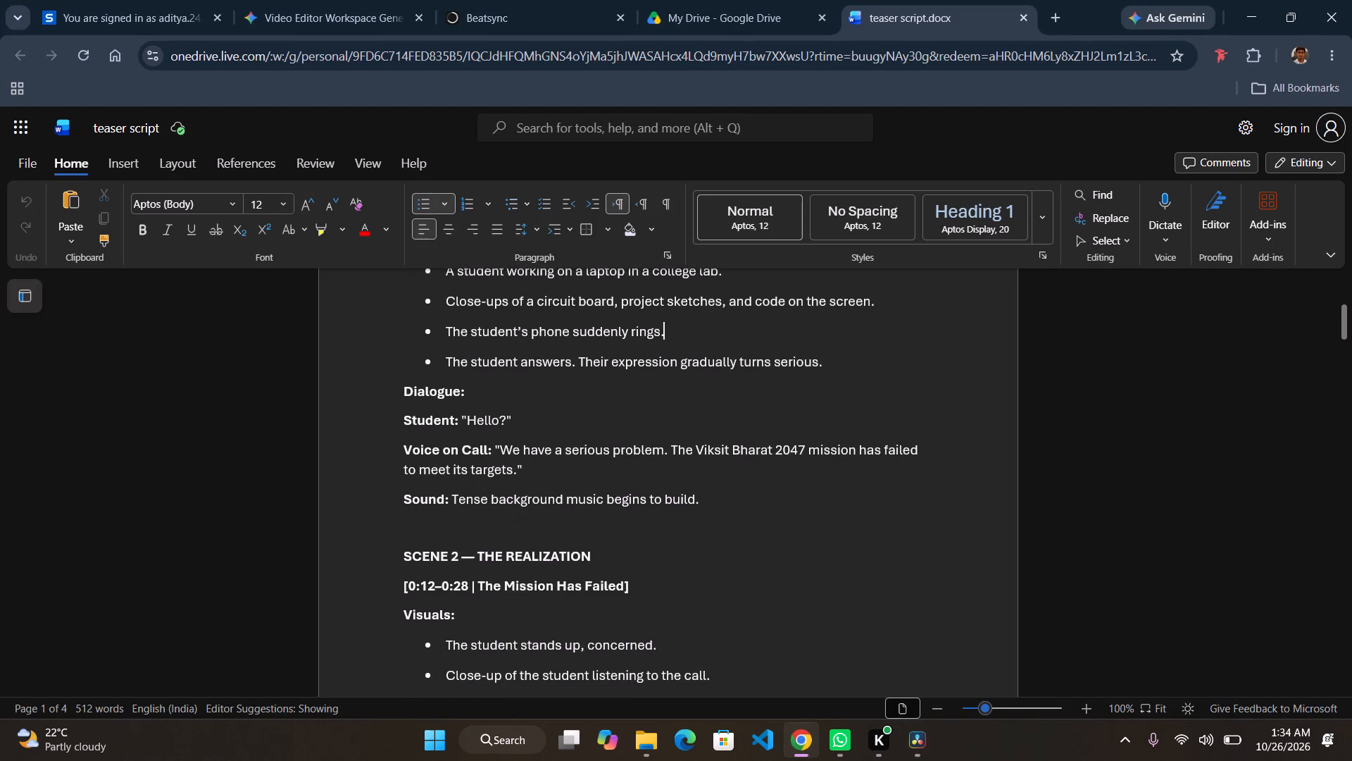
scroll(558, 496, down, 2)
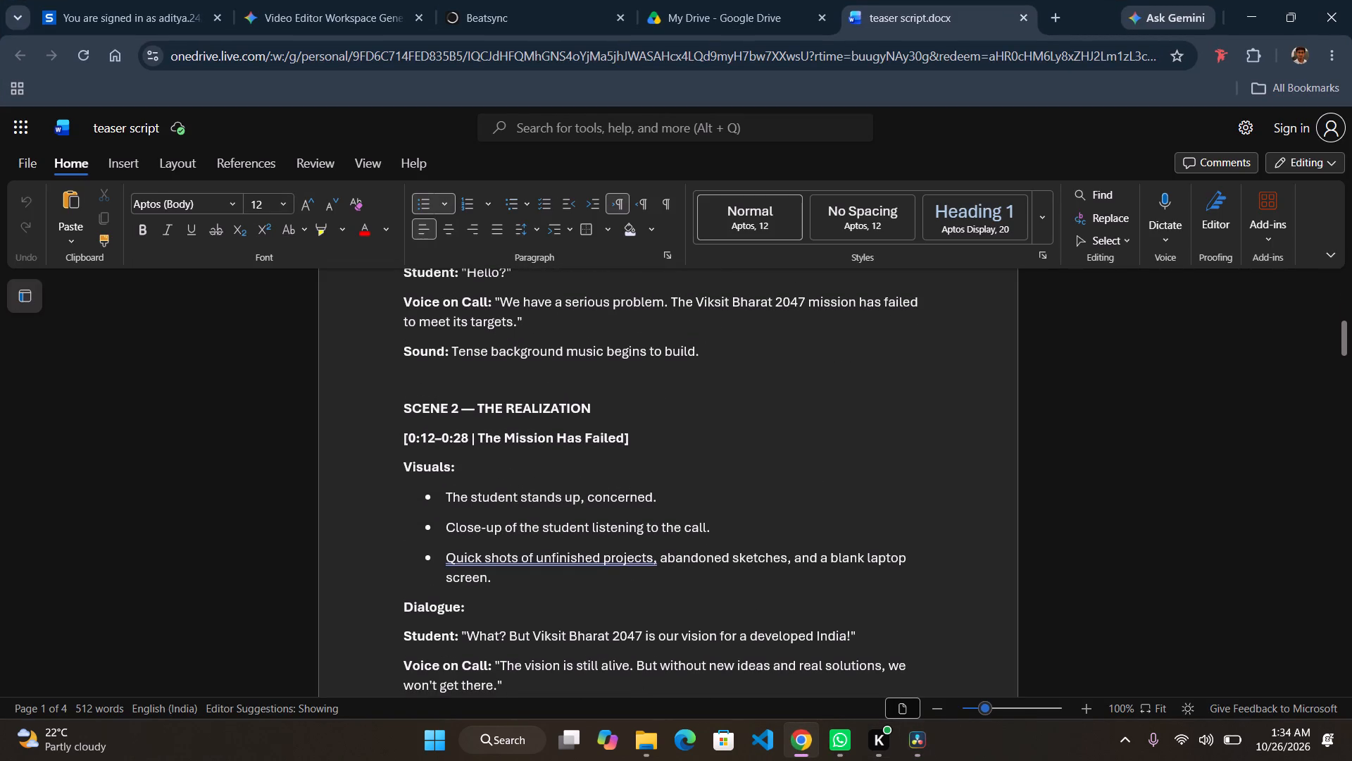
scroll(558, 496, down, 1)
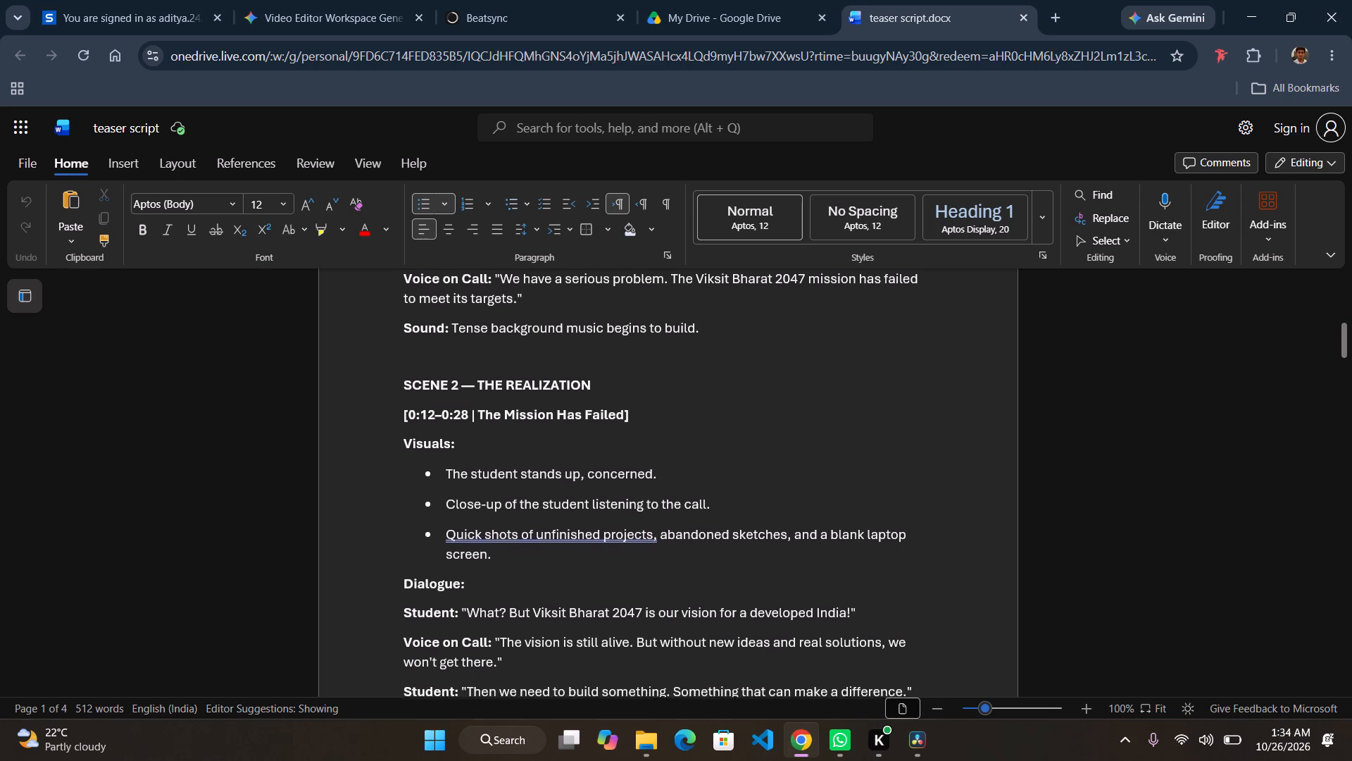
scroll(558, 496, down, 3)
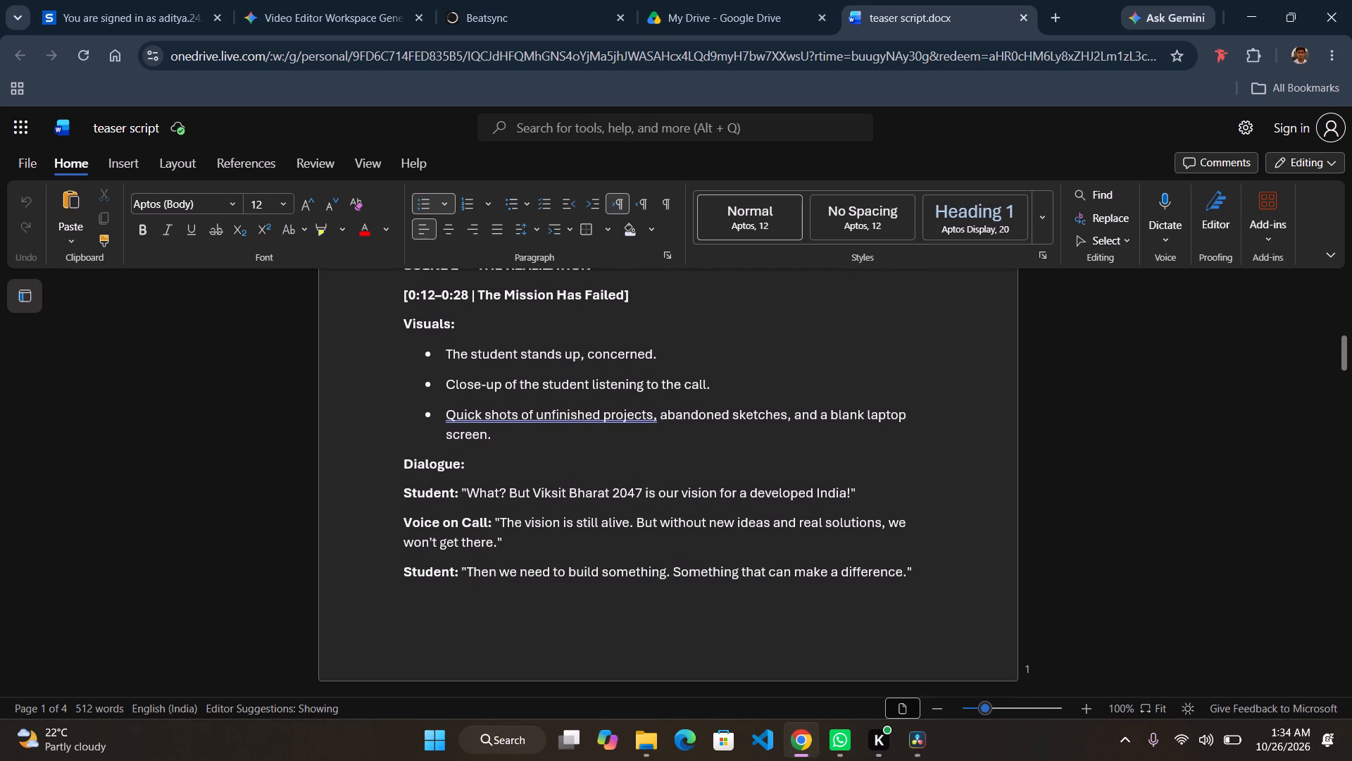
scroll(558, 496, down, 4)
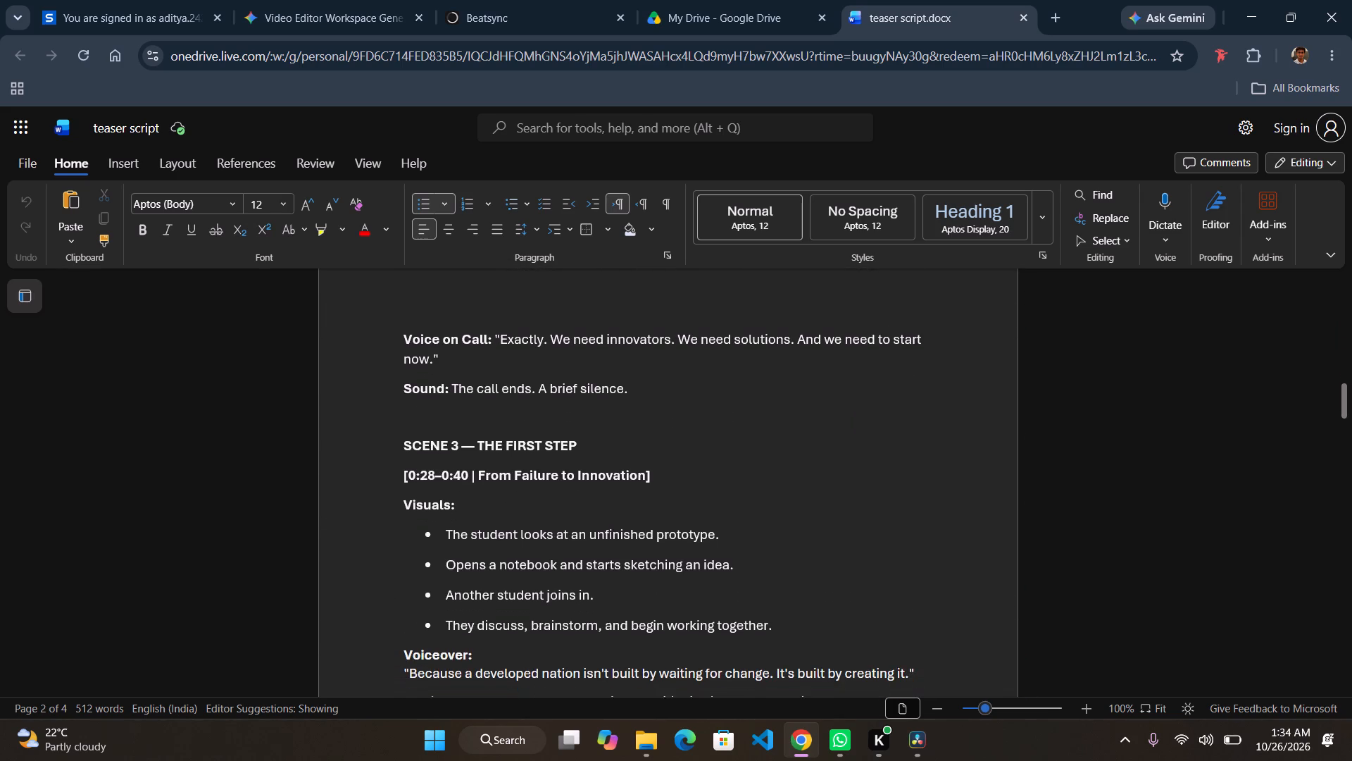
scroll(558, 496, down, 2)
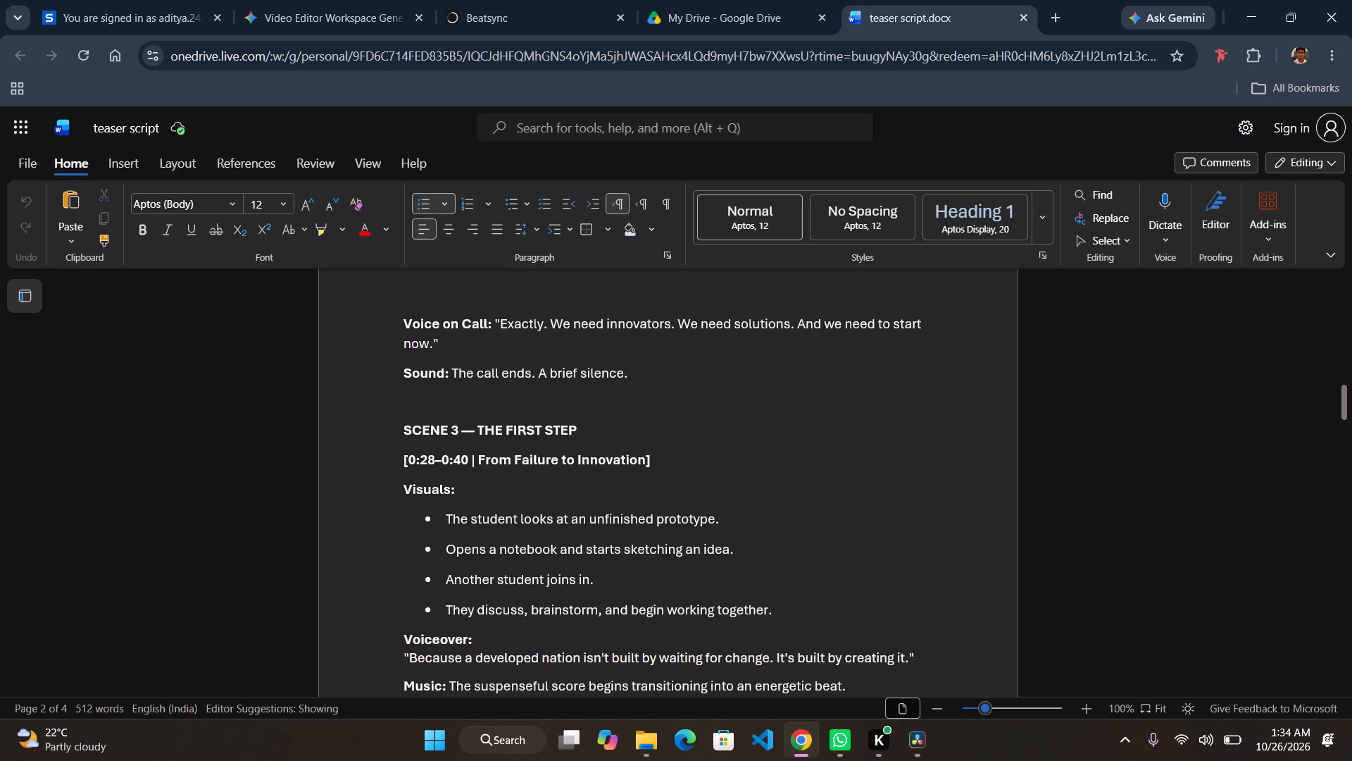
scroll(601, 575, down, 1)
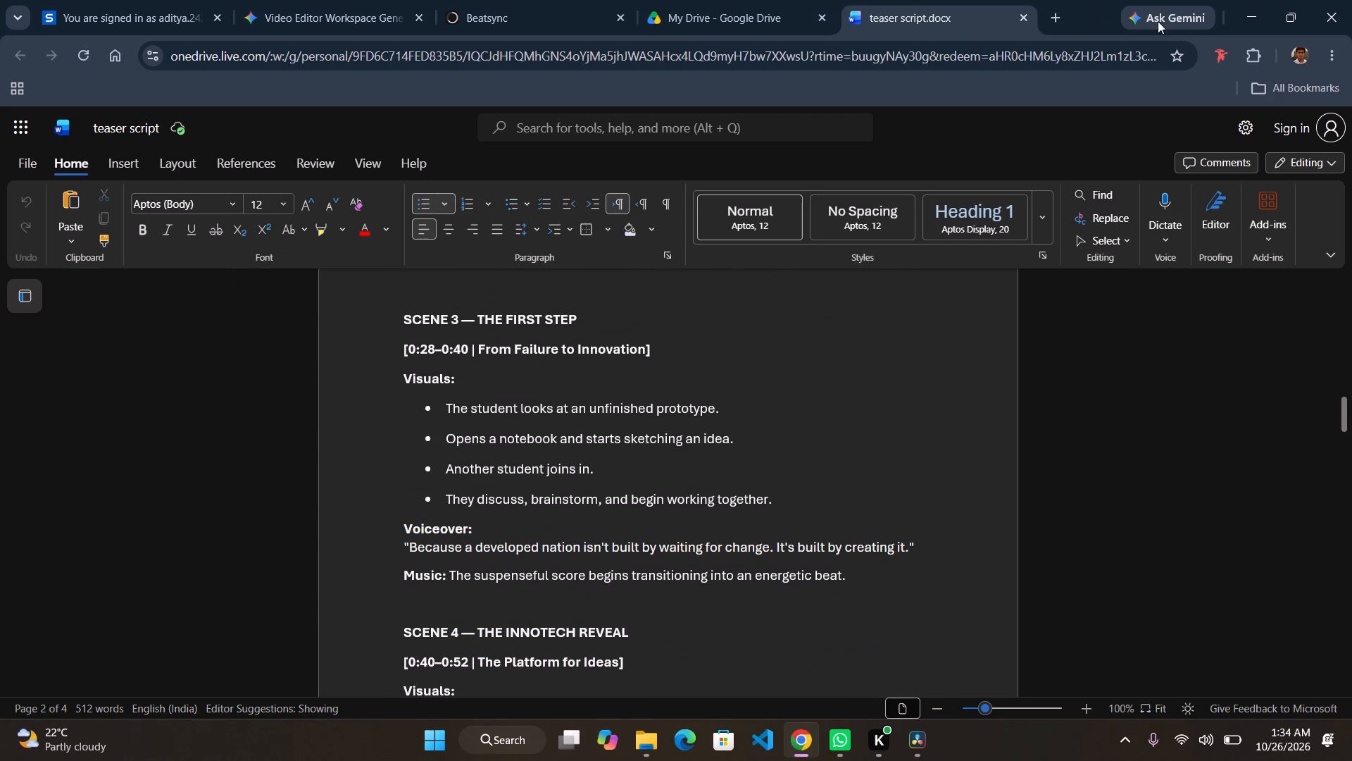
click(1255, 11)
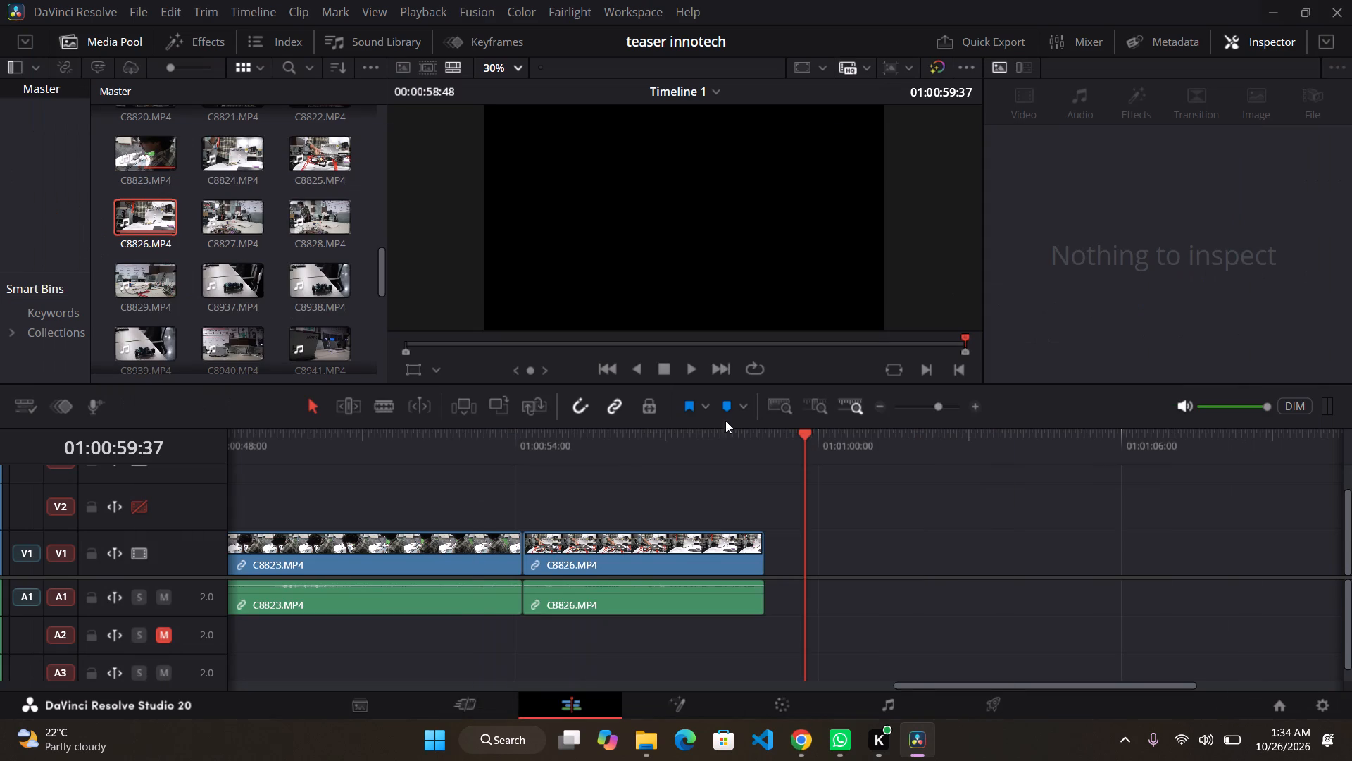
Play the transition from C8823.MP4, split C8826.MP4 with its audio at 01:00:55:40, and delete the first piece.
scroll(628, 473, right, 1)
click(544, 476)
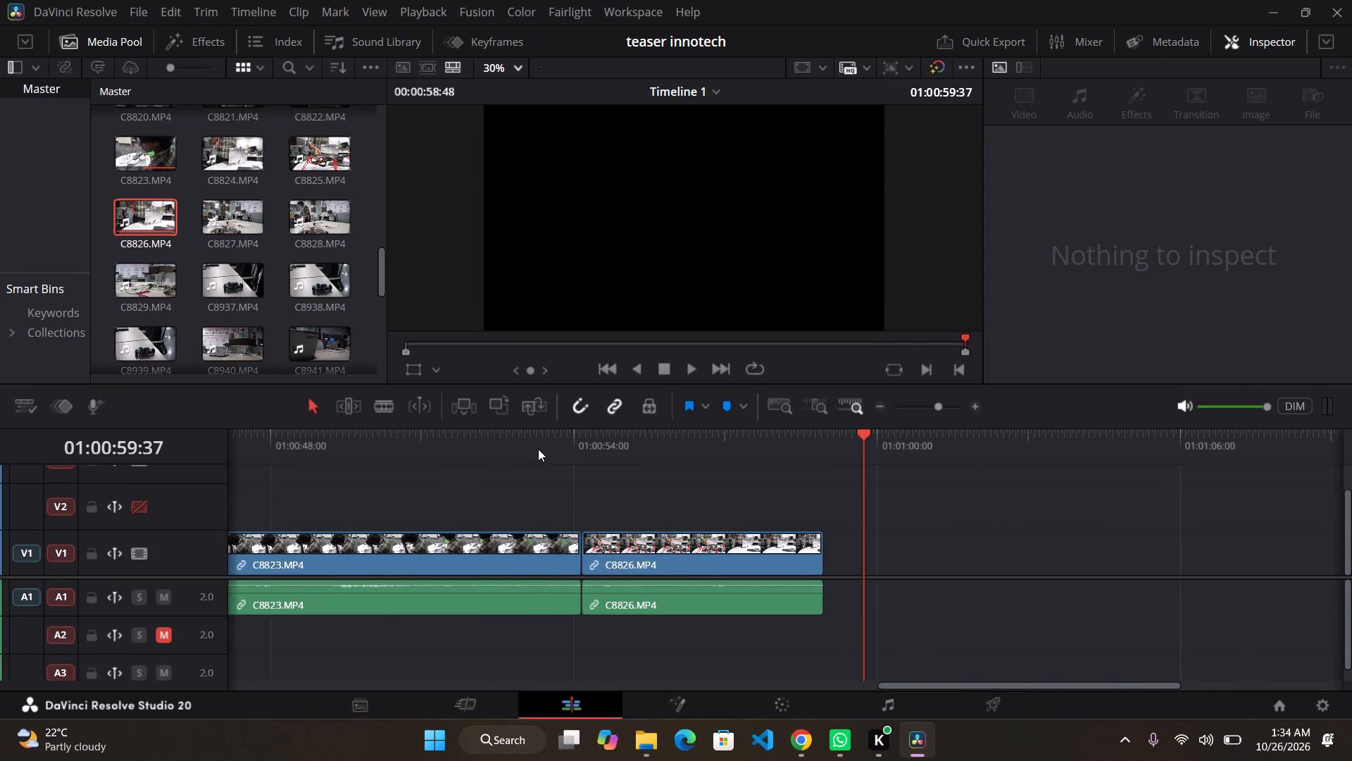
click(538, 449)
key(space)
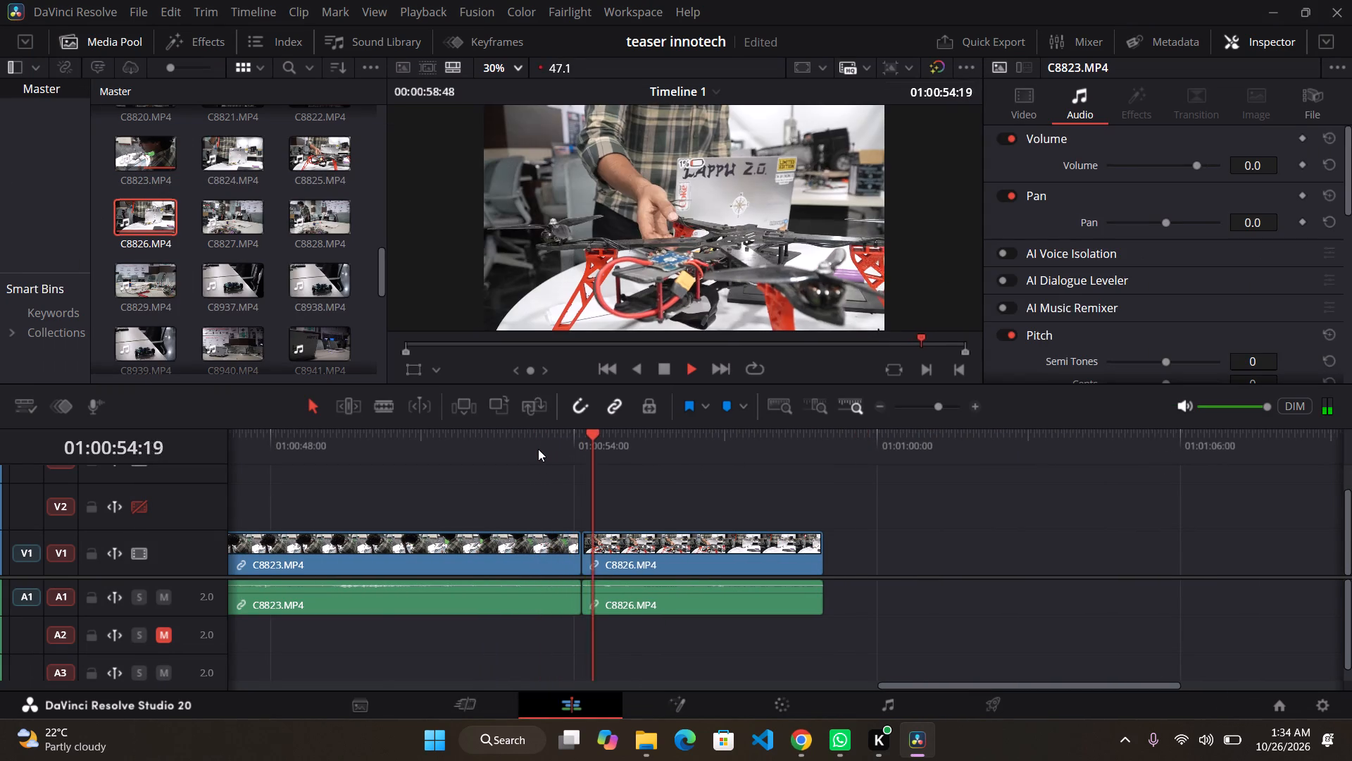
key(space)
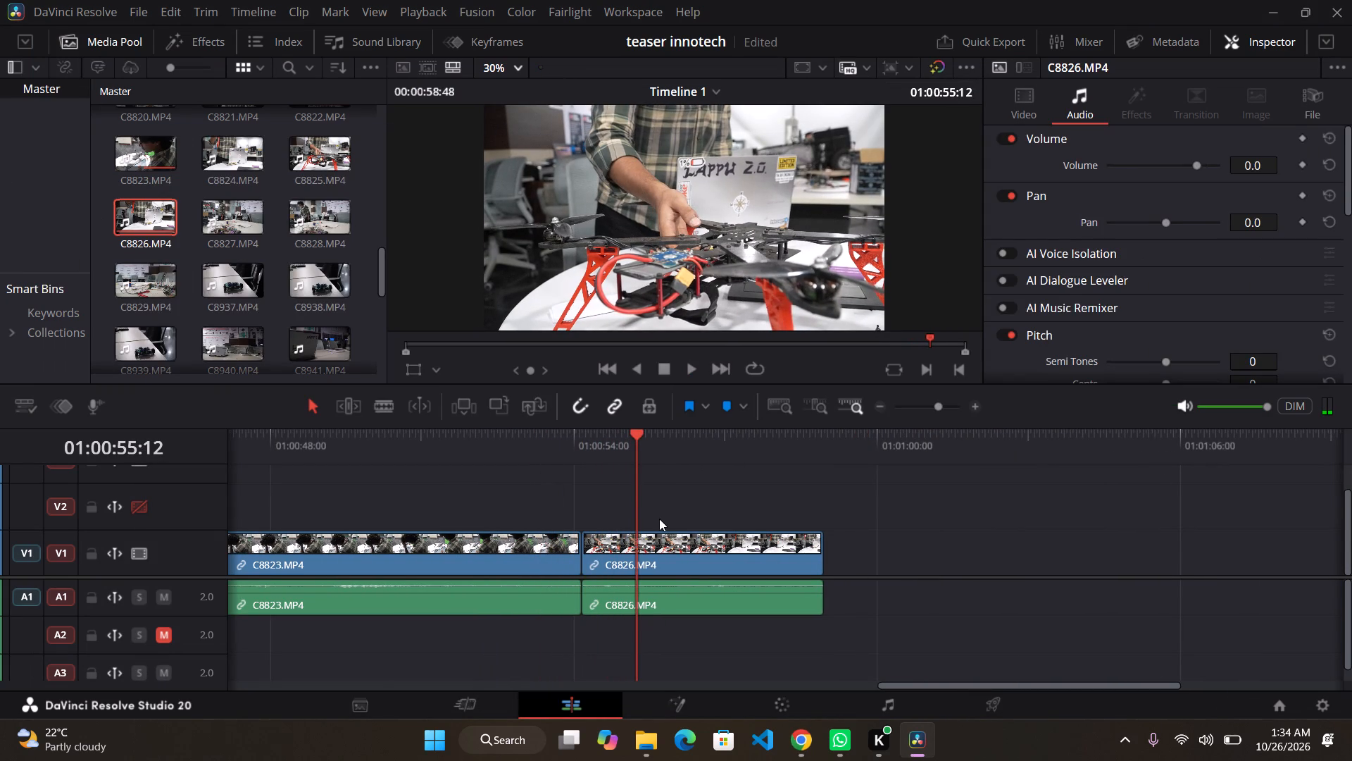
drag(634, 438, 665, 438)
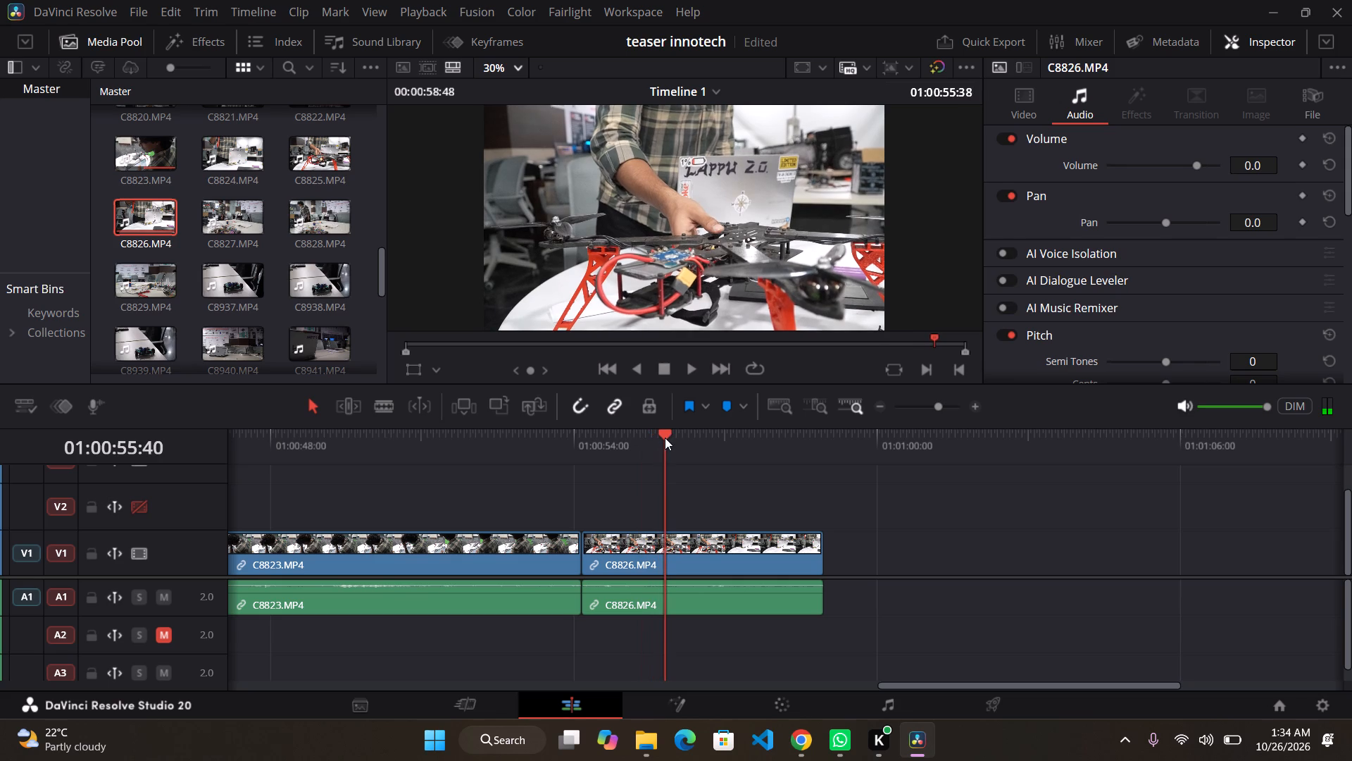
click(372, 407)
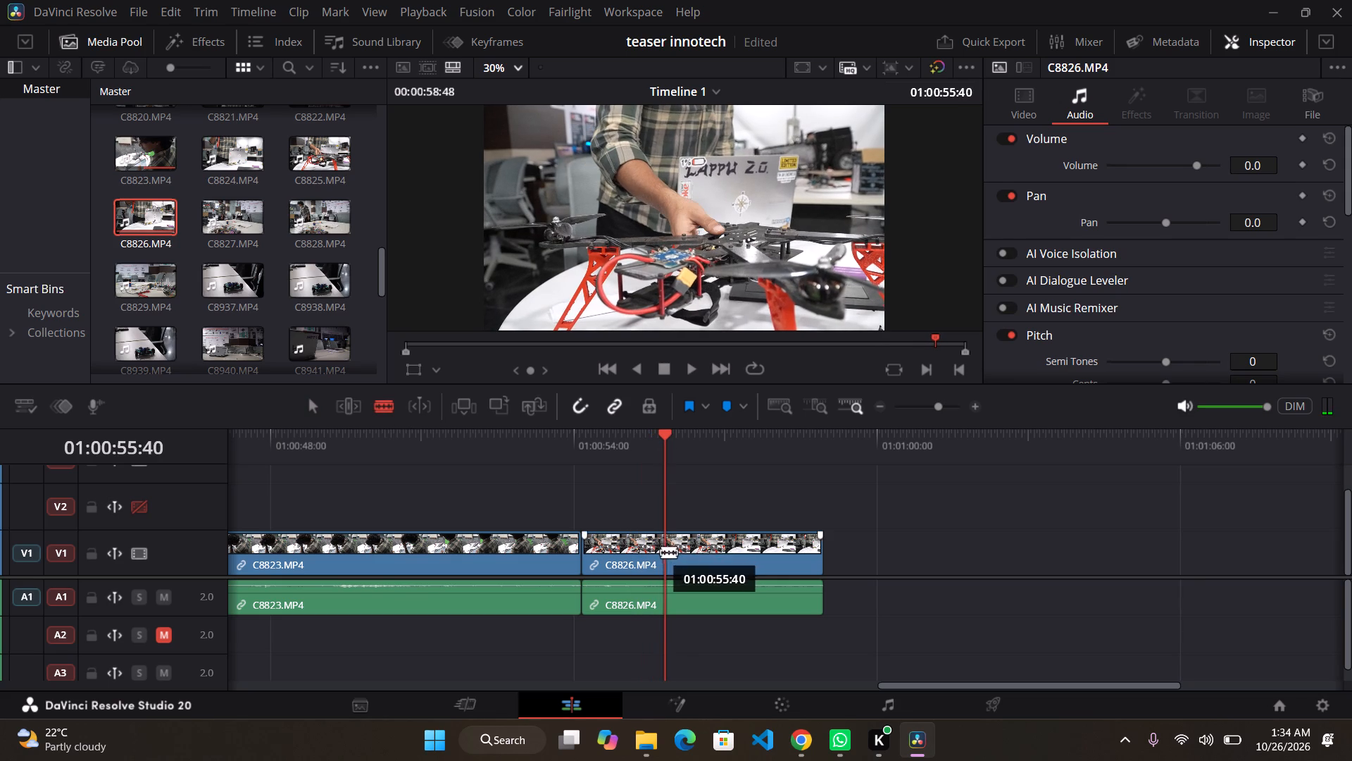
click(661, 553)
click(321, 414)
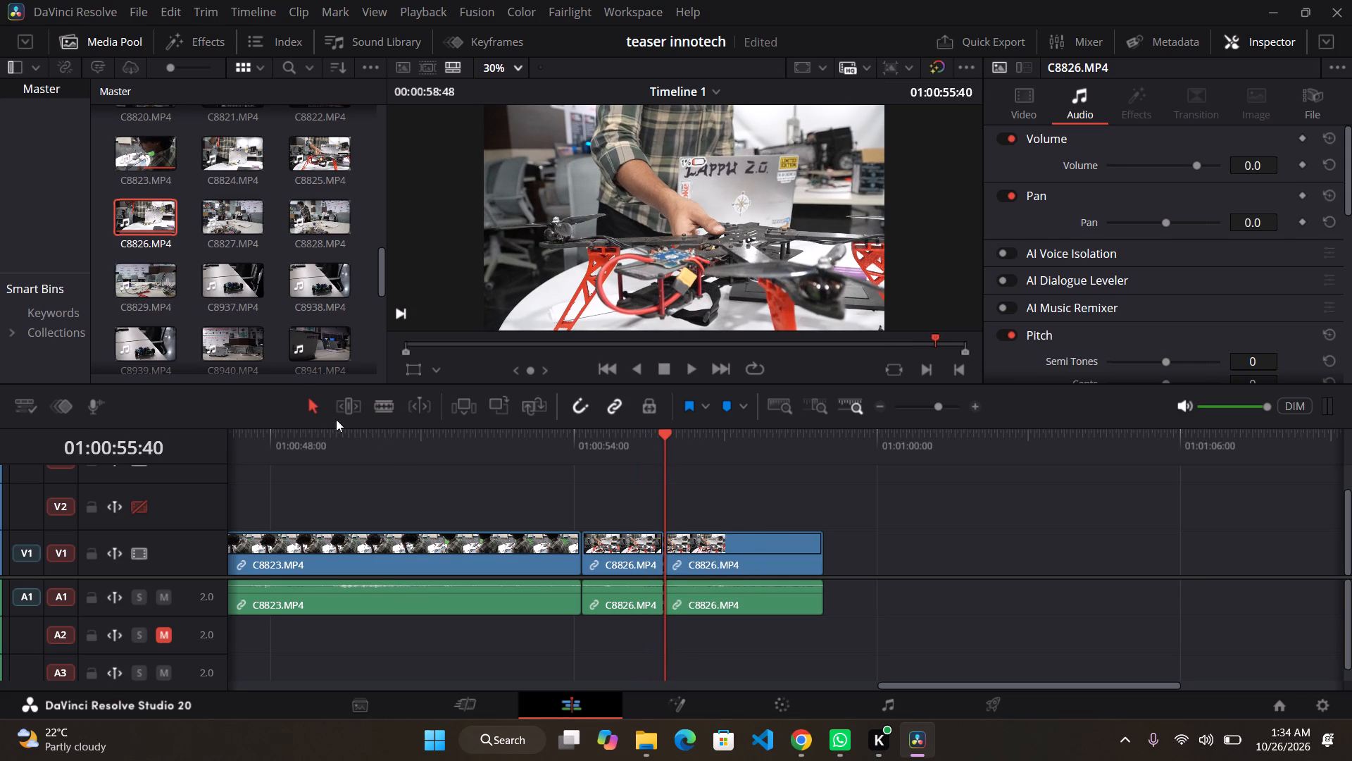
click(608, 548)
key(BackSpace)
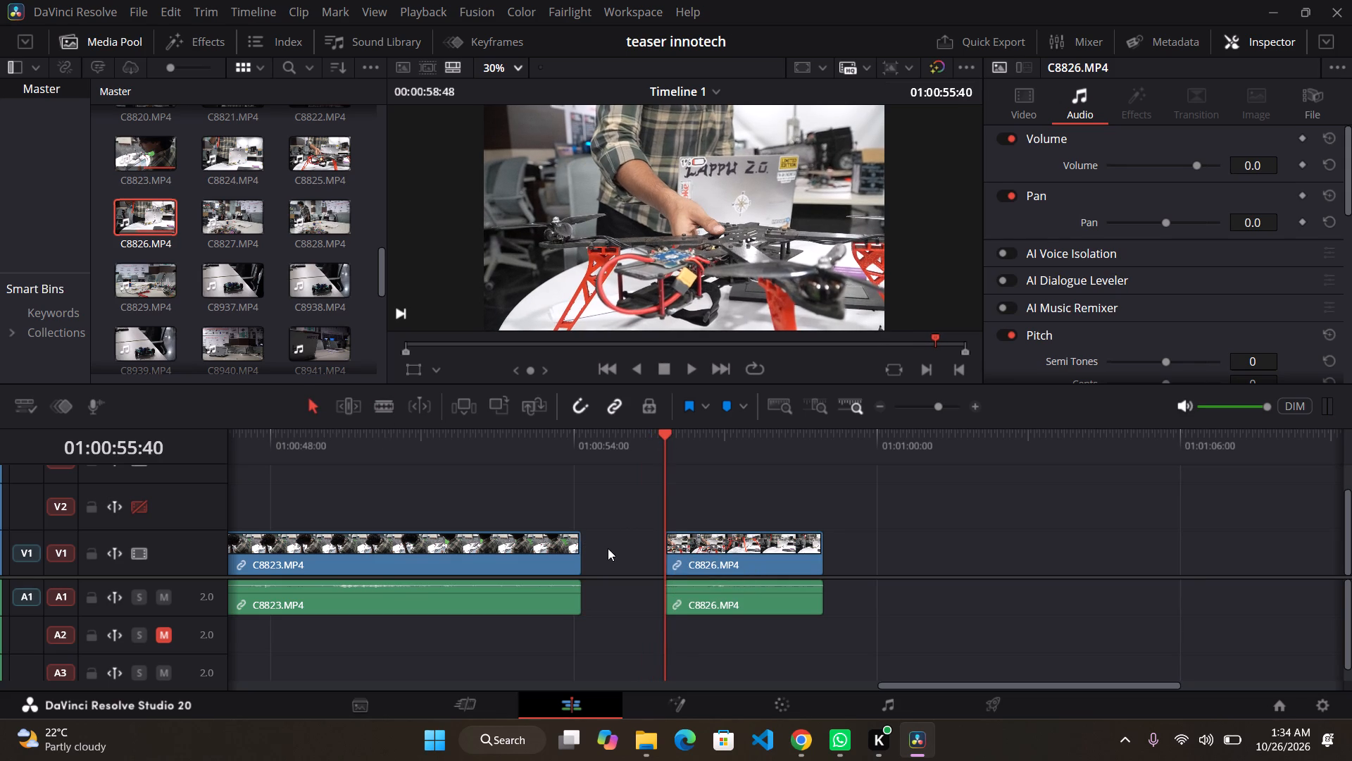
Move the remaining C8826.MP4 with its audio back over the end of C8823.MP4 and play the cut.
drag(695, 556, 600, 567)
click(511, 438)
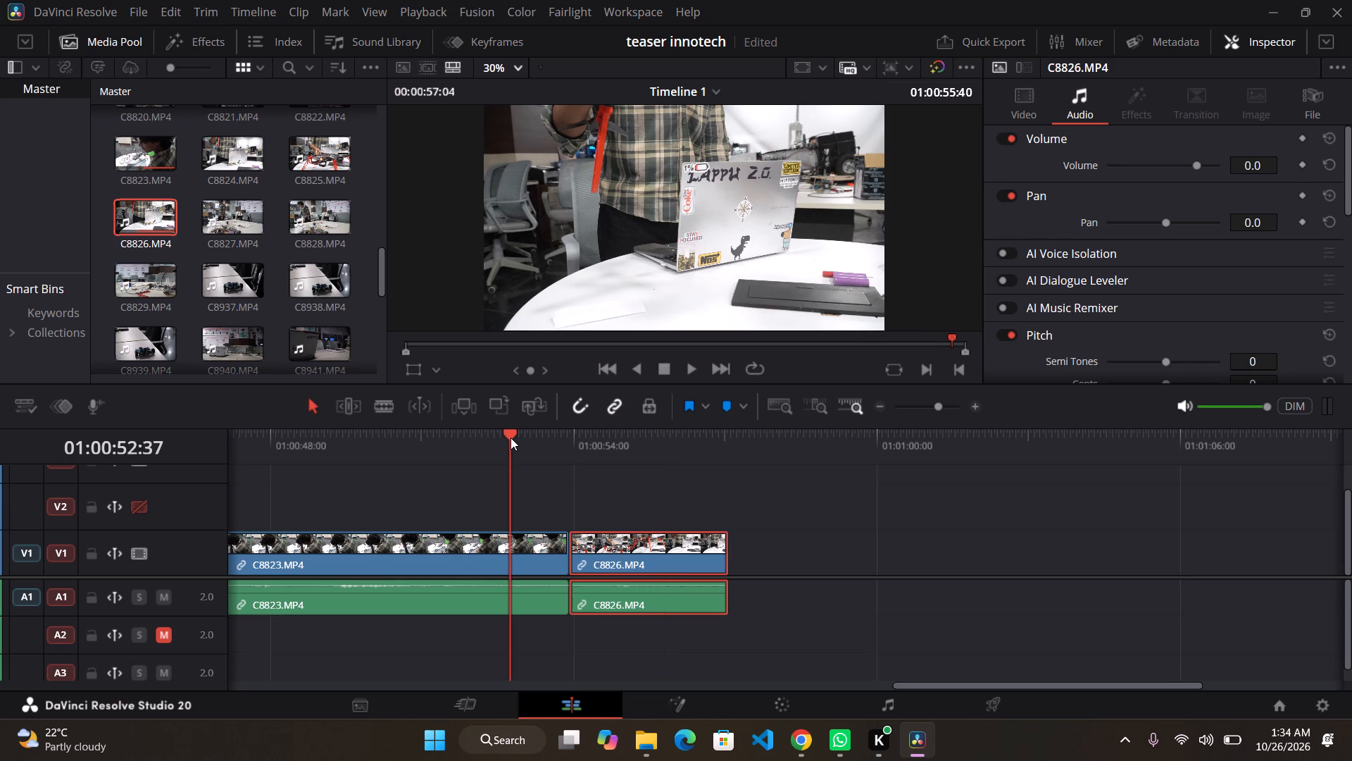
key(space)
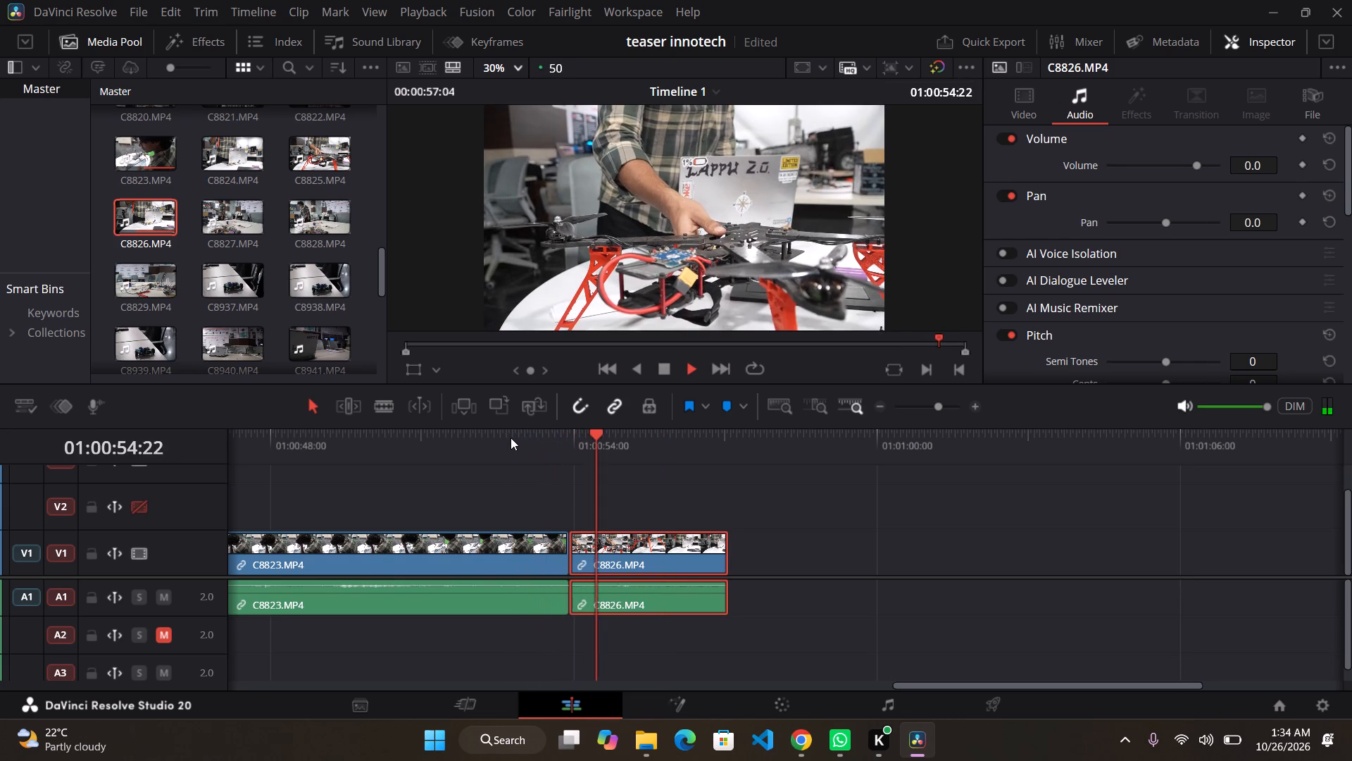
key(space)
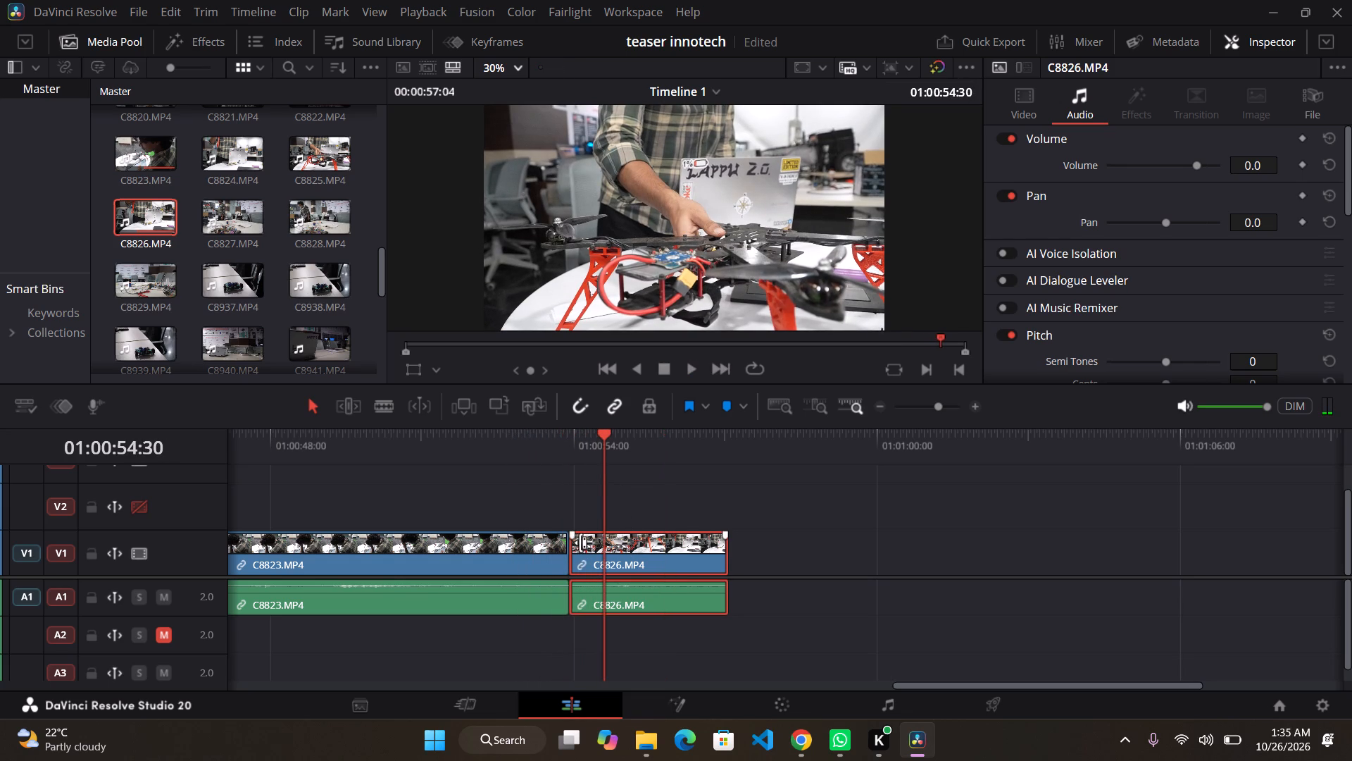
Split C8826.MP4 with its audio at 01:00:54:34, delete the first piece, and close the gap after C8823.MP4.
drag(606, 475, 618, 475)
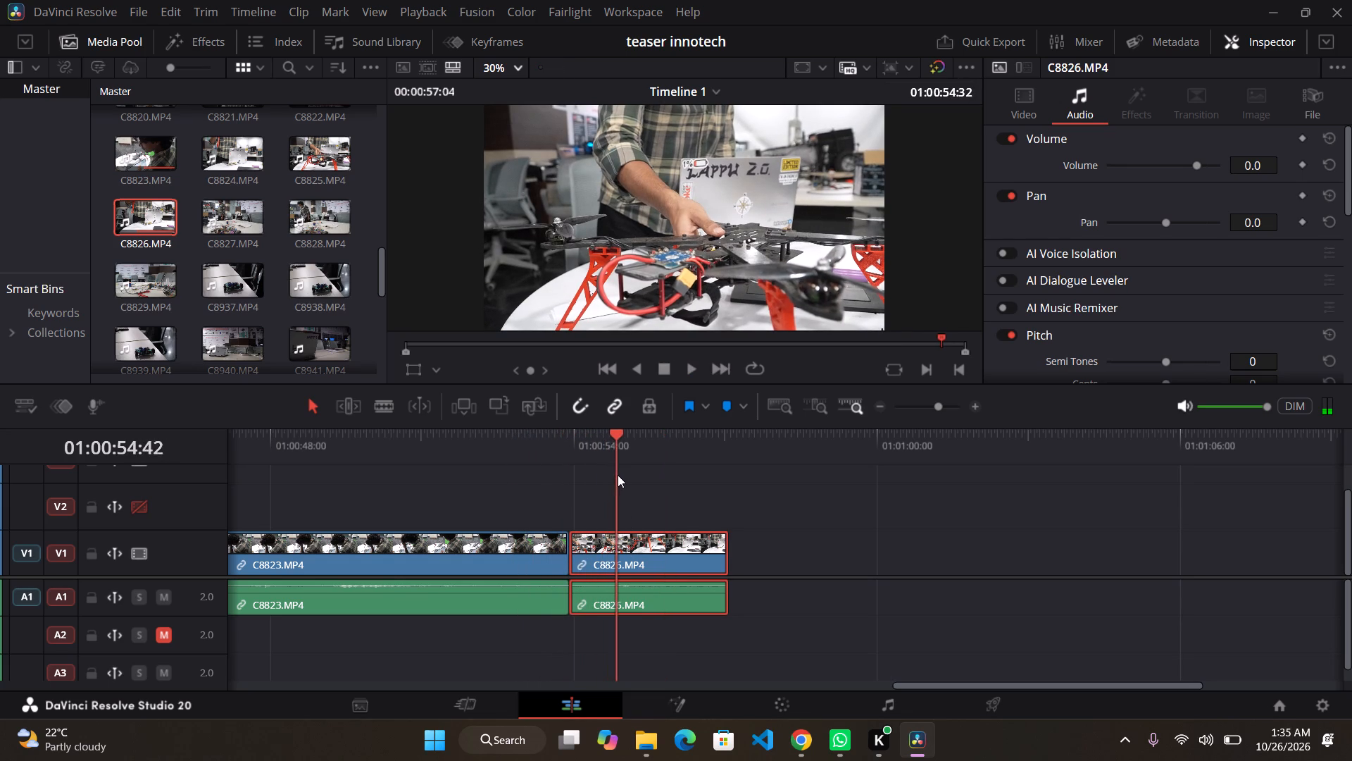
drag(618, 475, 624, 475)
drag(625, 471, 618, 472)
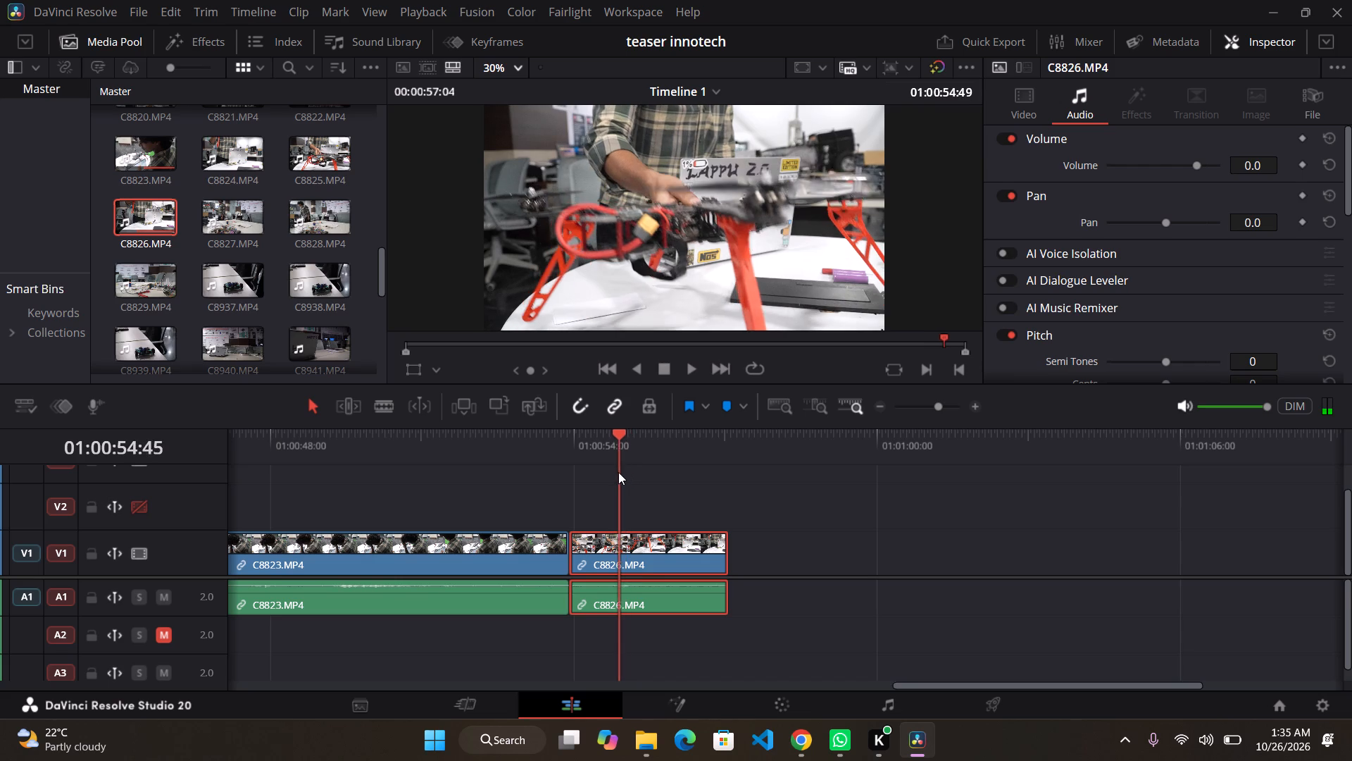
drag(618, 472, 608, 474)
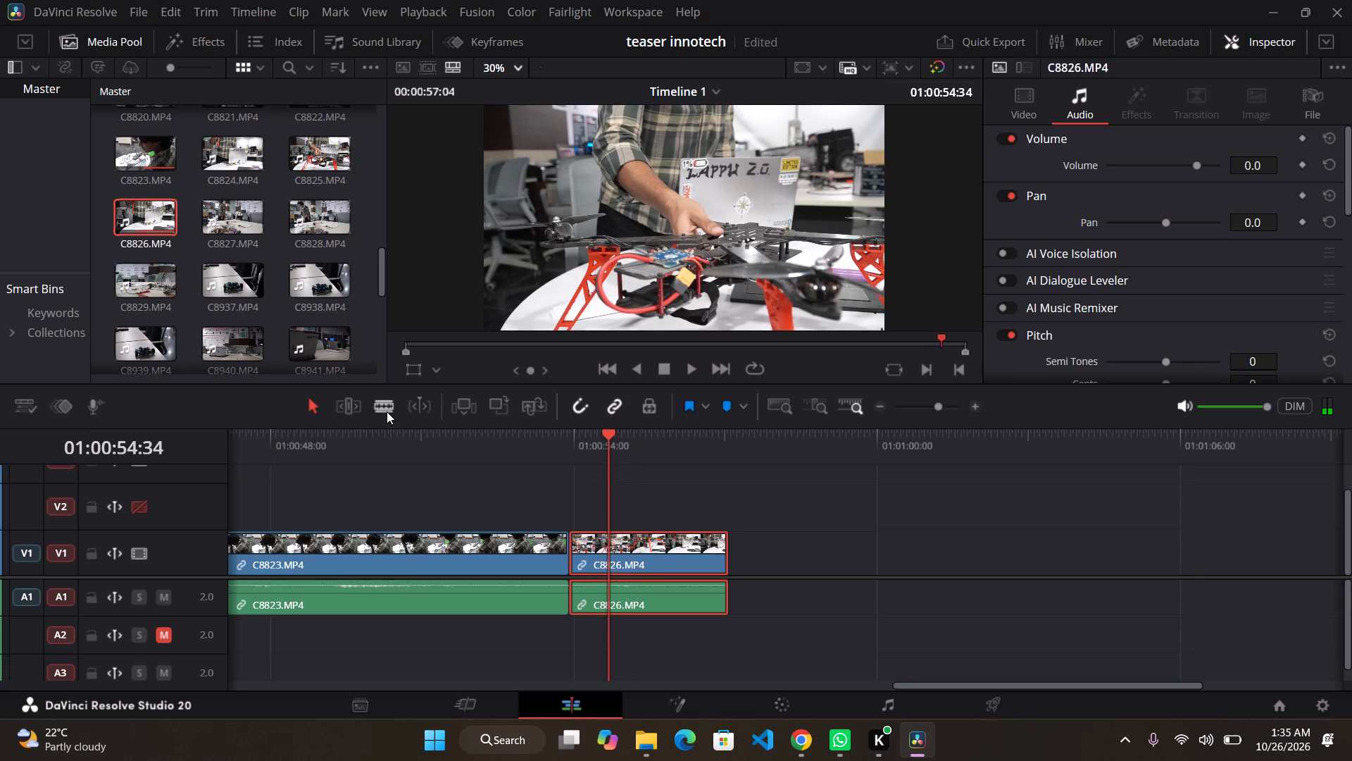
drag(387, 412, 612, 550)
click(380, 400)
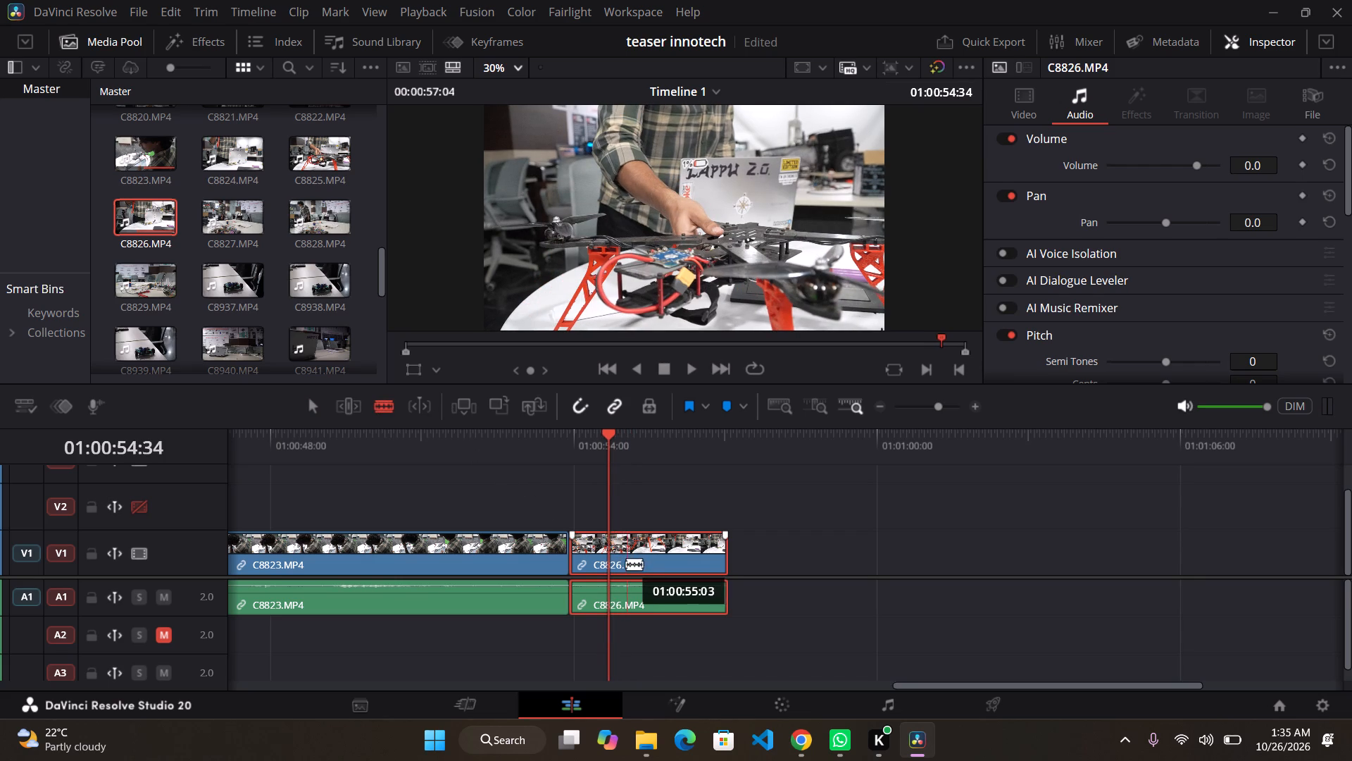
click(608, 565)
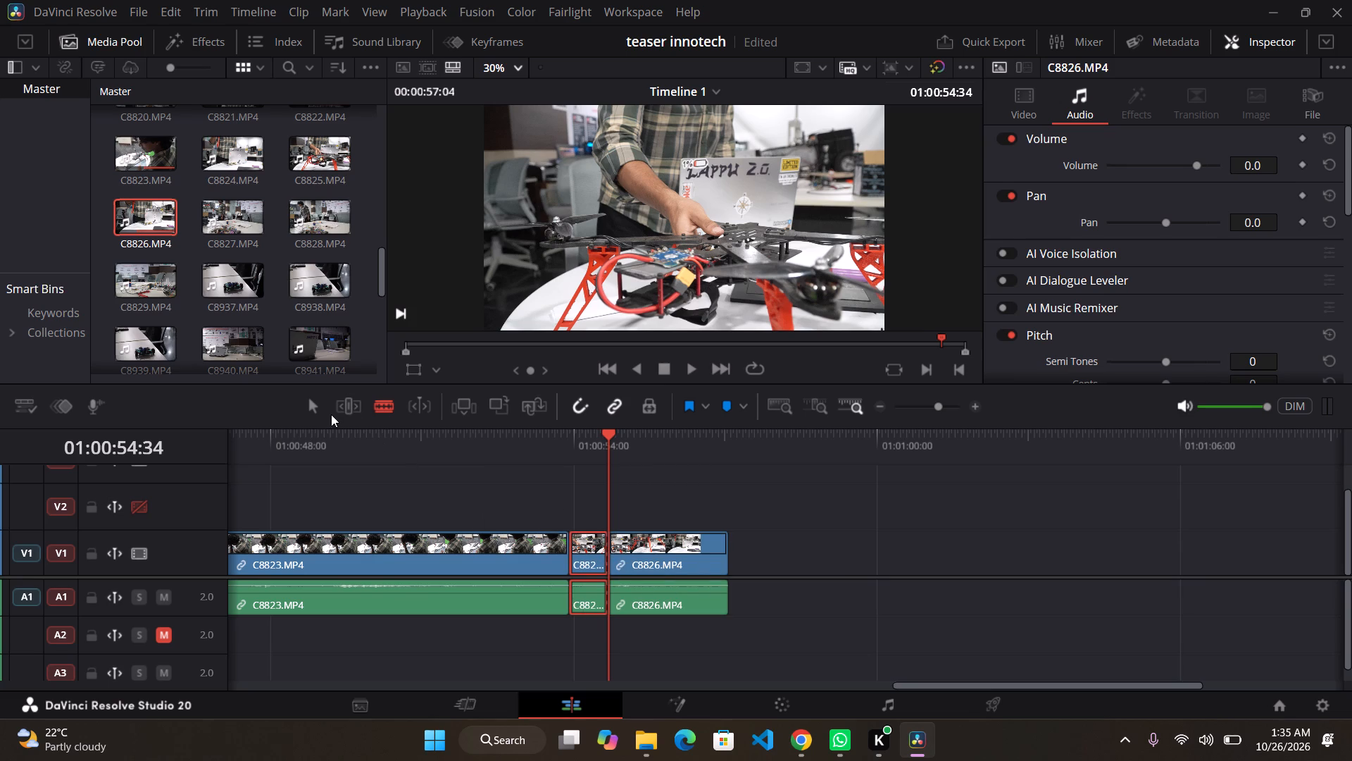
click(306, 402)
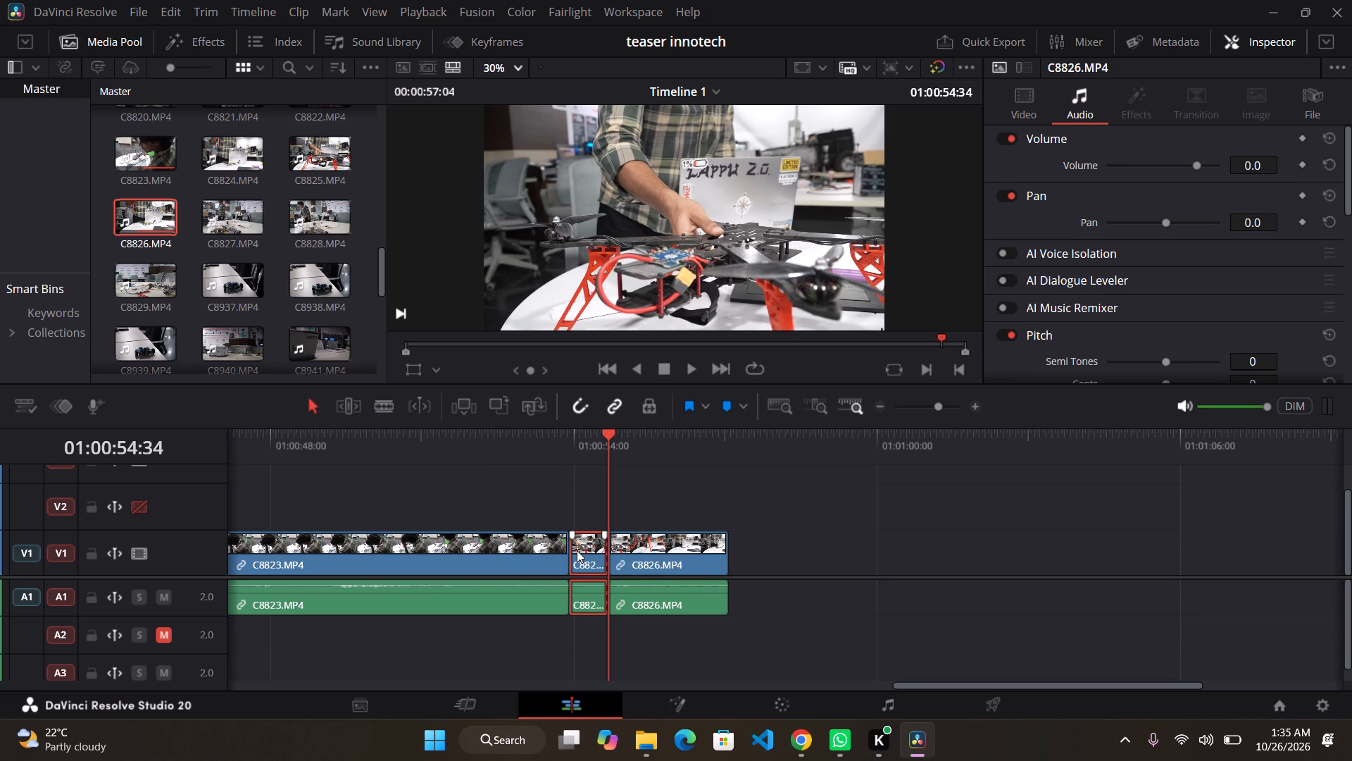
click(577, 550)
key(BackSpace)
click(577, 550)
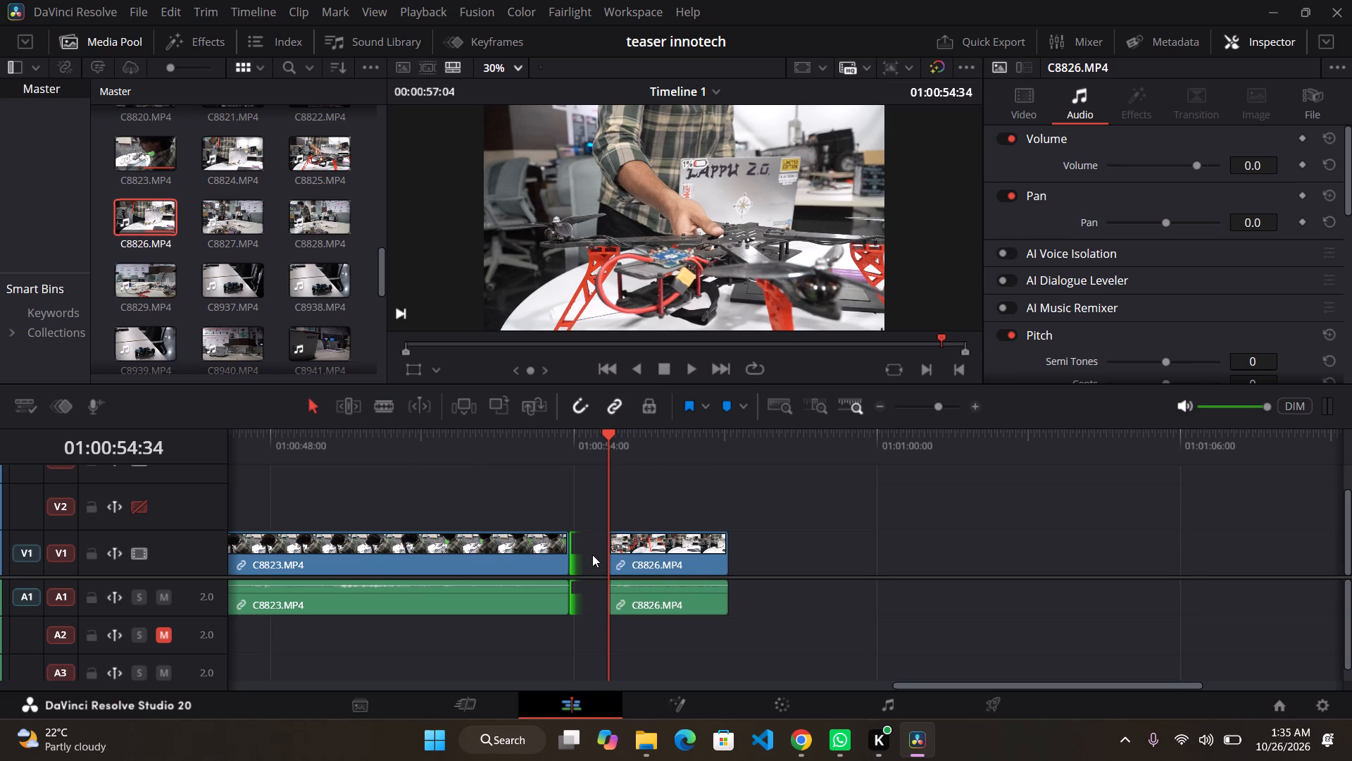
click(592, 555)
key(BackSpace)
Play the opening C8812.MP4 and shorten it by moving the first C8819.MP4 with its audio to start at 01:00:02:07.
scroll(592, 555, right, 12)
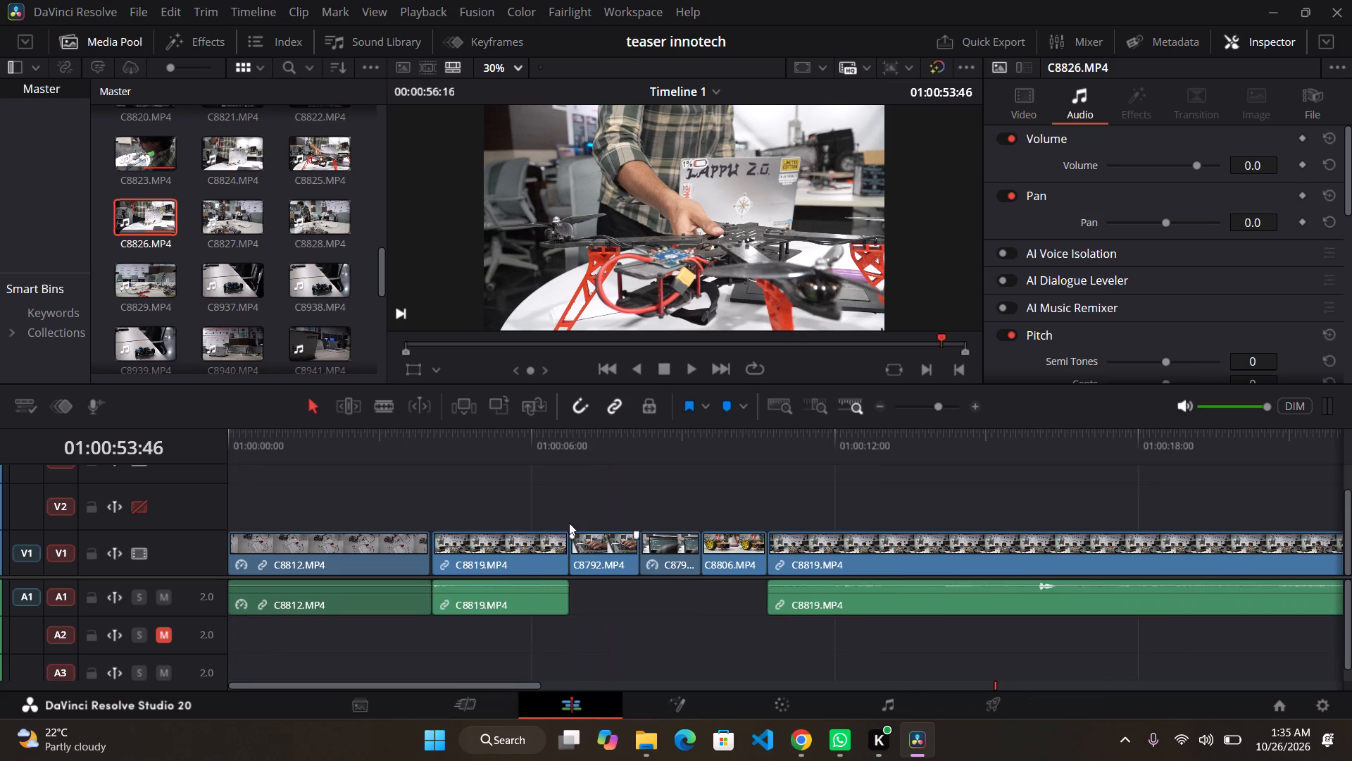
drag(503, 463, 312, 457)
key(space)
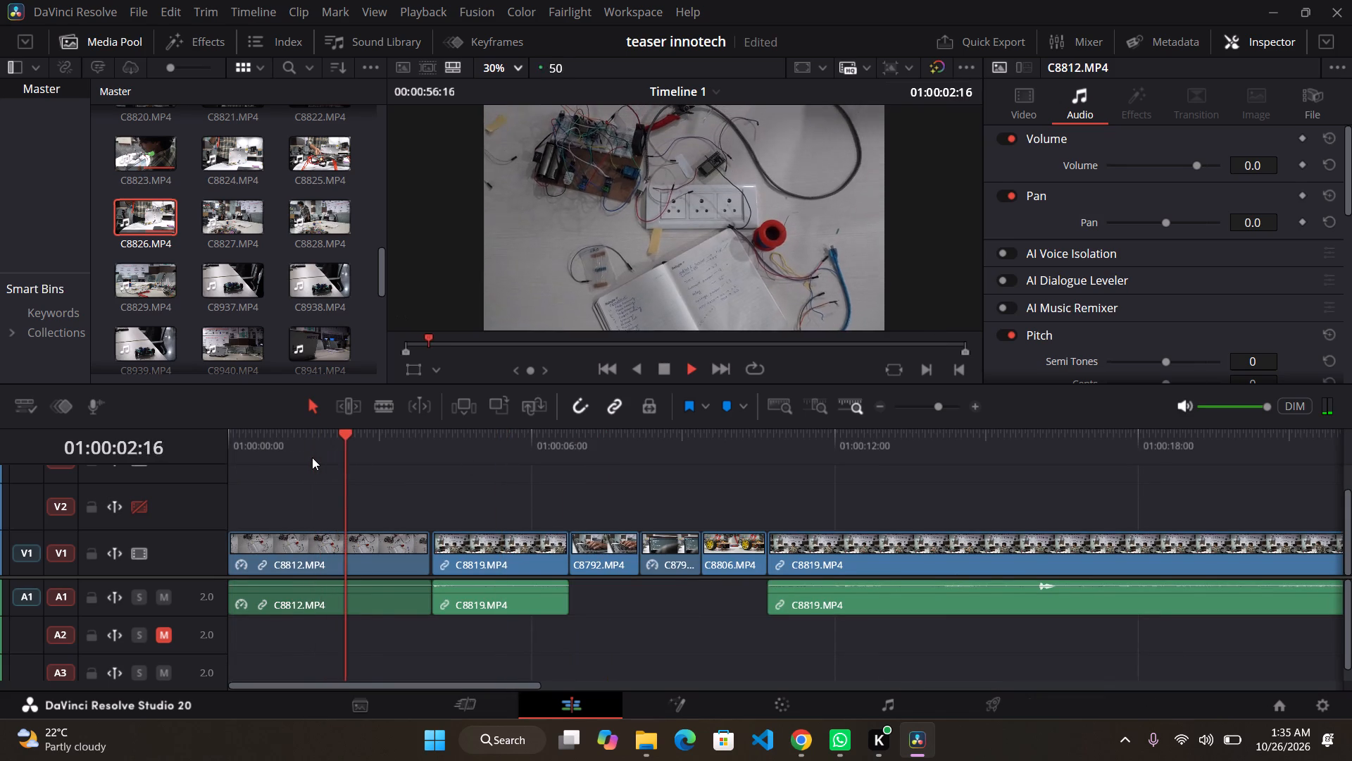
key(space)
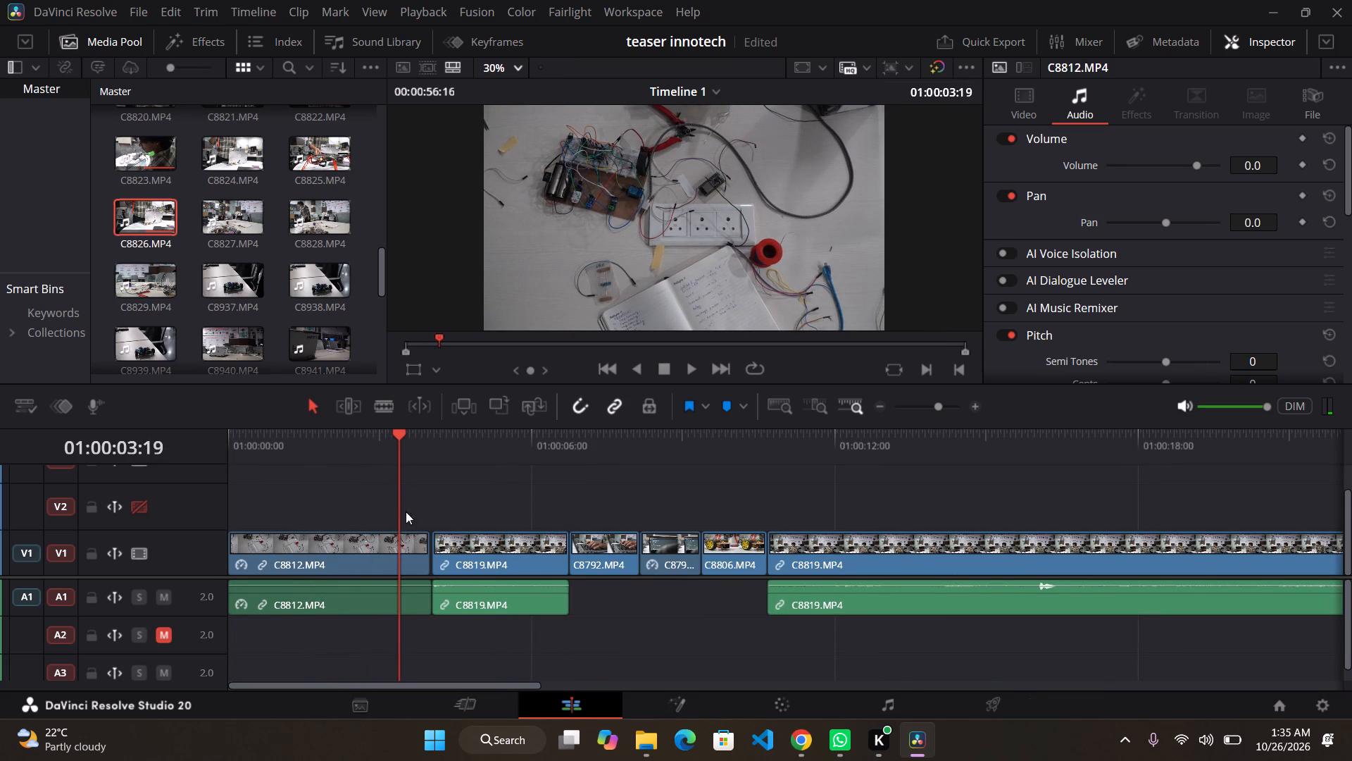
drag(400, 451, 375, 458)
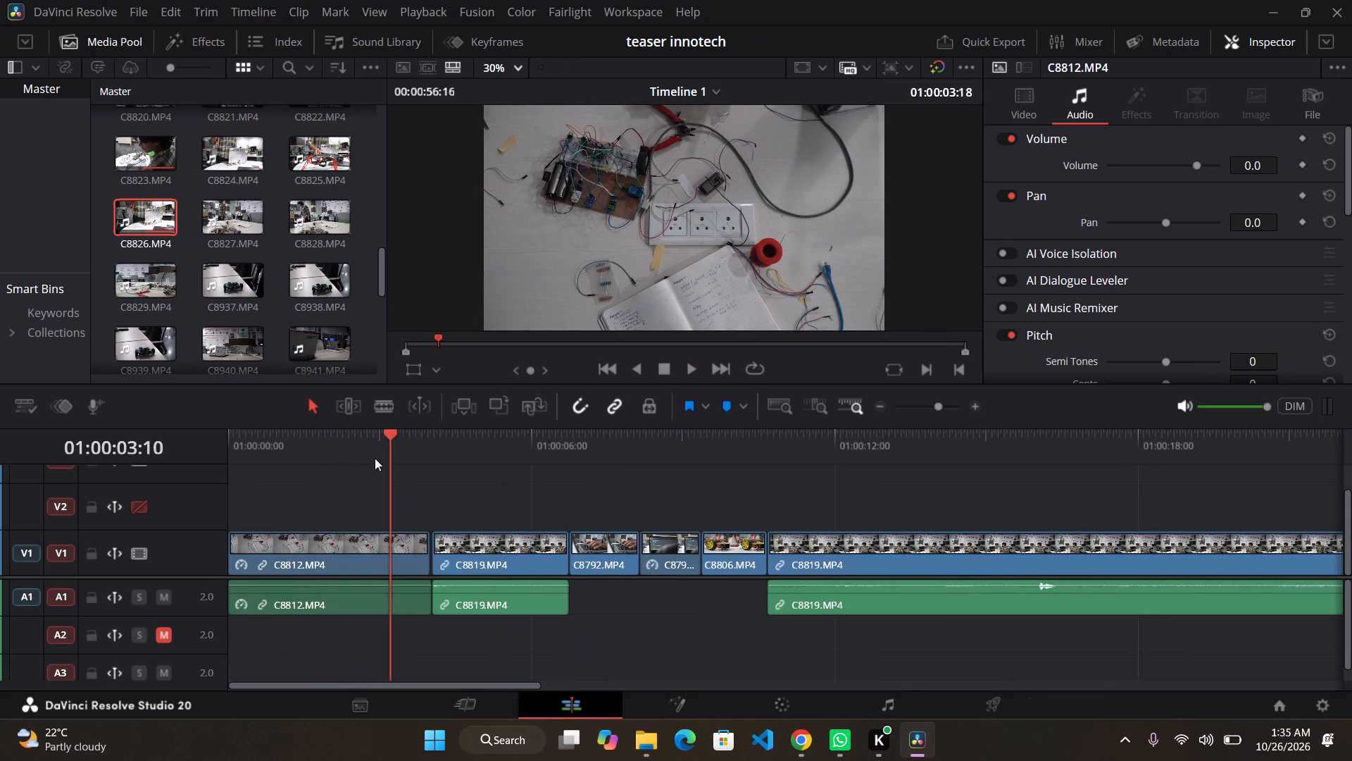
drag(375, 458, 337, 462)
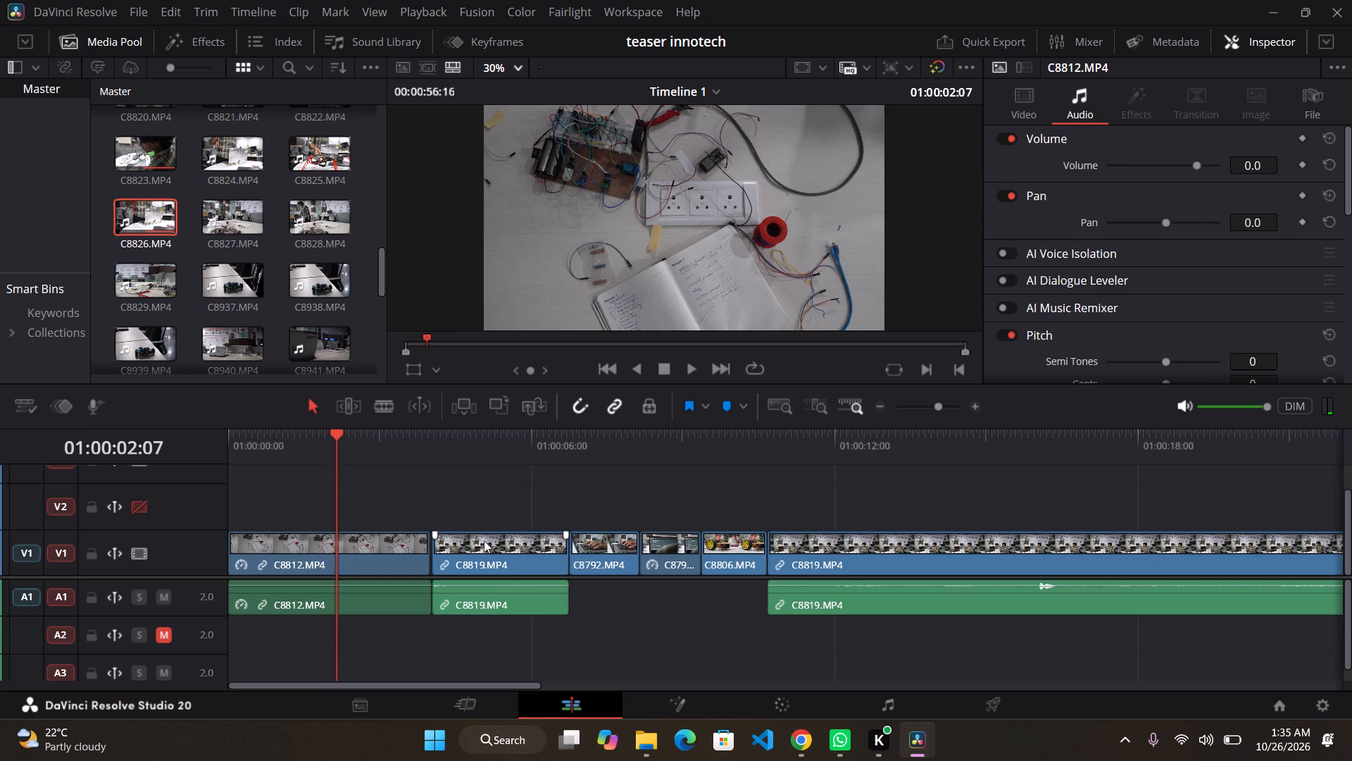
drag(484, 542, 388, 556)
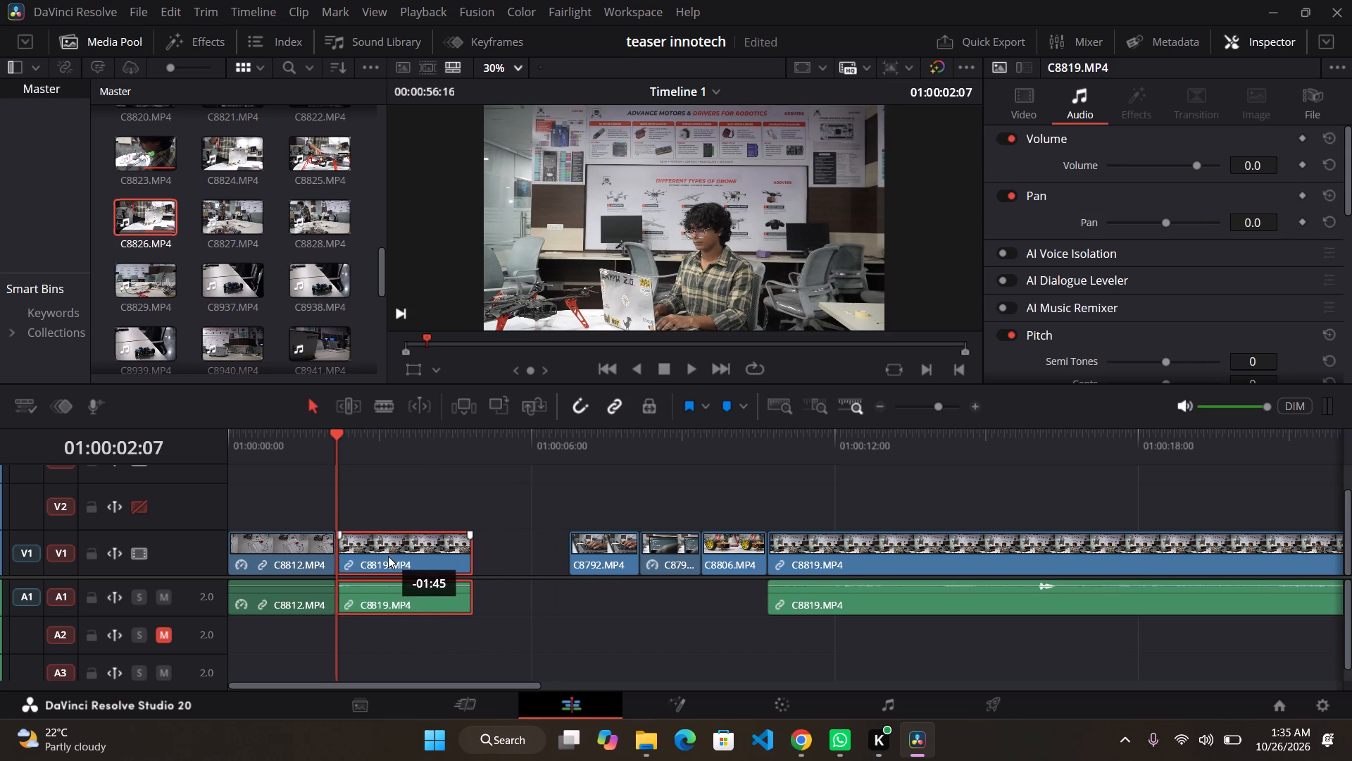
Trim the end of the first C8819.MP4 clip and its audio back to about 01:00:04:00.
drag(474, 547, 442, 559)
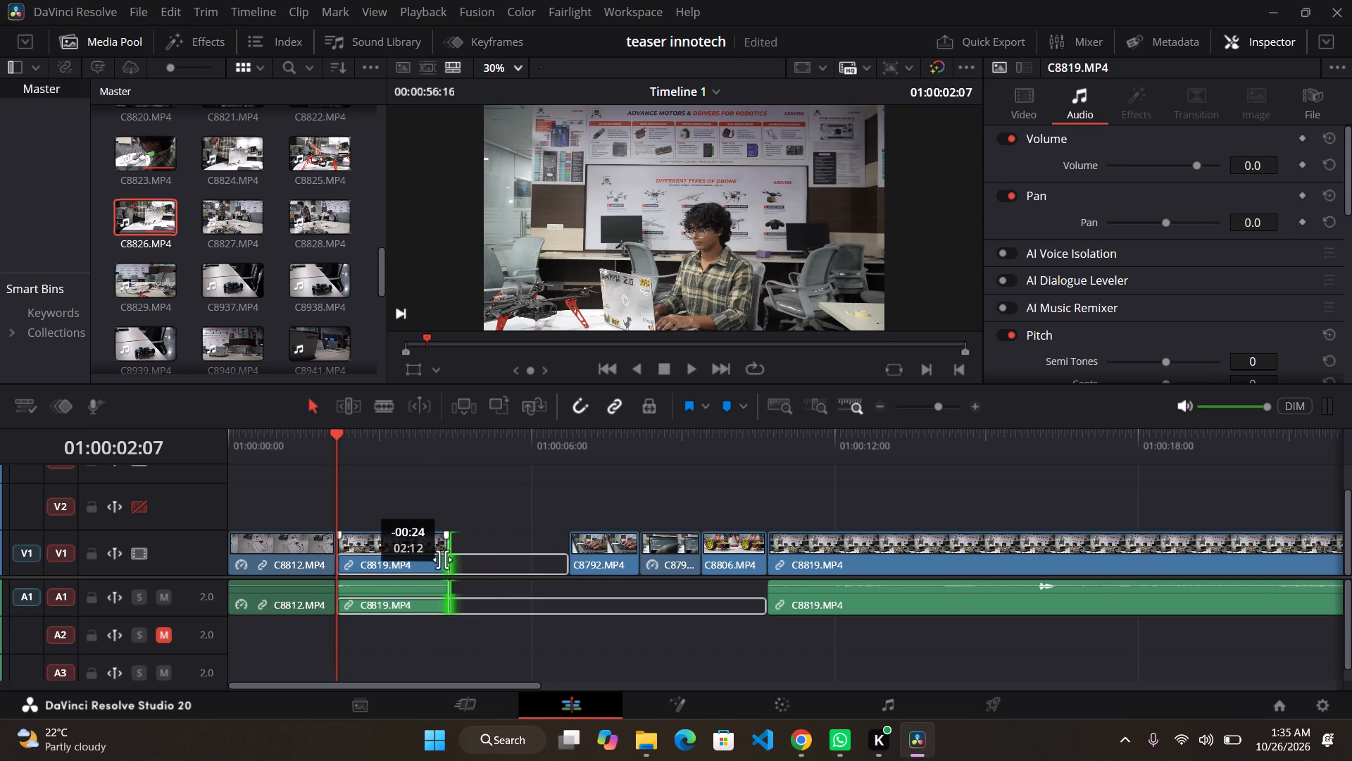
drag(442, 559, 428, 568)
Close the gap on V1 between the first C8819.MP4 and C8792.MP4.
click(495, 559)
click(495, 559)
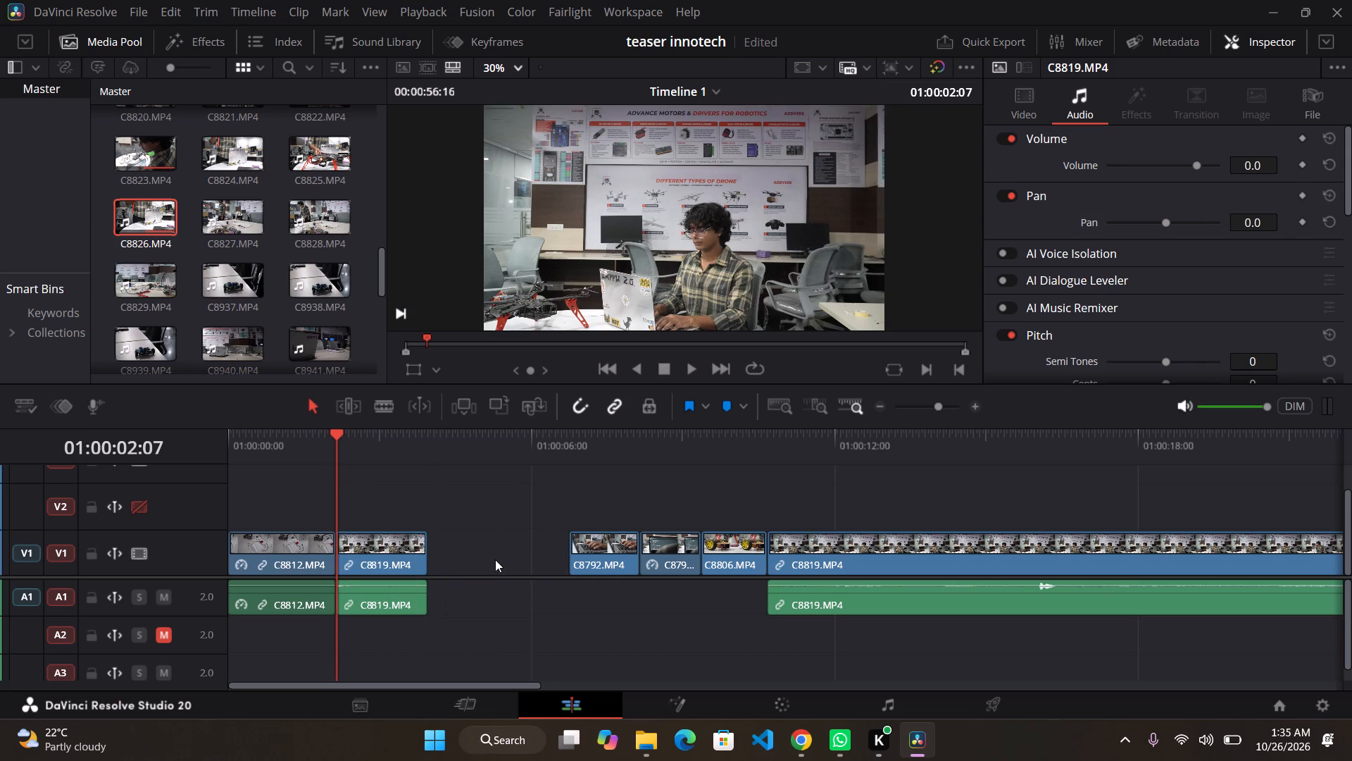
click(495, 559)
key(BackSpace)
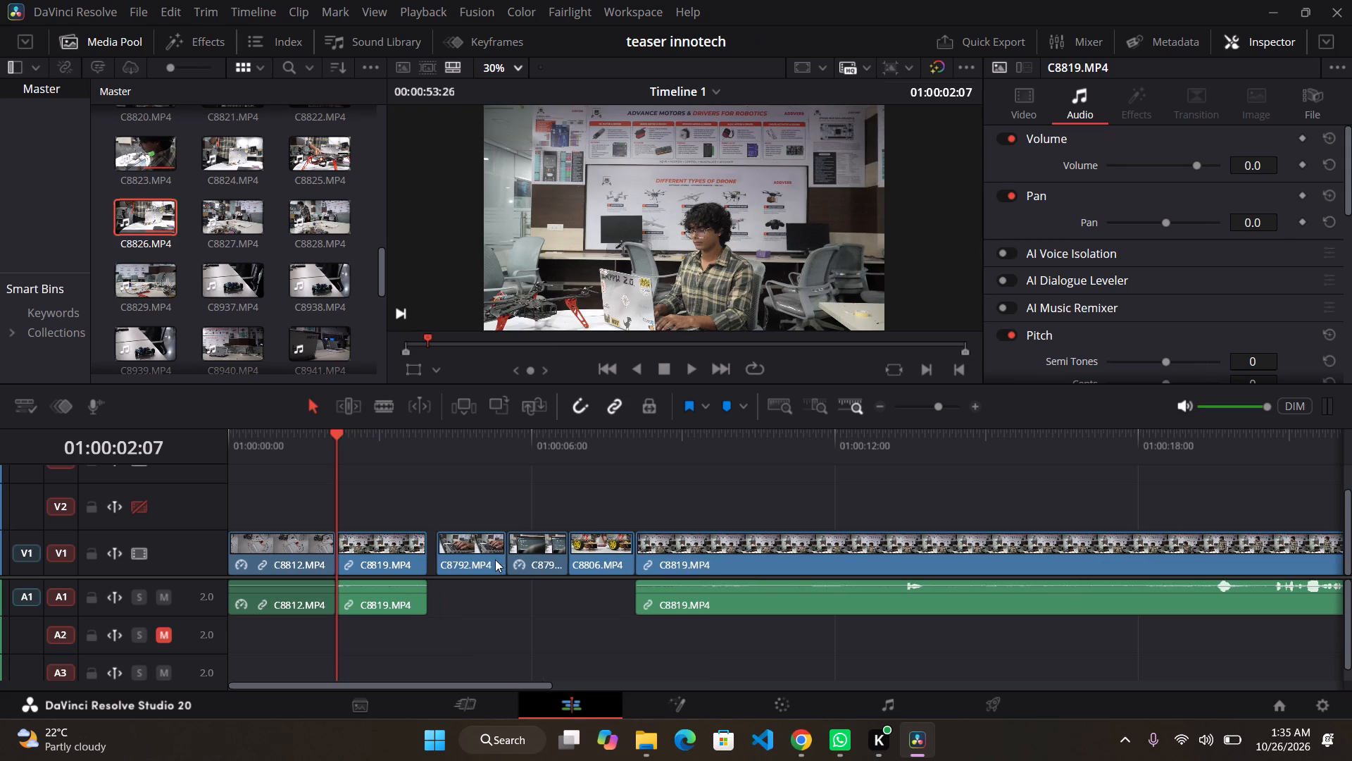
Trim the end of C8792.MP4 back to about 01:00:04:30 and move C8793.MP4 up against it.
drag(496, 555, 475, 562)
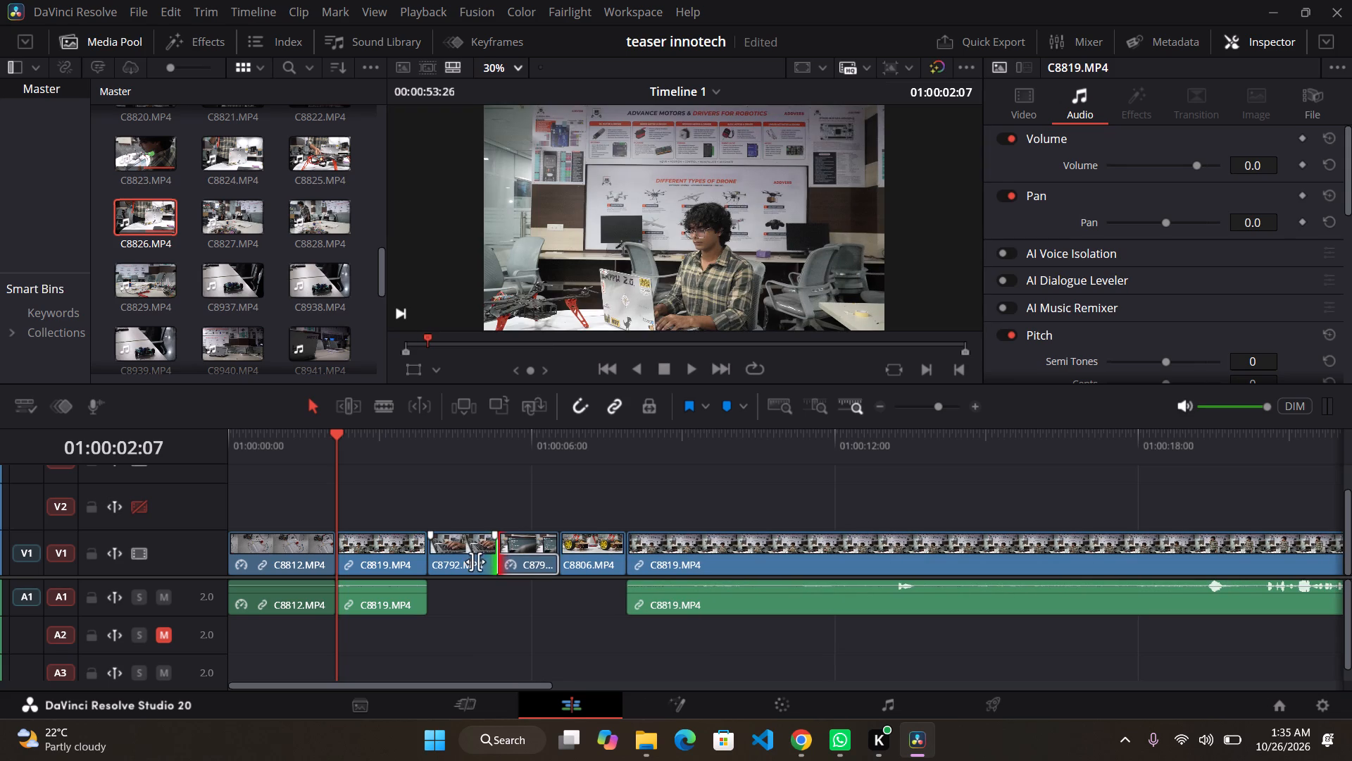
drag(475, 562, 465, 566)
drag(522, 550, 490, 557)
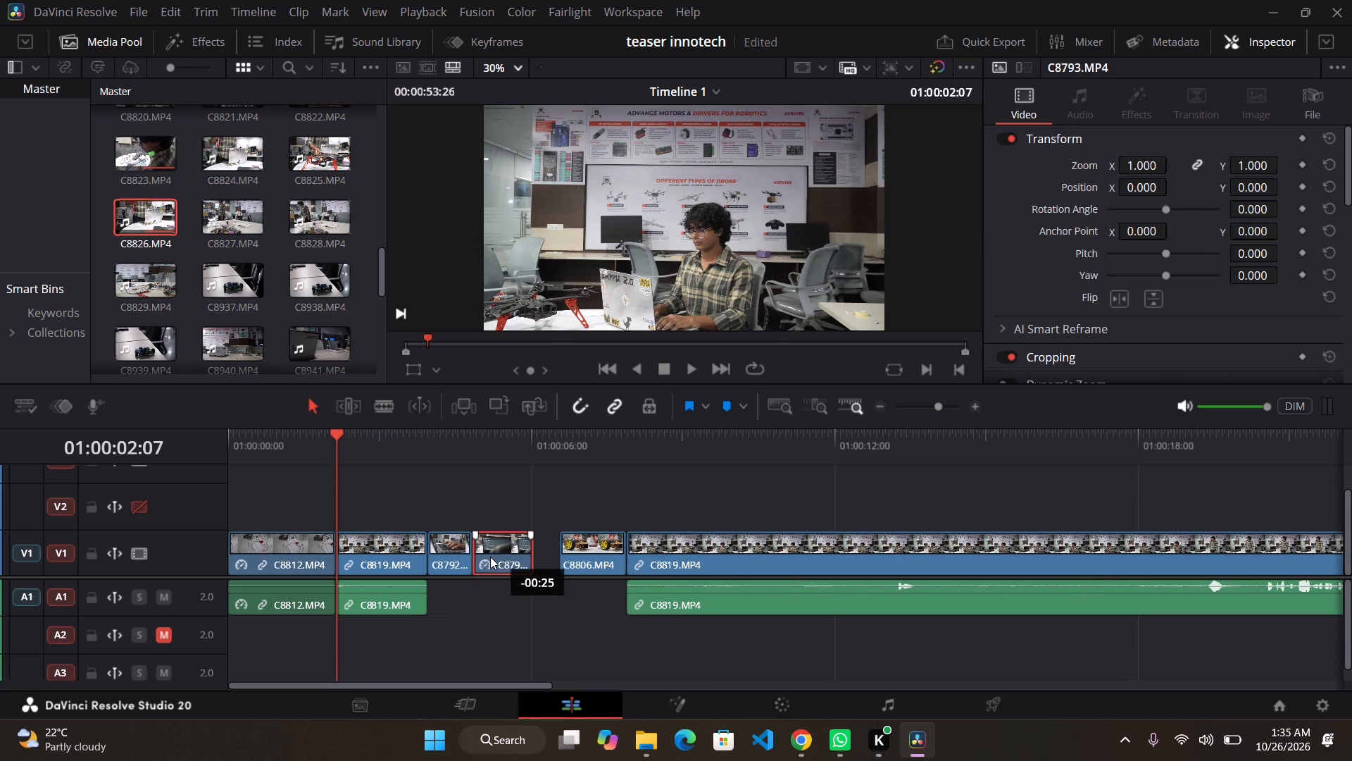
drag(490, 557, 489, 557)
Move C8806.MP4 over the end of C8793.MP4 and trim the end of C8806.MP4 to about 01:00:06:00.
drag(594, 551, 539, 567)
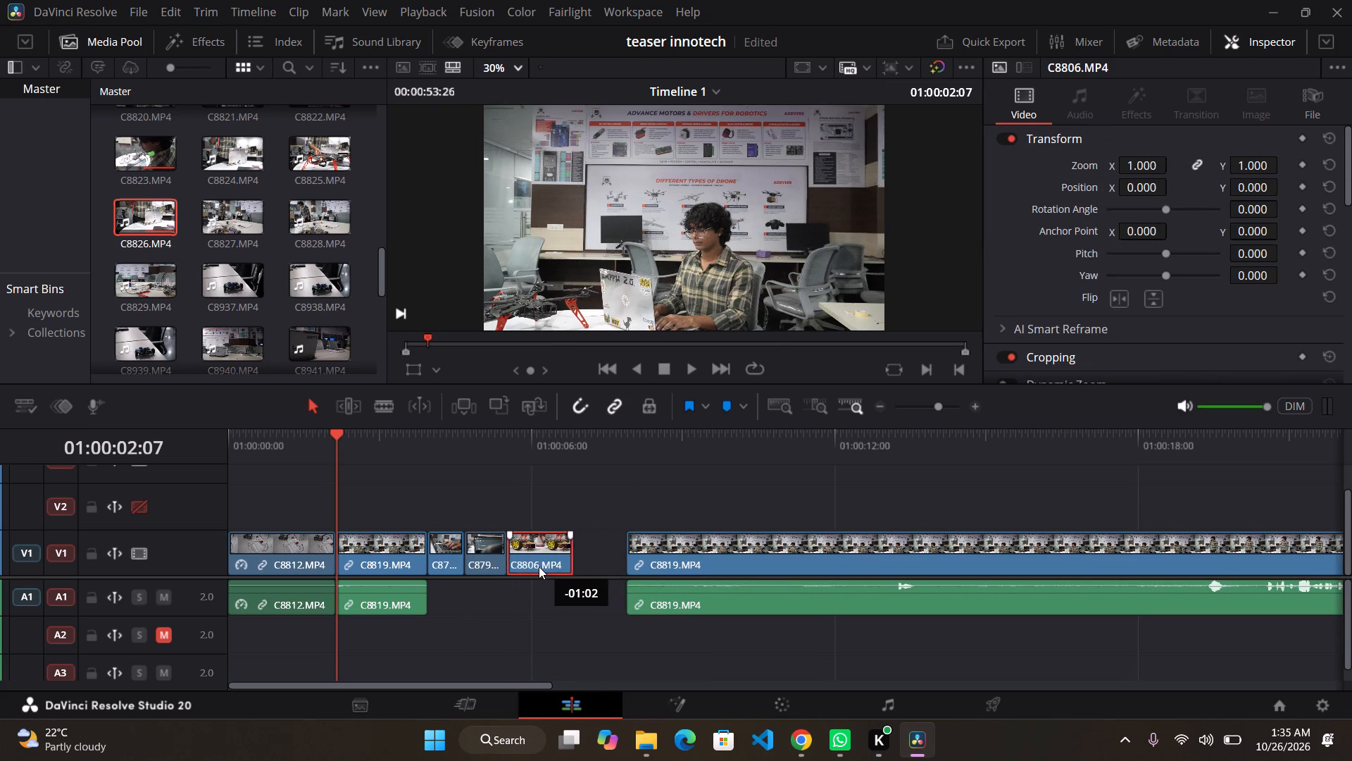
drag(539, 567, 530, 569)
drag(559, 558, 527, 569)
click(527, 569)
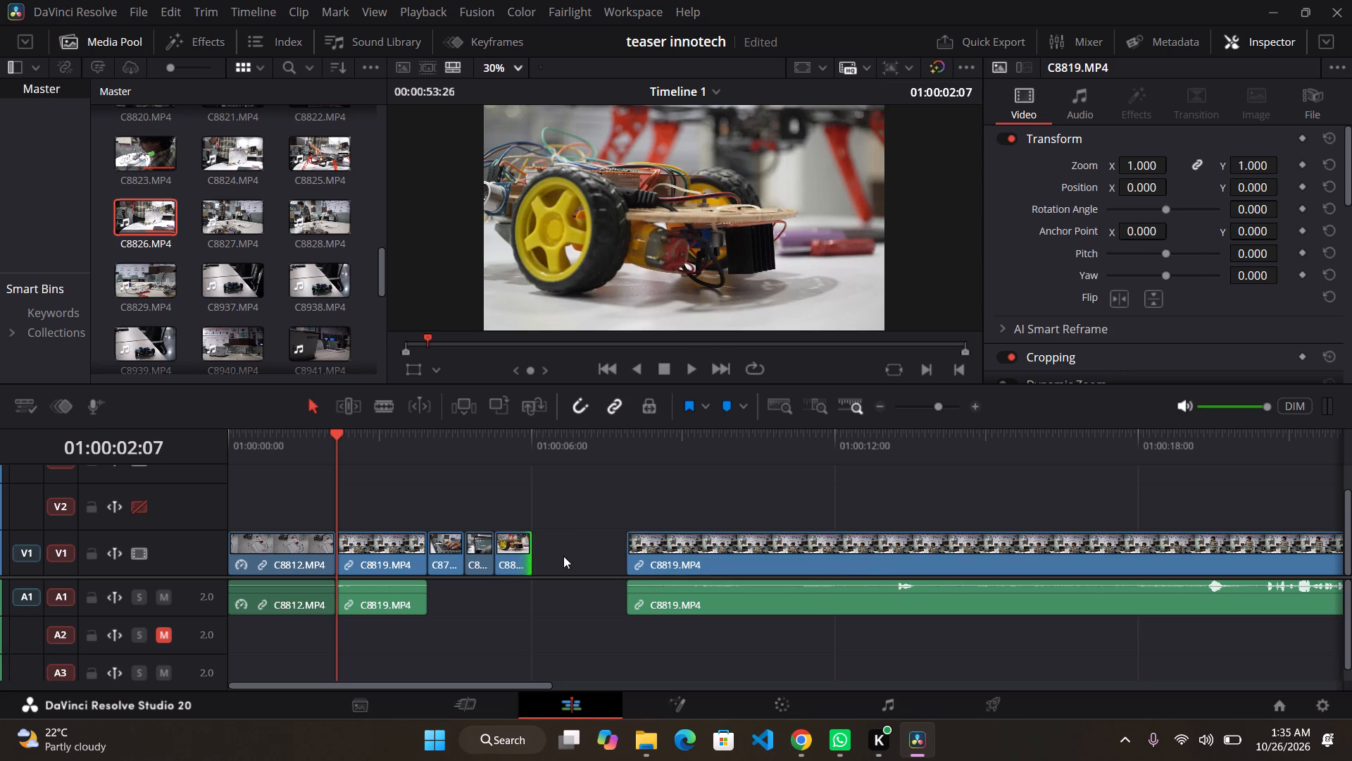
Close the gaps on V1 before the second C8819.MP4 and before C8822.MP4.
click(563, 556)
key(BackSpace)
scroll(563, 556, left, 1)
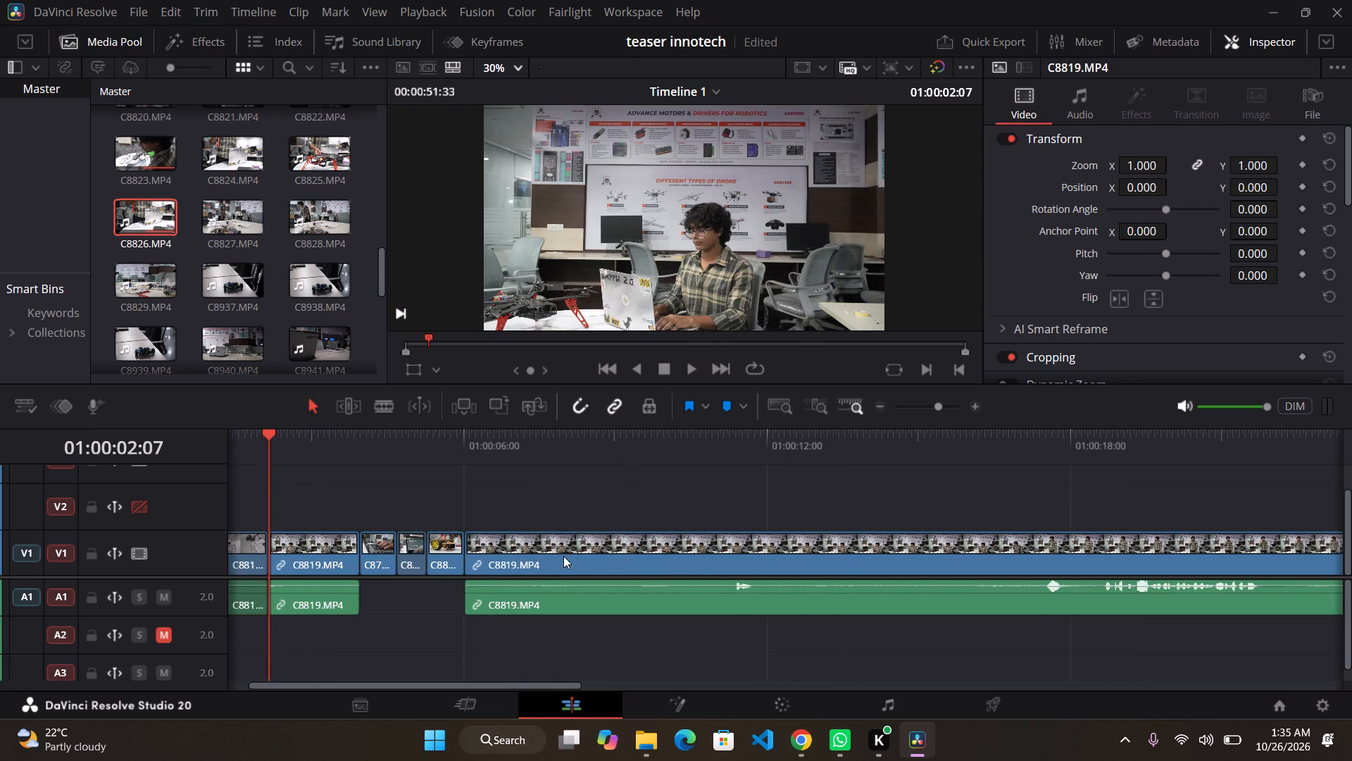
scroll(563, 556, left, 1)
scroll(651, 500, left, 3)
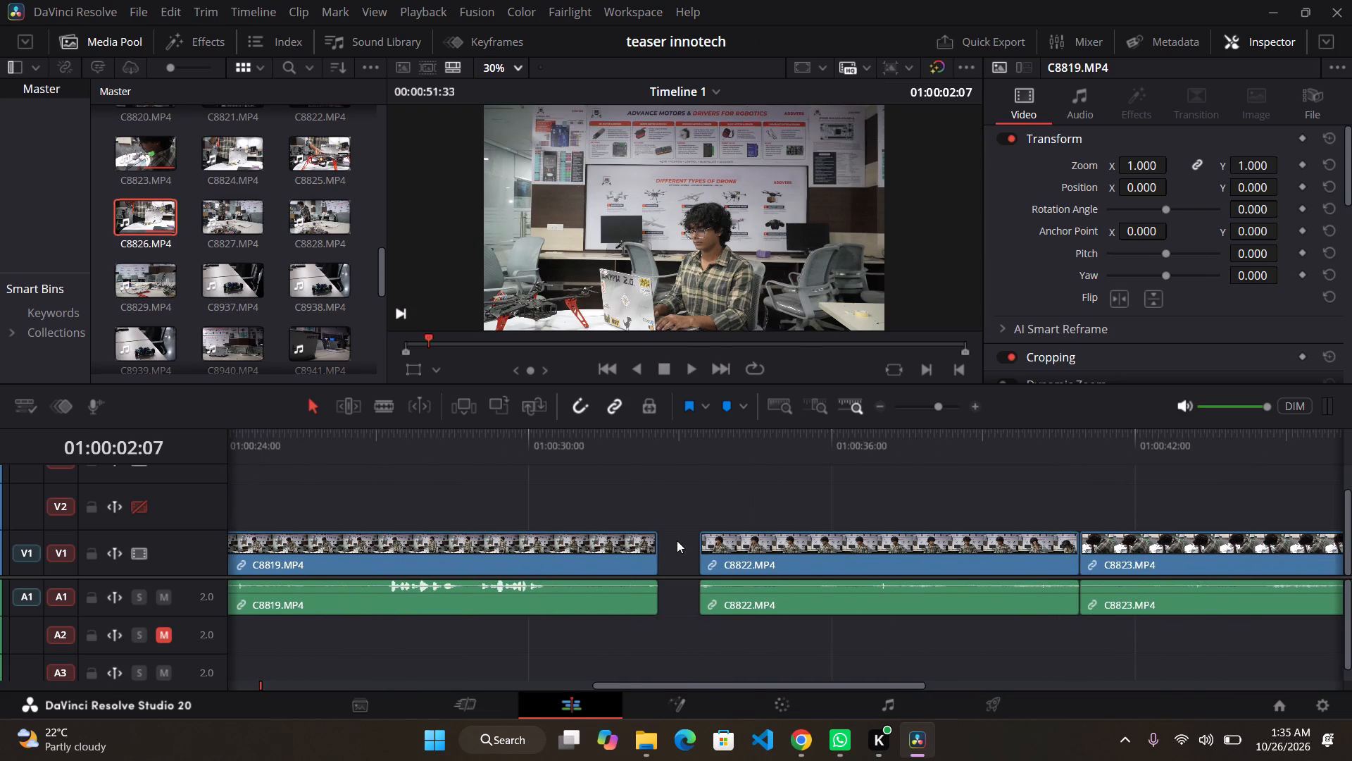
click(677, 540)
key(BackSpace)
Play the cut from about 01:00:28:17 into C8822.MP4, and from the start of C8826.MP4, to review the flow.
scroll(677, 540, right, 1)
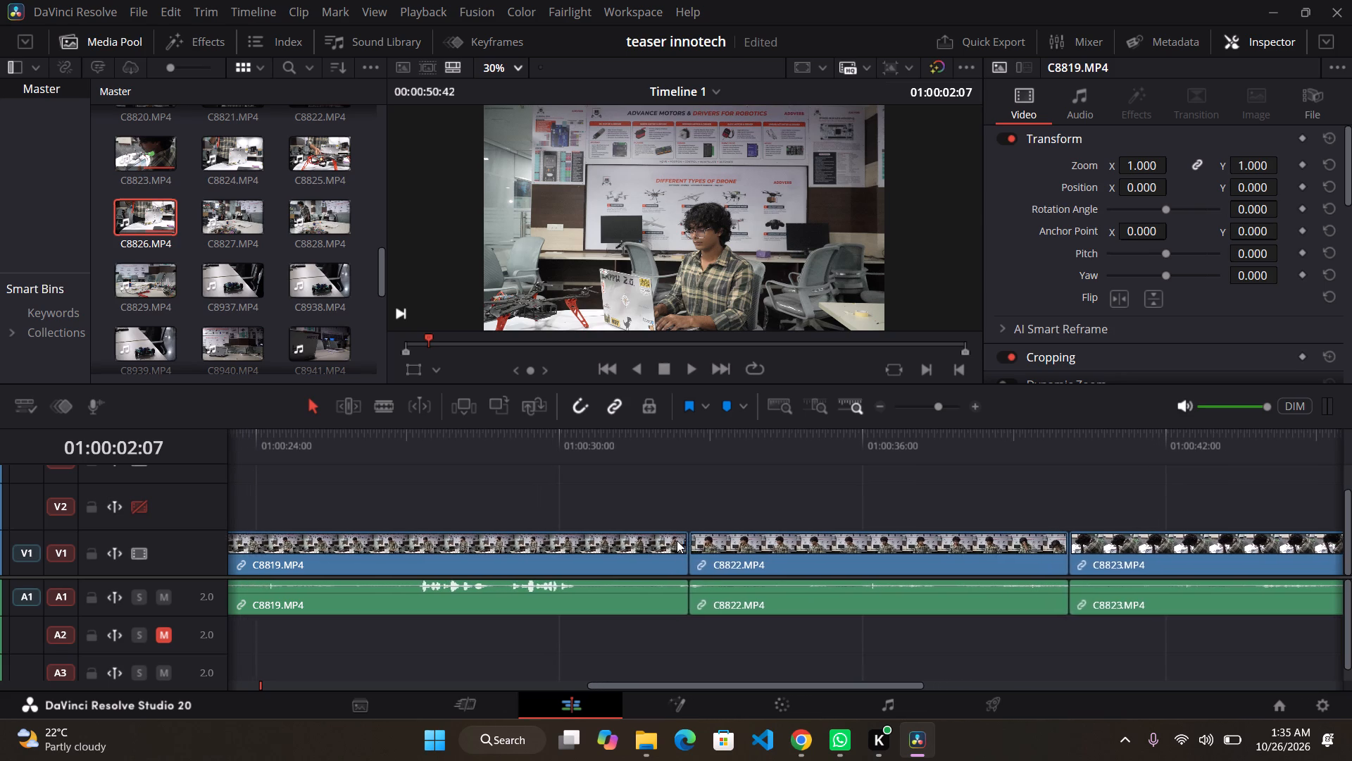
scroll(677, 540, right, 1)
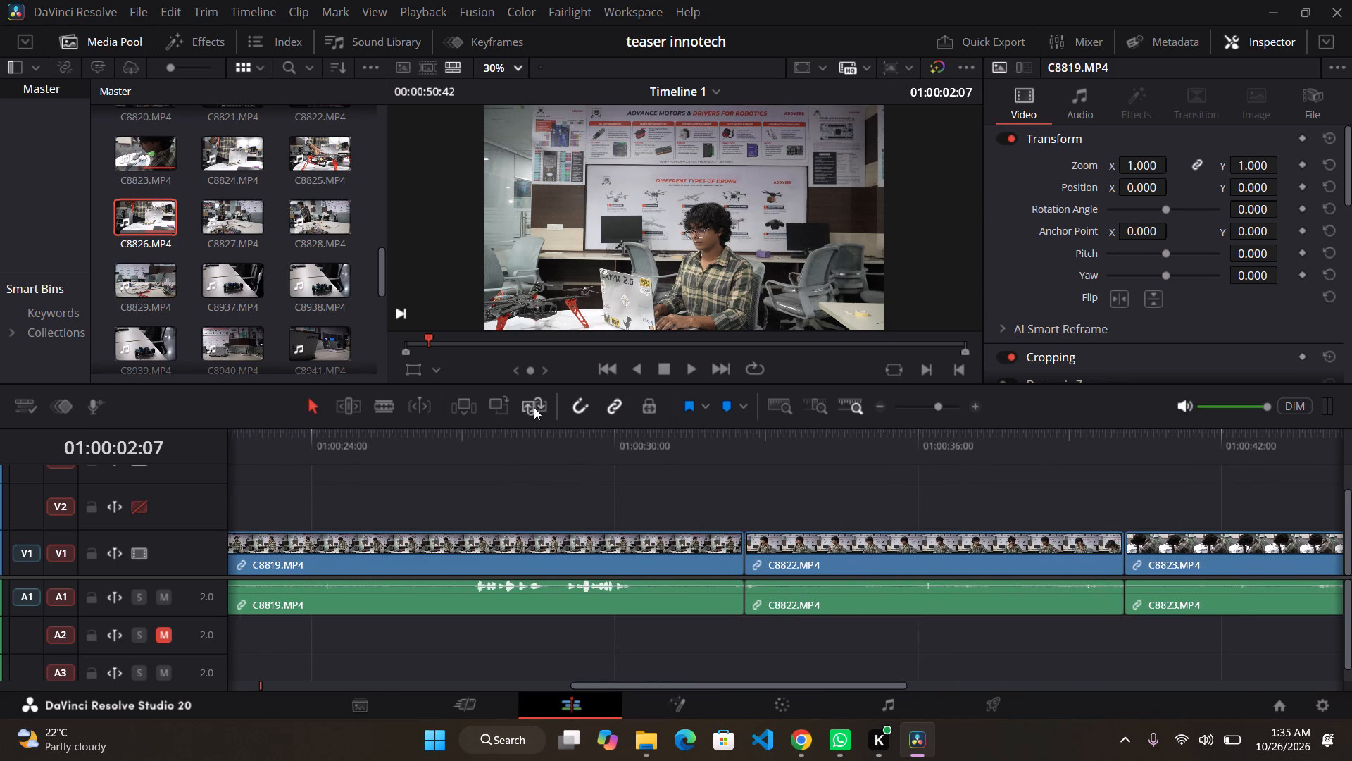
click(531, 433)
key(space)
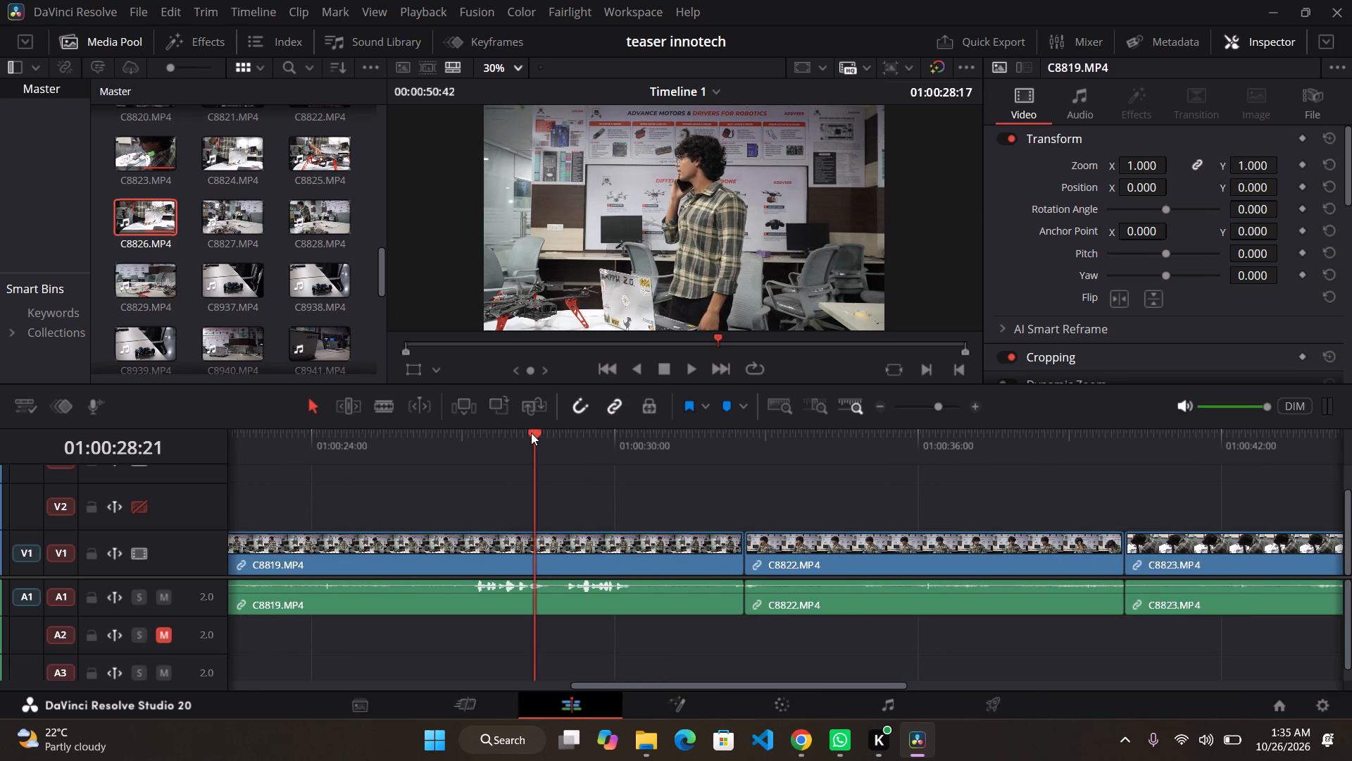
key(space)
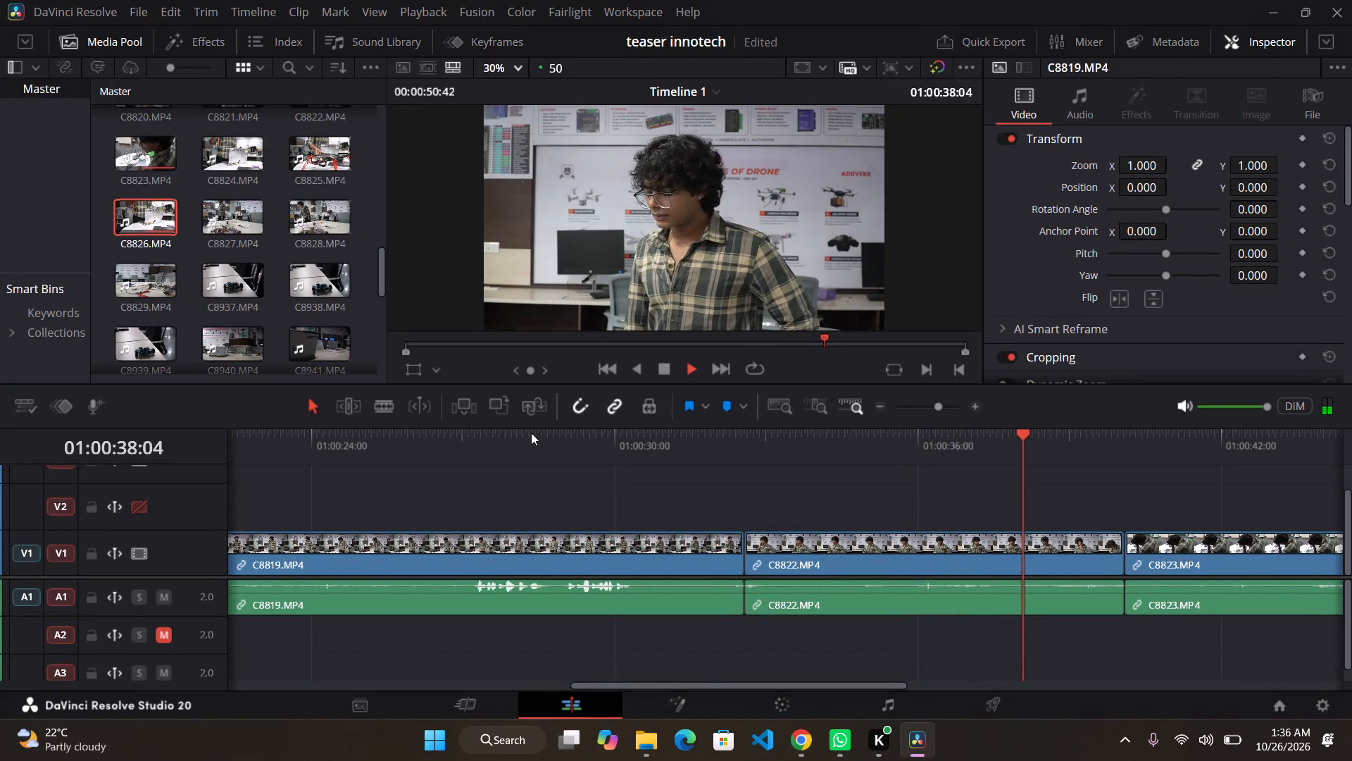
key(space)
scroll(531, 433, left, 3)
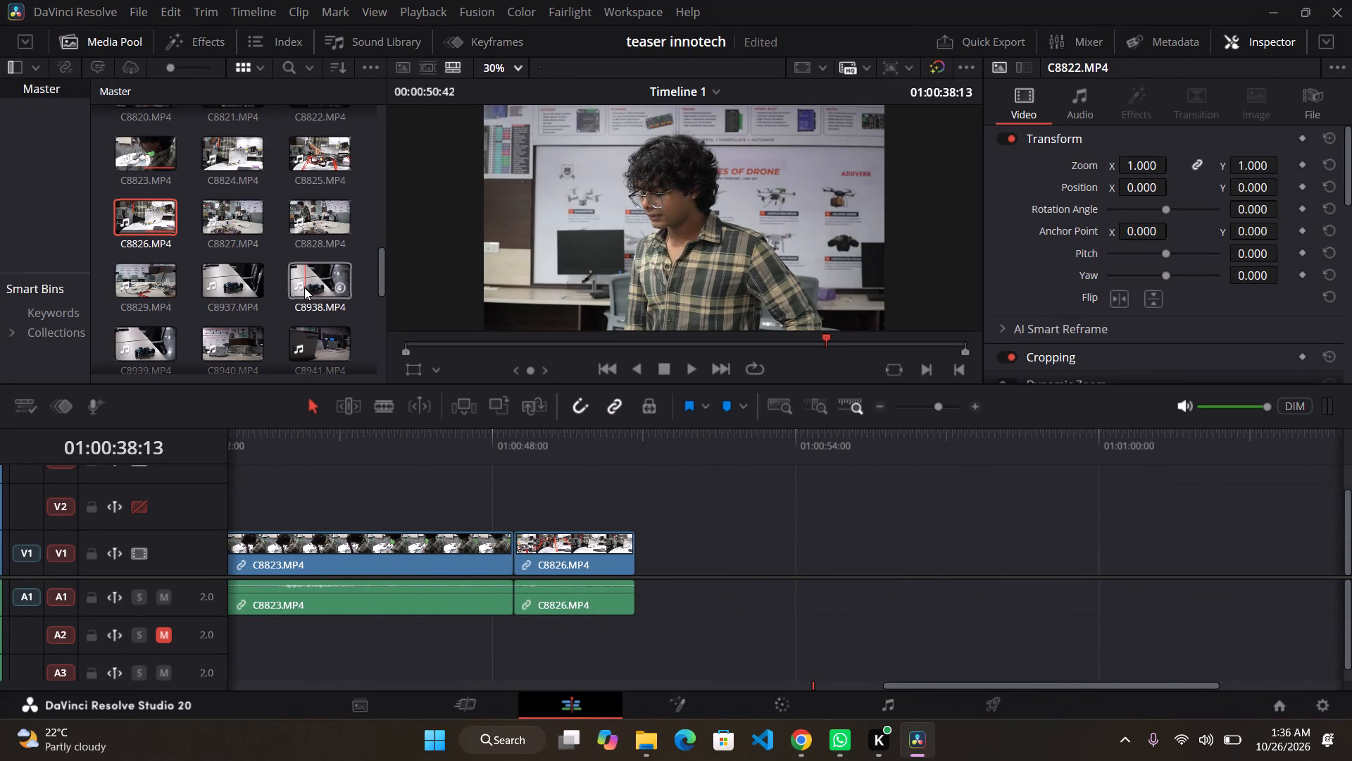
click(536, 459)
key(space)
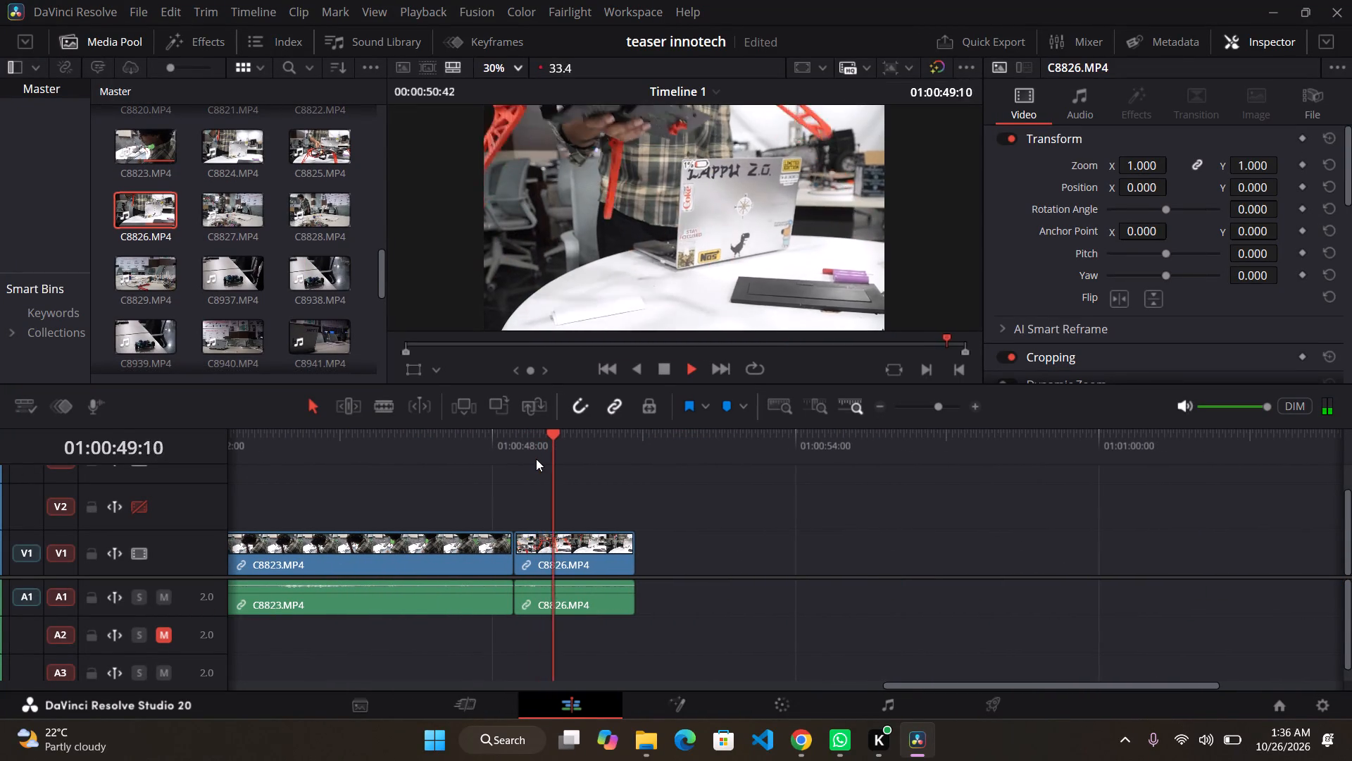
key(space)
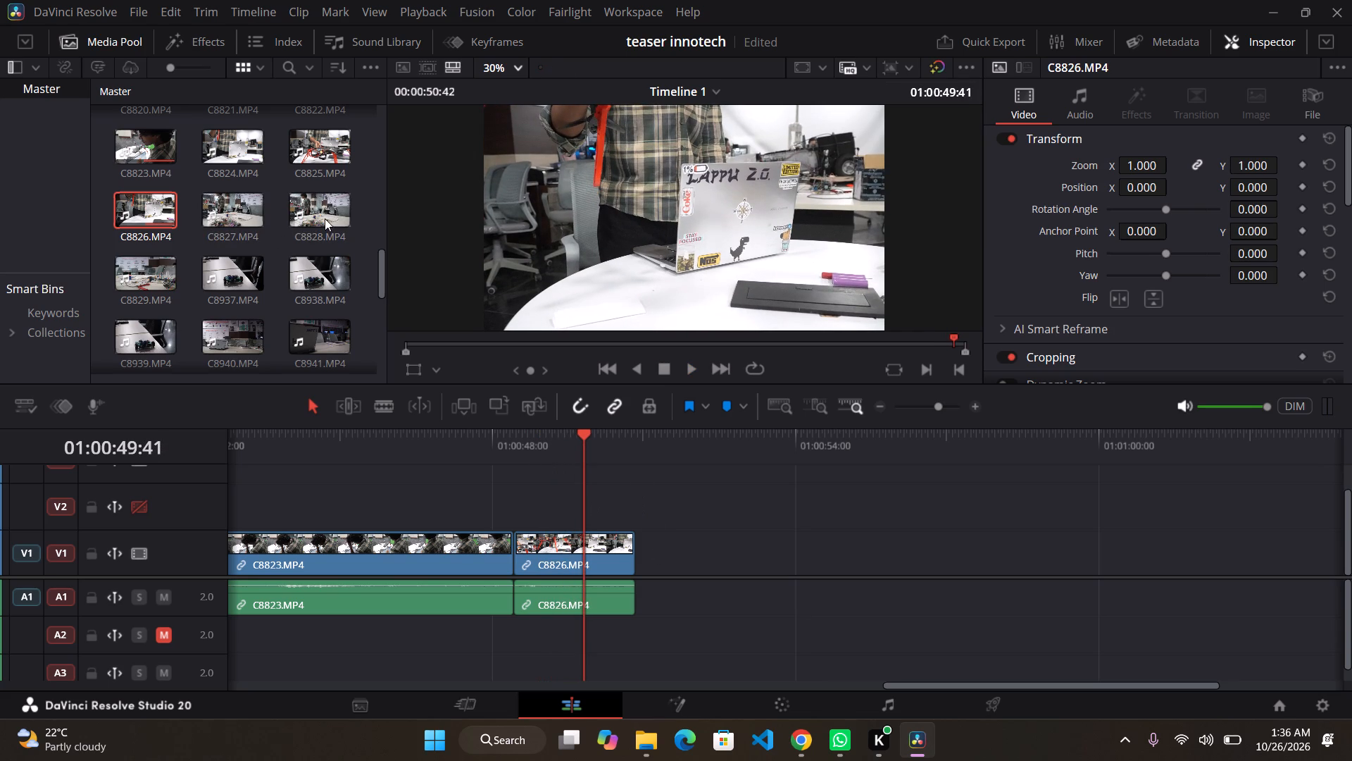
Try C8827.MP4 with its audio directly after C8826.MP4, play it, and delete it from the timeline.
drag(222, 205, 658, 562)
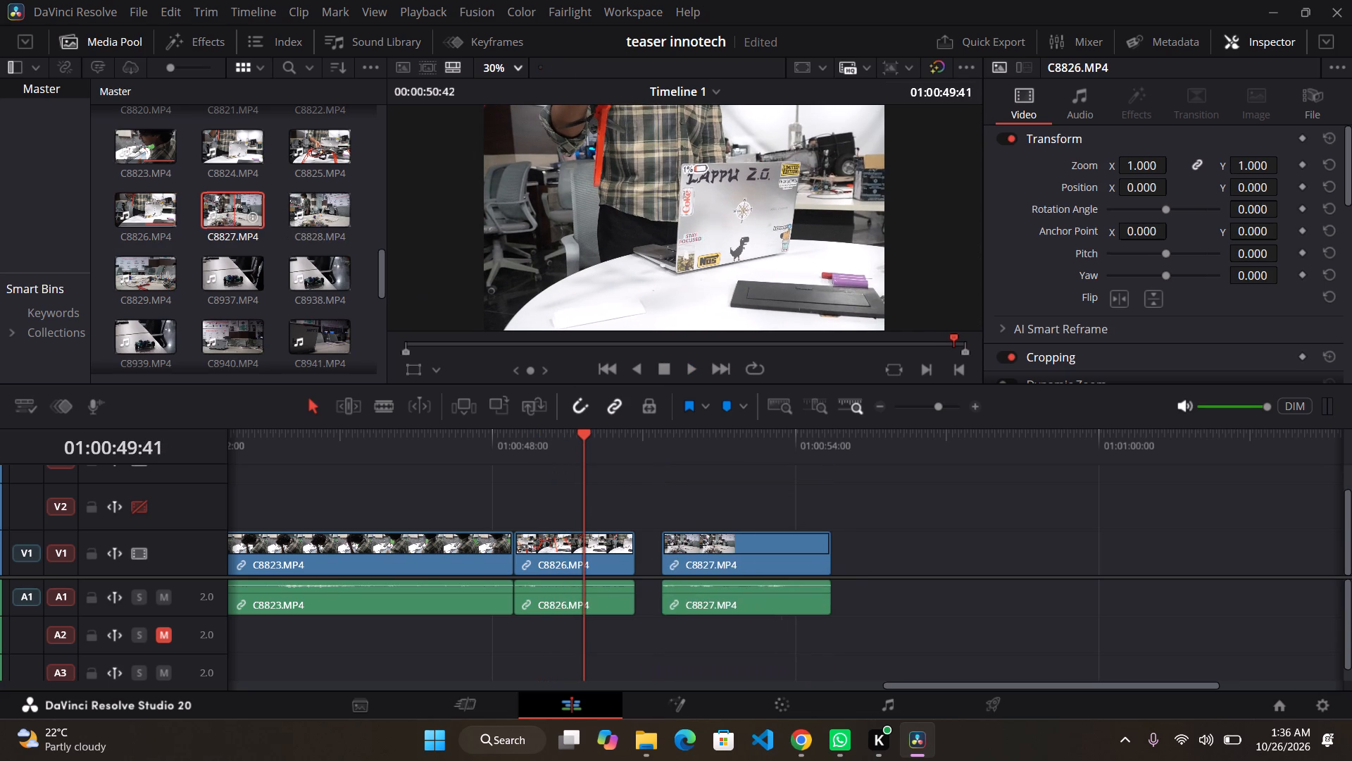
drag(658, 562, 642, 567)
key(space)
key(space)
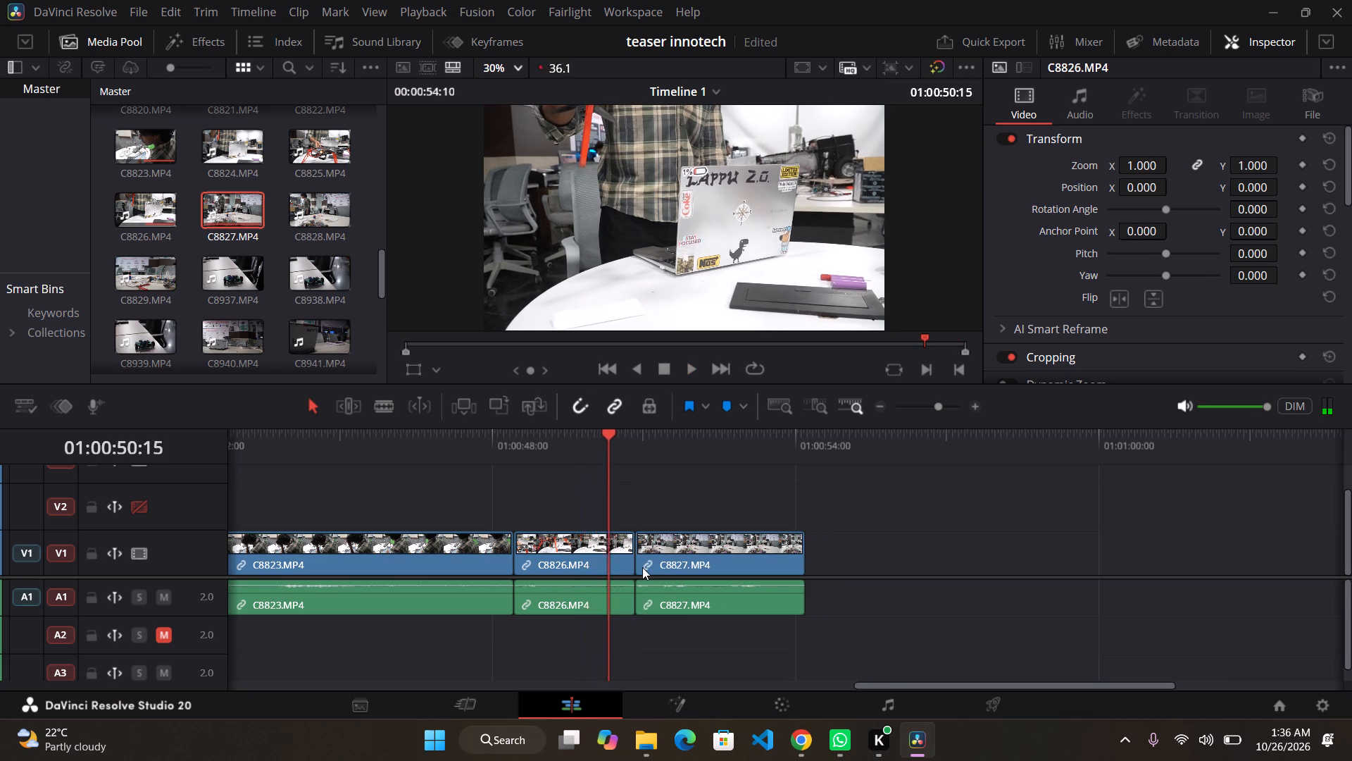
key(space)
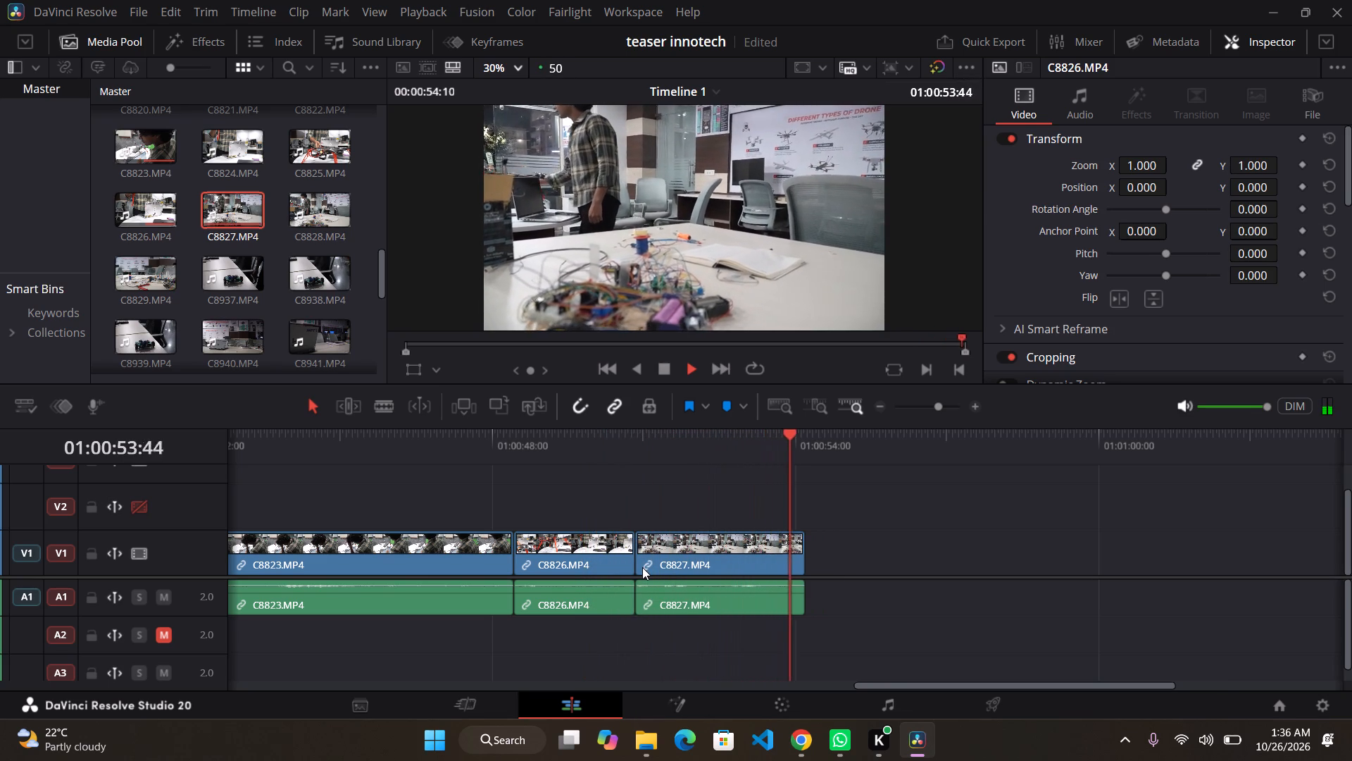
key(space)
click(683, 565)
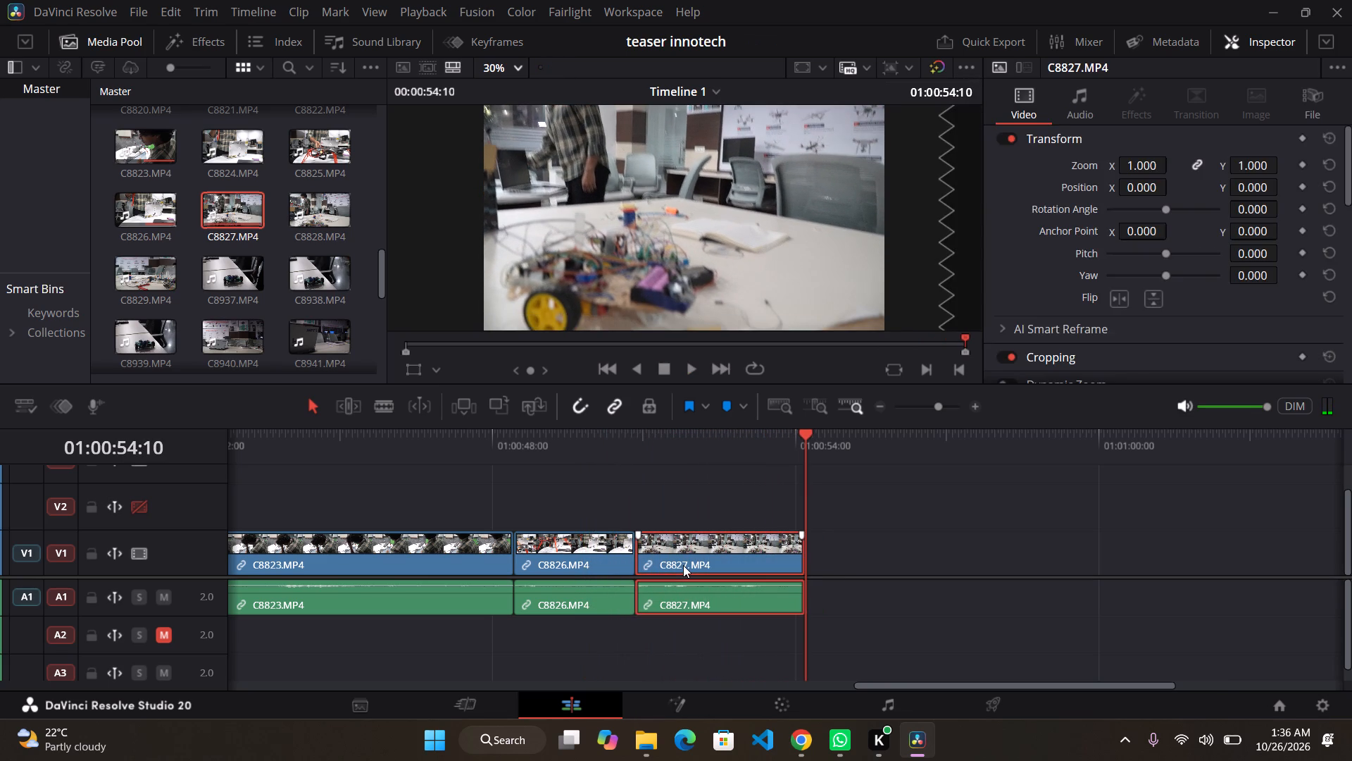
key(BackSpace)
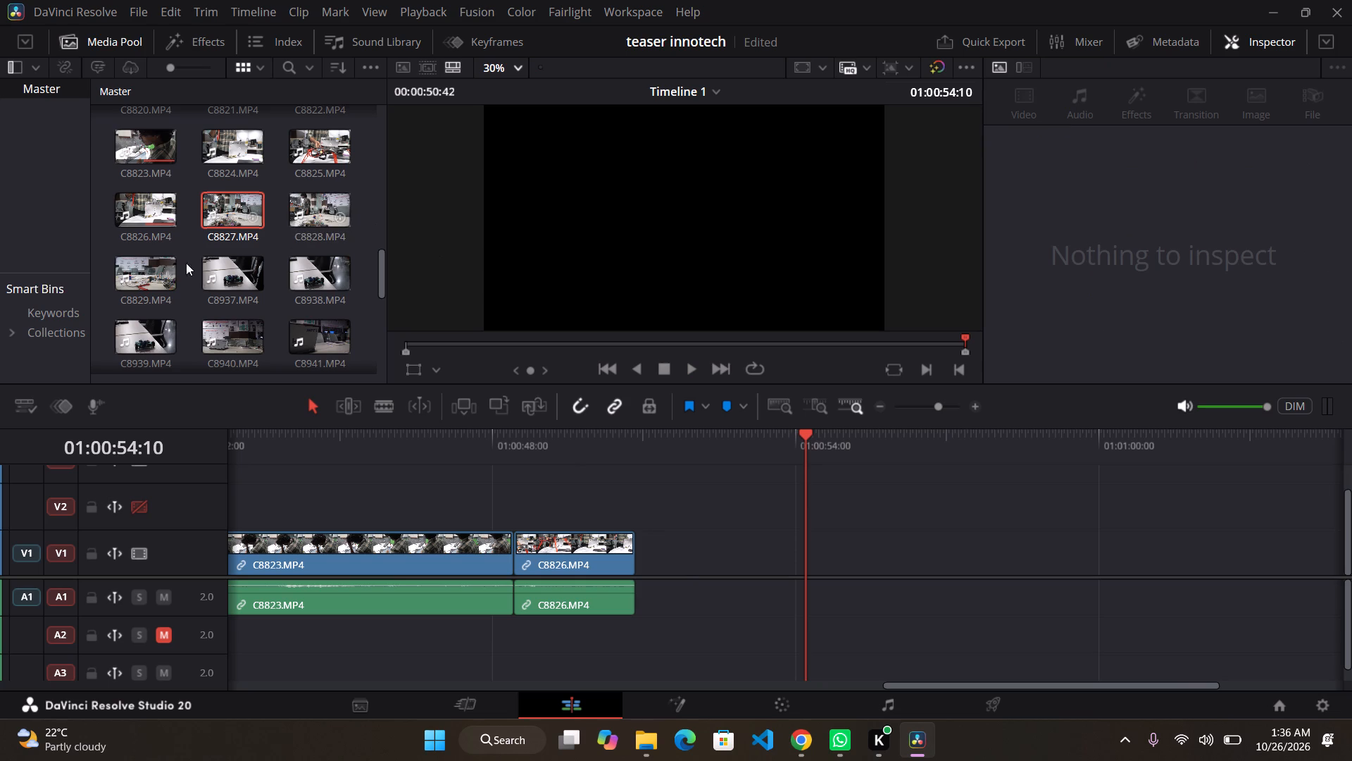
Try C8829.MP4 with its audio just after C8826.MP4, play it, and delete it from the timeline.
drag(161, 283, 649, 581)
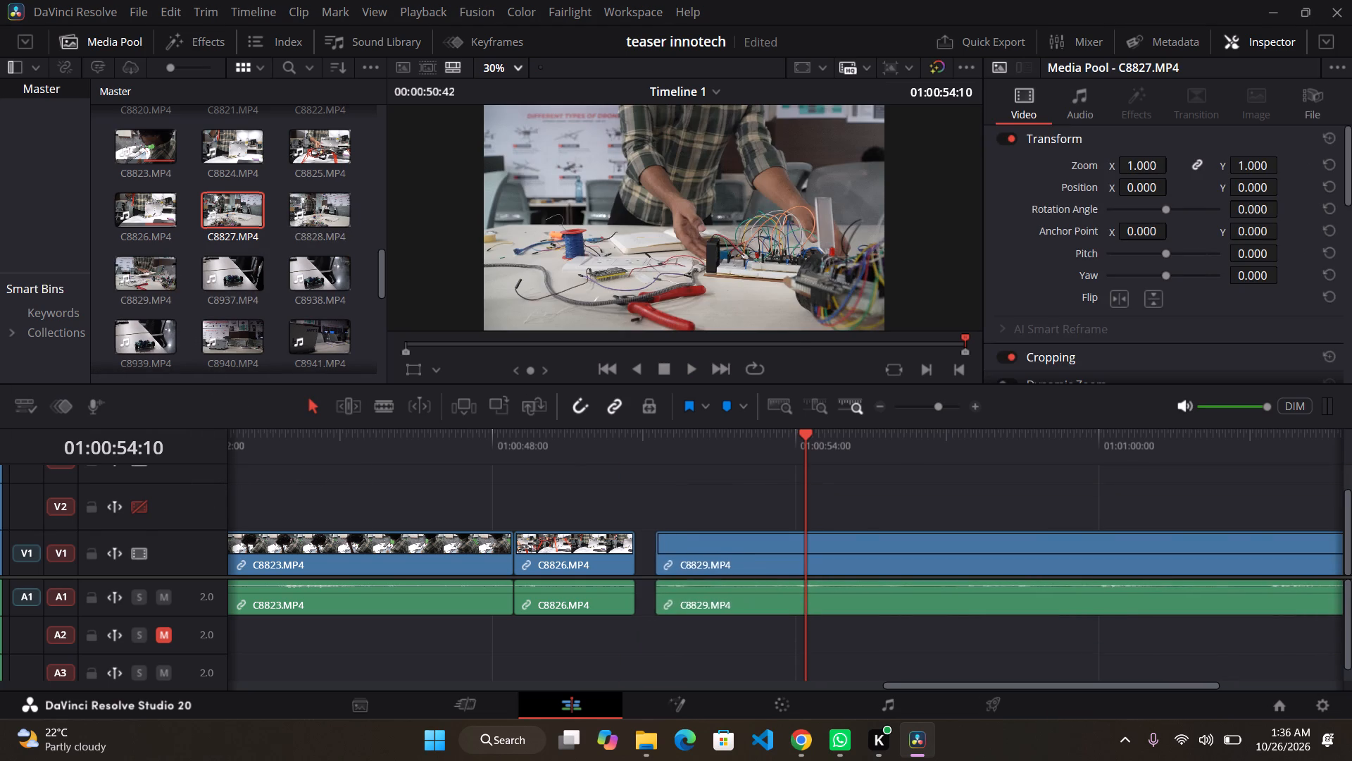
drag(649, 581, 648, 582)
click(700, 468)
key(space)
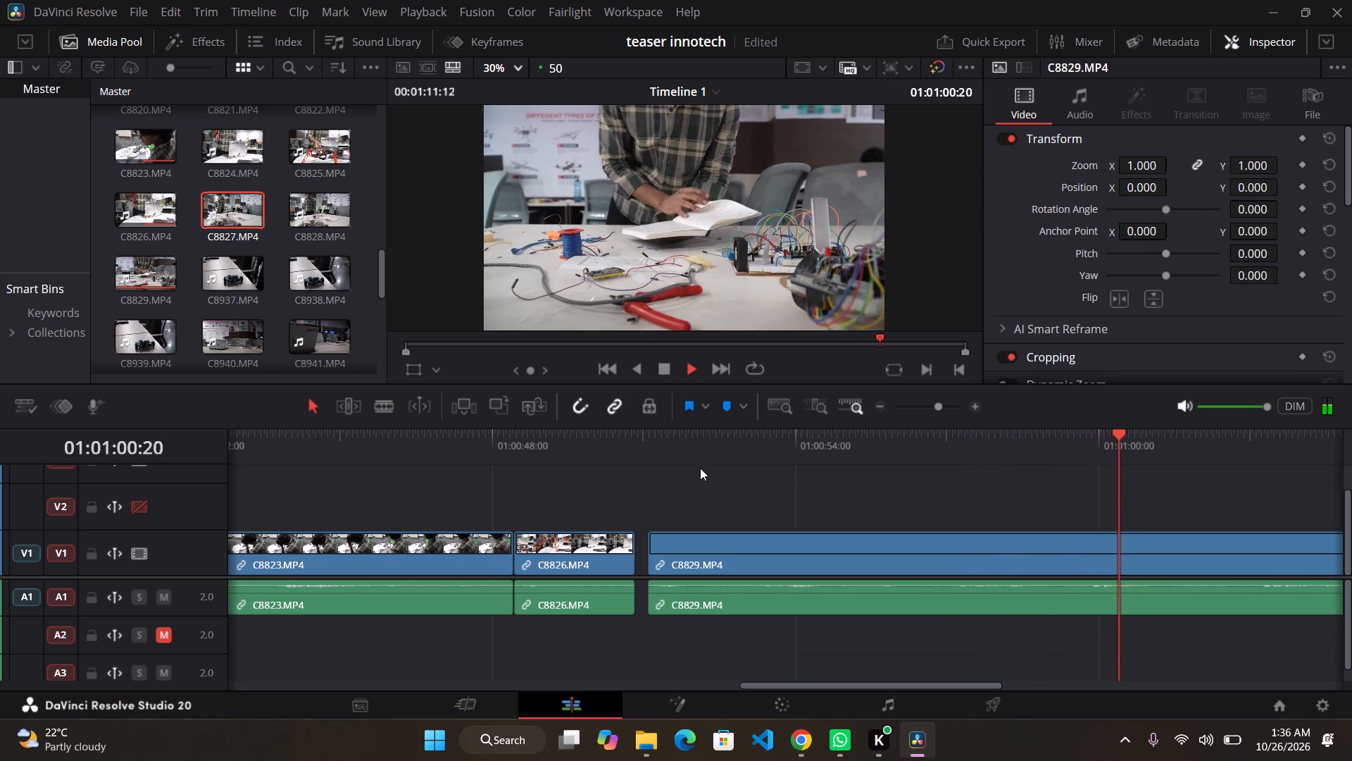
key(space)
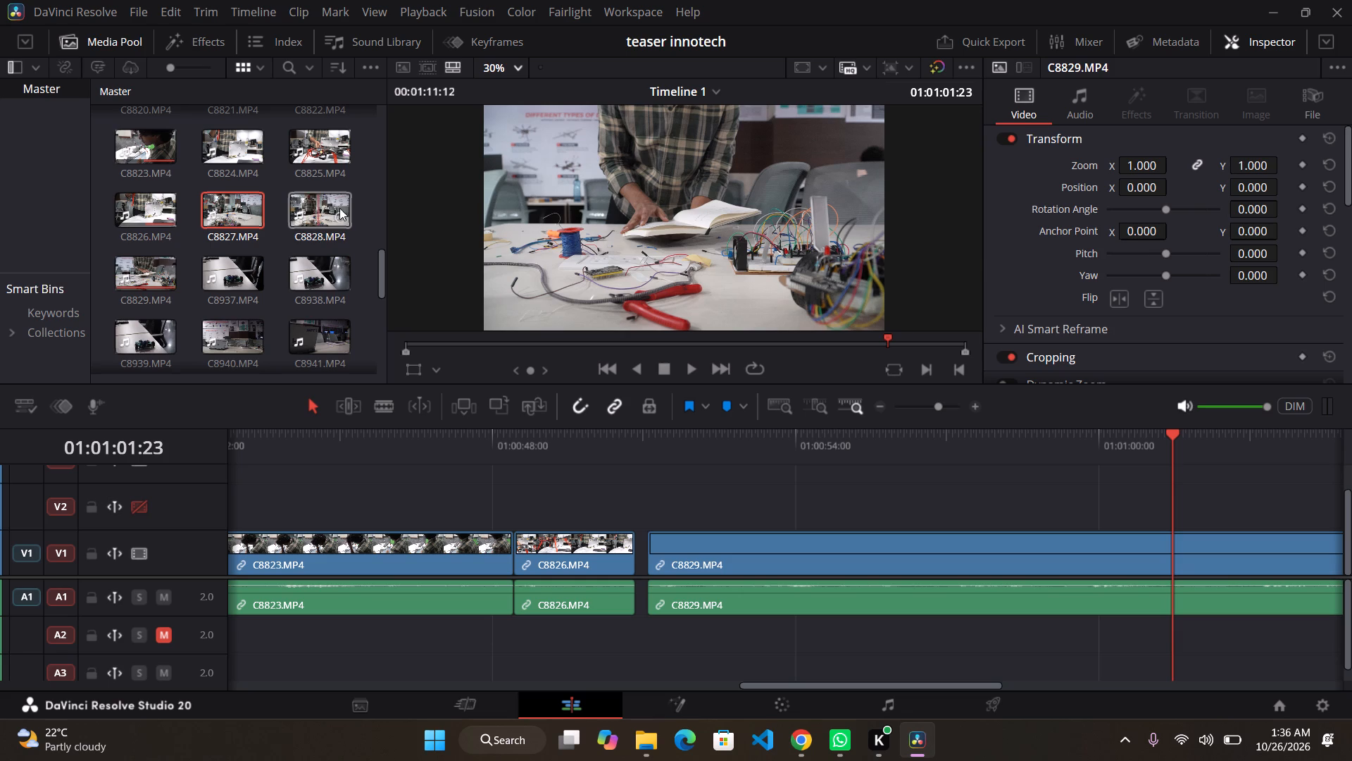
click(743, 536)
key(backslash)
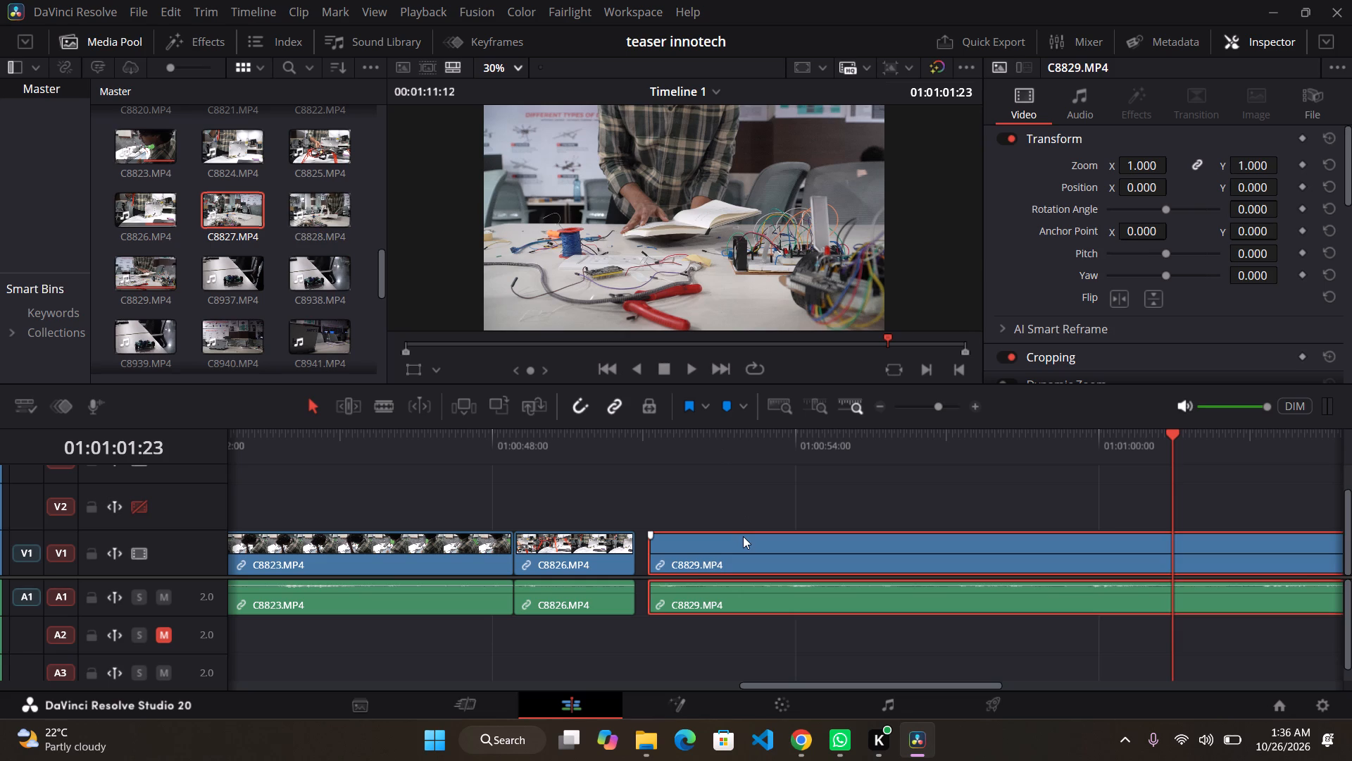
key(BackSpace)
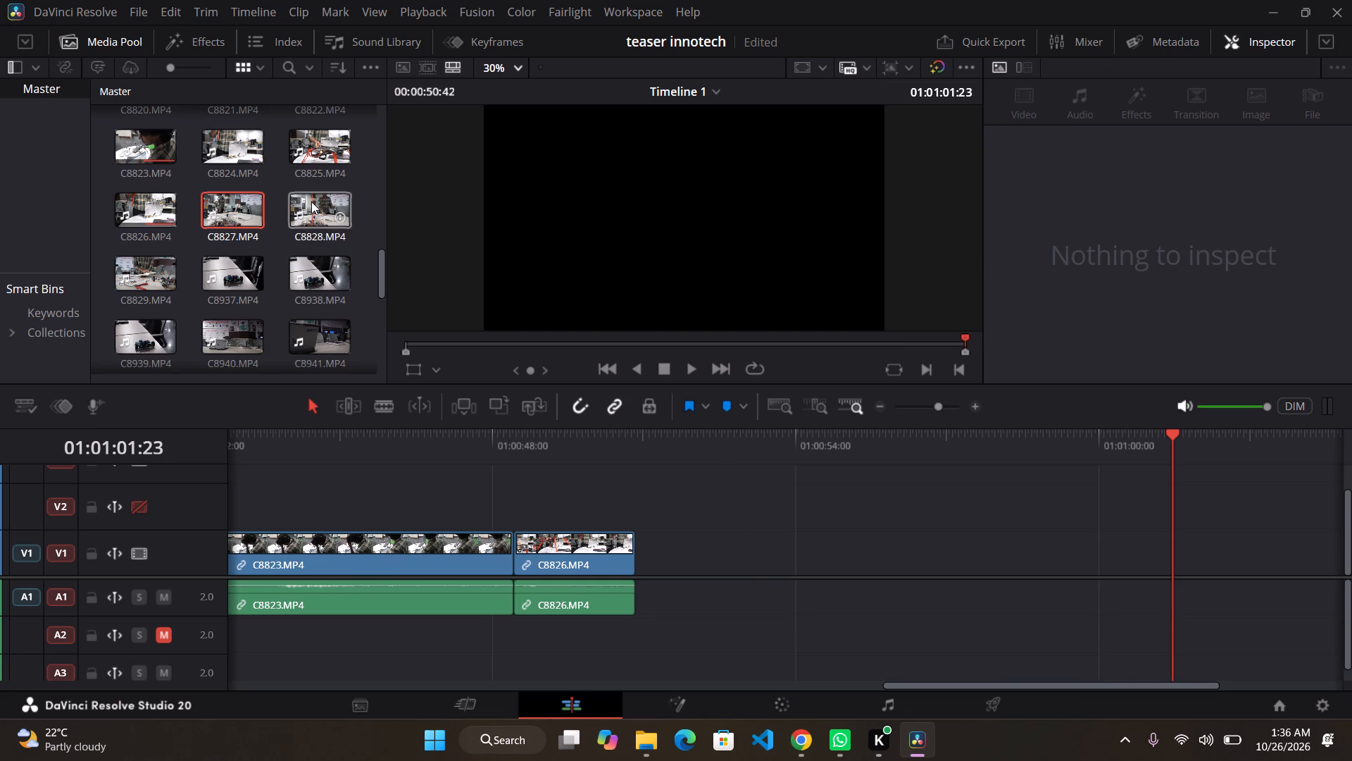
Add C8828.MP4 with its audio directly after C8826.MP4 and play it from about 01:00:52:31.
drag(314, 204, 653, 574)
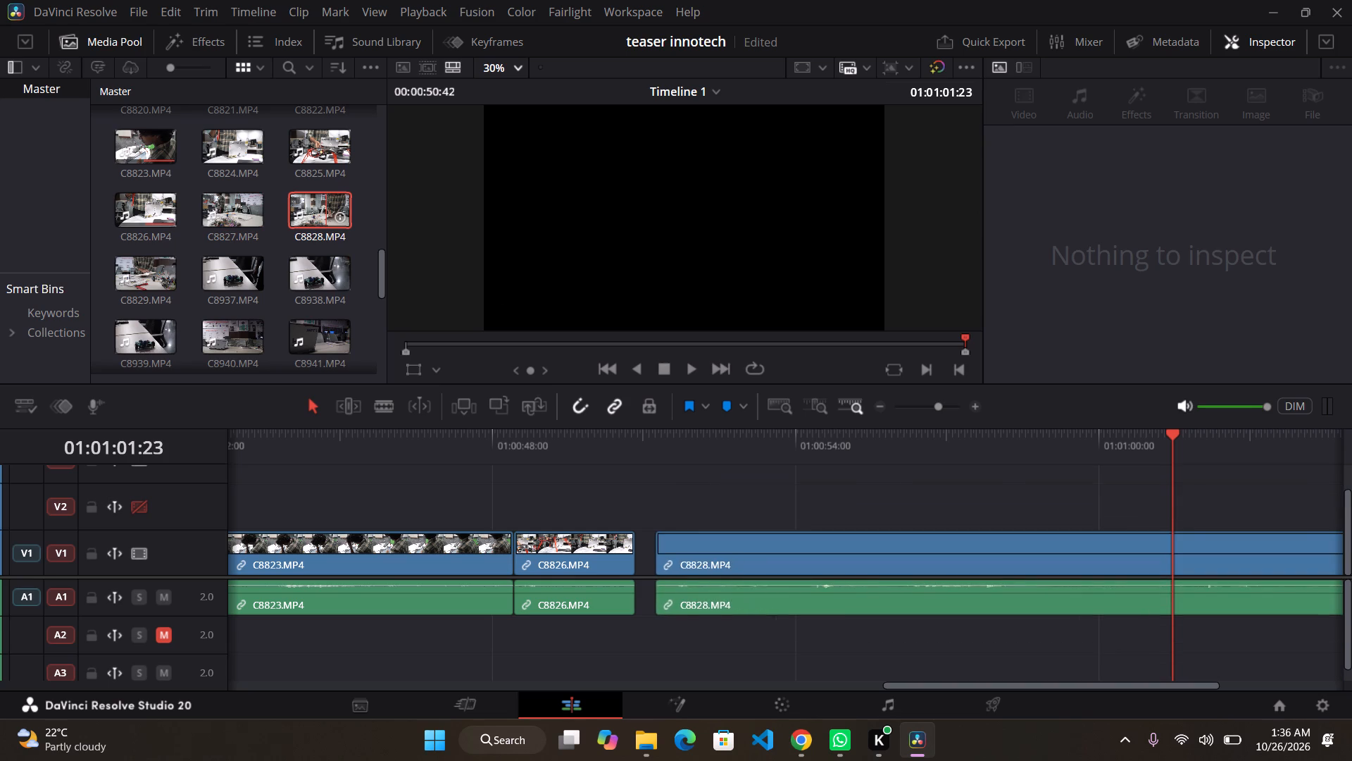
drag(653, 574, 644, 577)
click(726, 450)
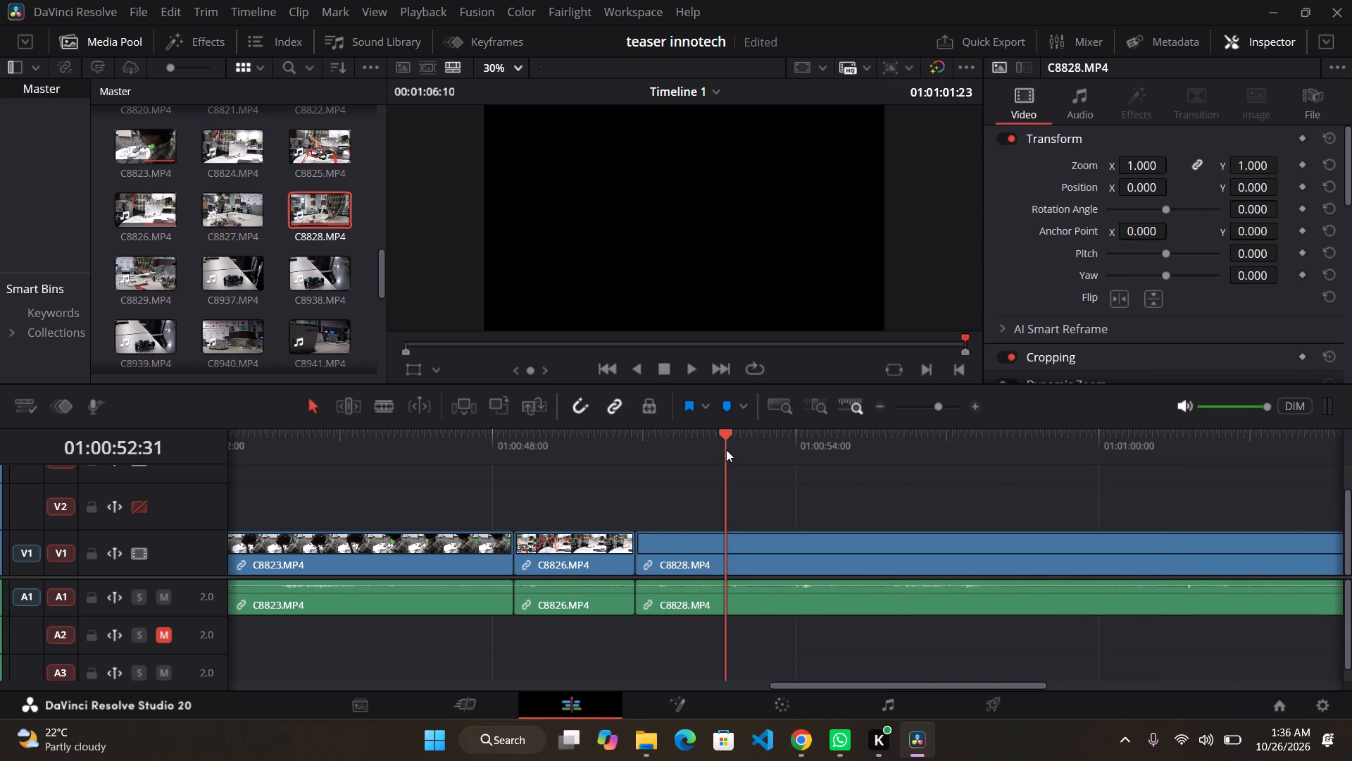
key(space)
key(space)
key(space)
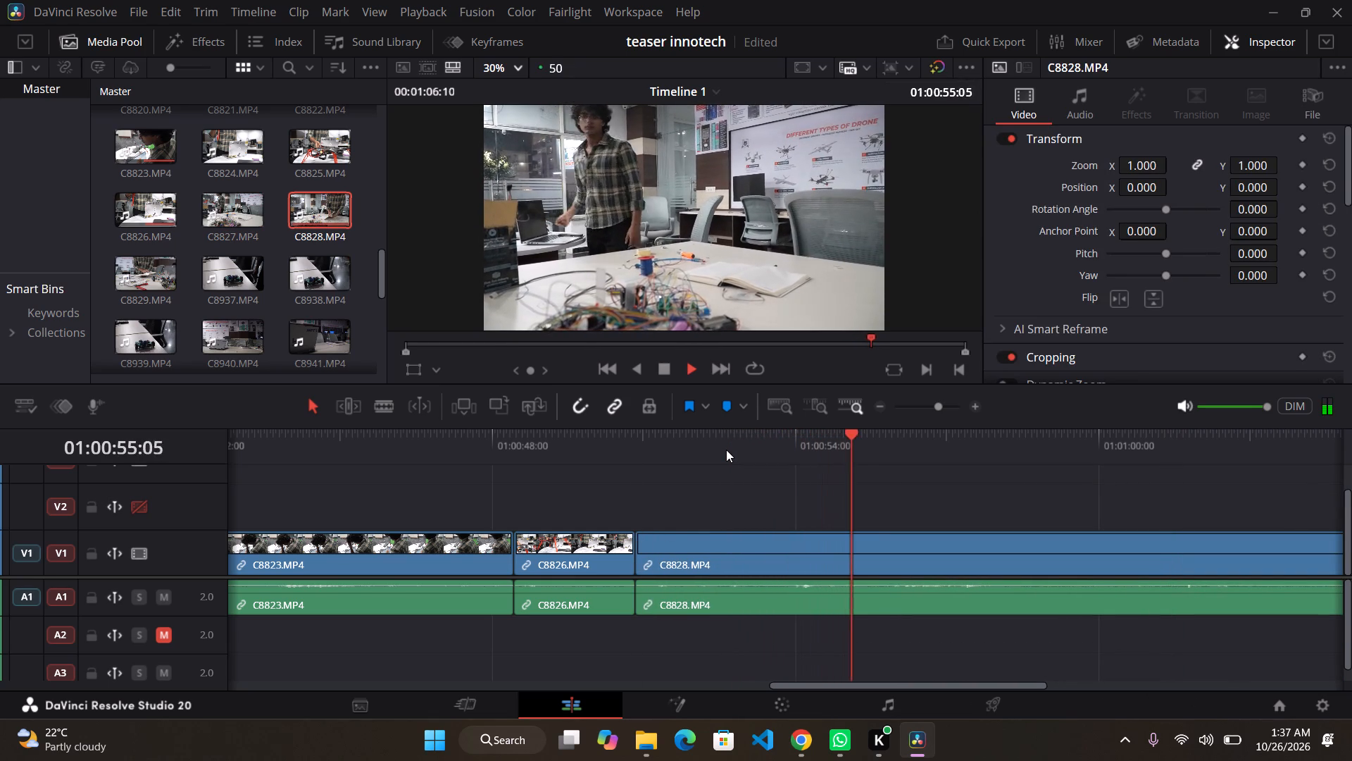
key(space)
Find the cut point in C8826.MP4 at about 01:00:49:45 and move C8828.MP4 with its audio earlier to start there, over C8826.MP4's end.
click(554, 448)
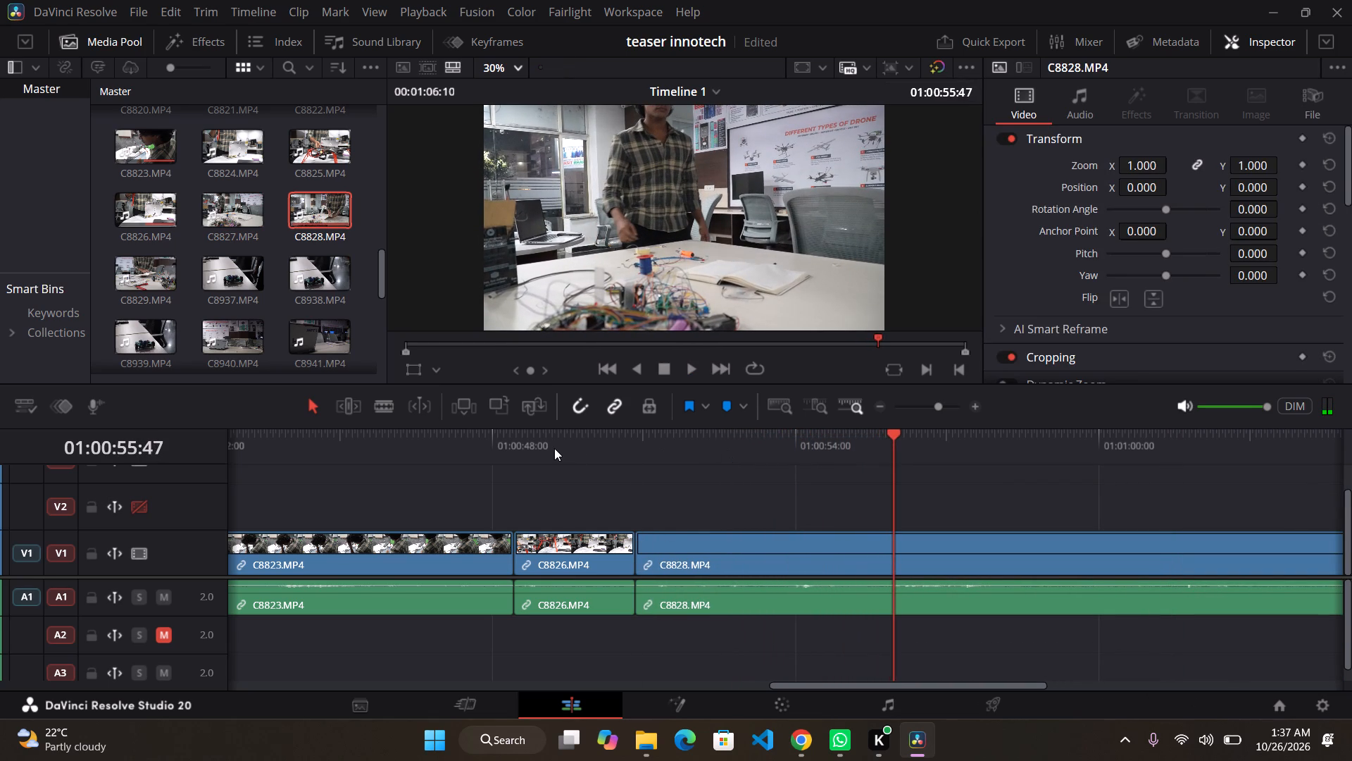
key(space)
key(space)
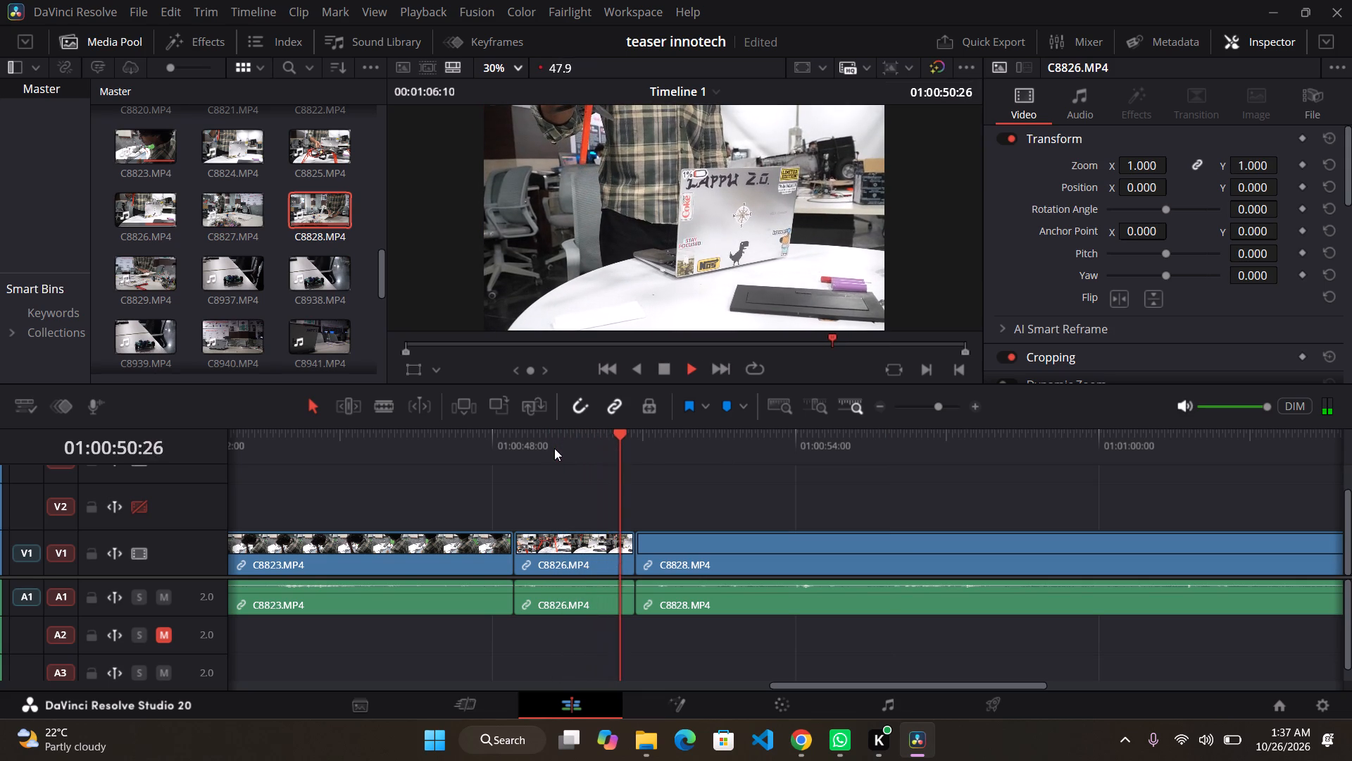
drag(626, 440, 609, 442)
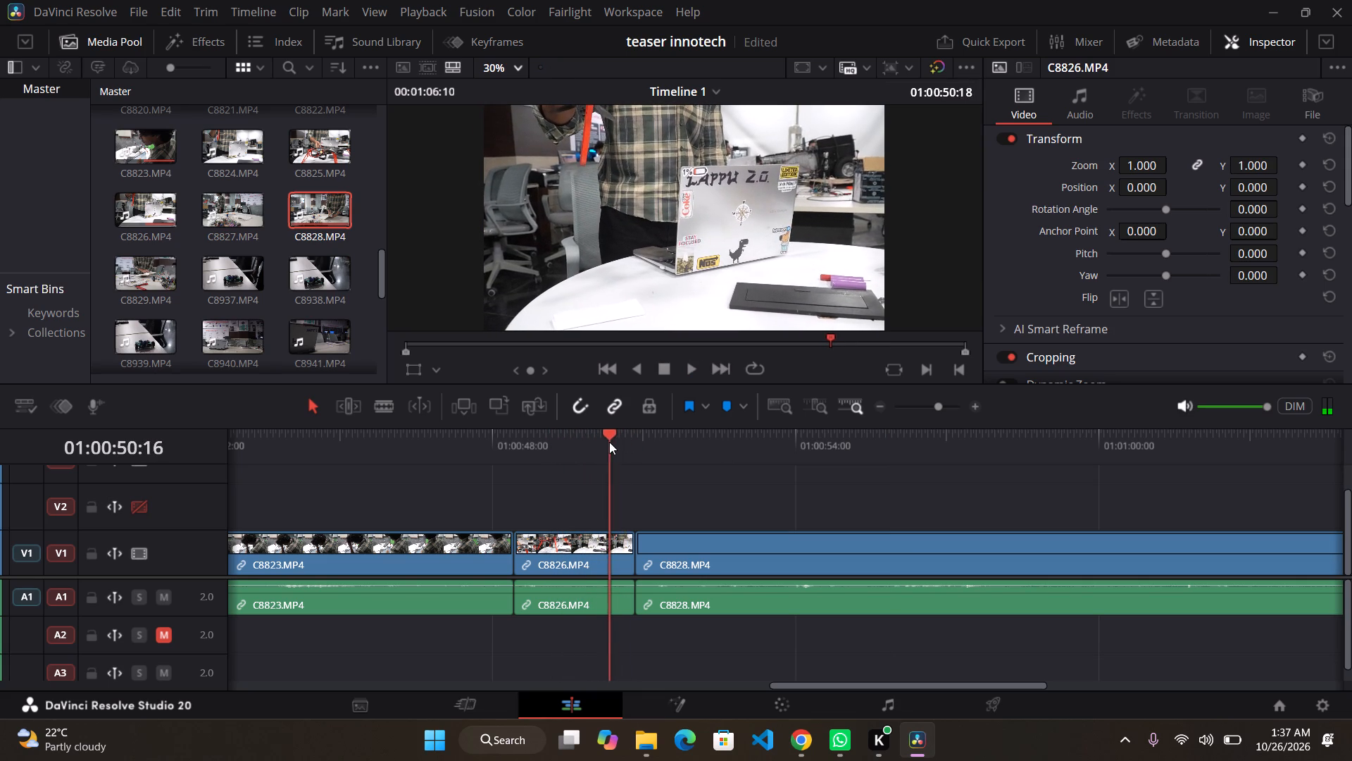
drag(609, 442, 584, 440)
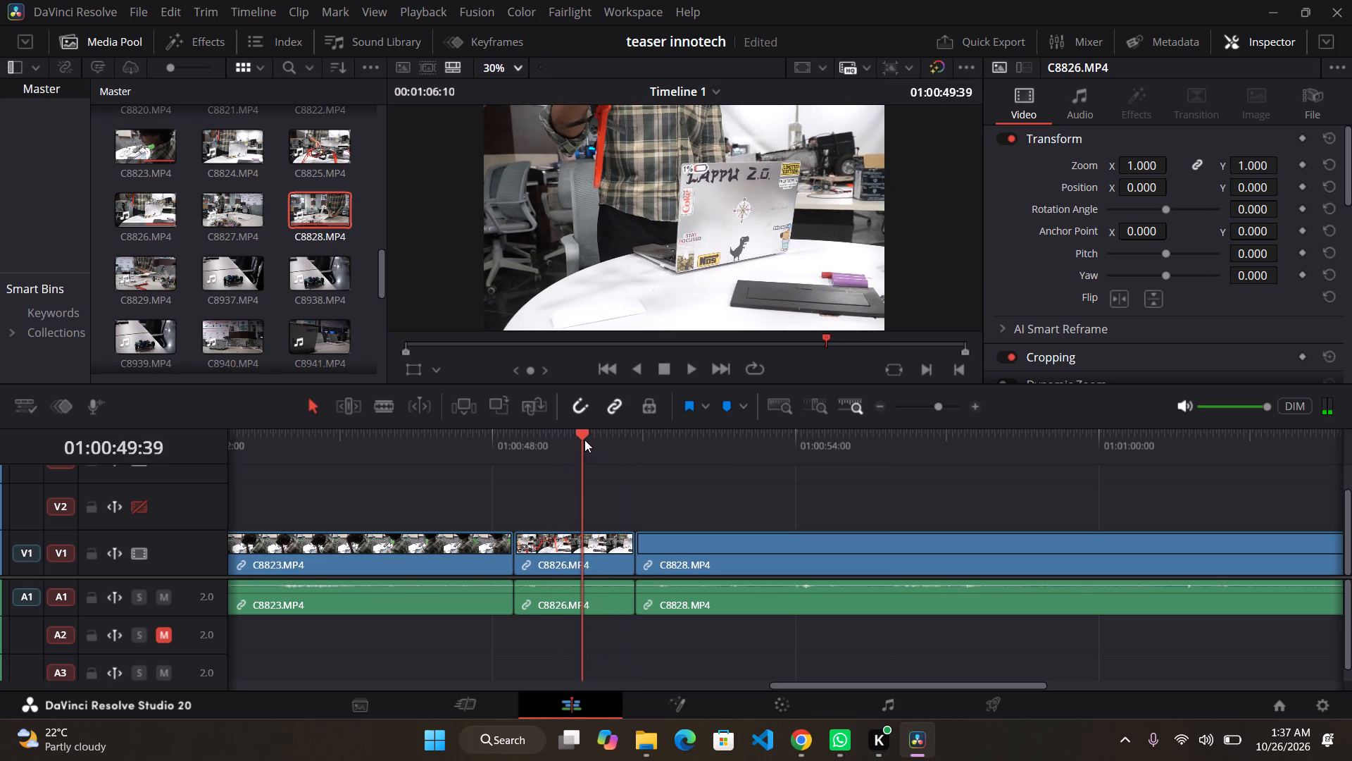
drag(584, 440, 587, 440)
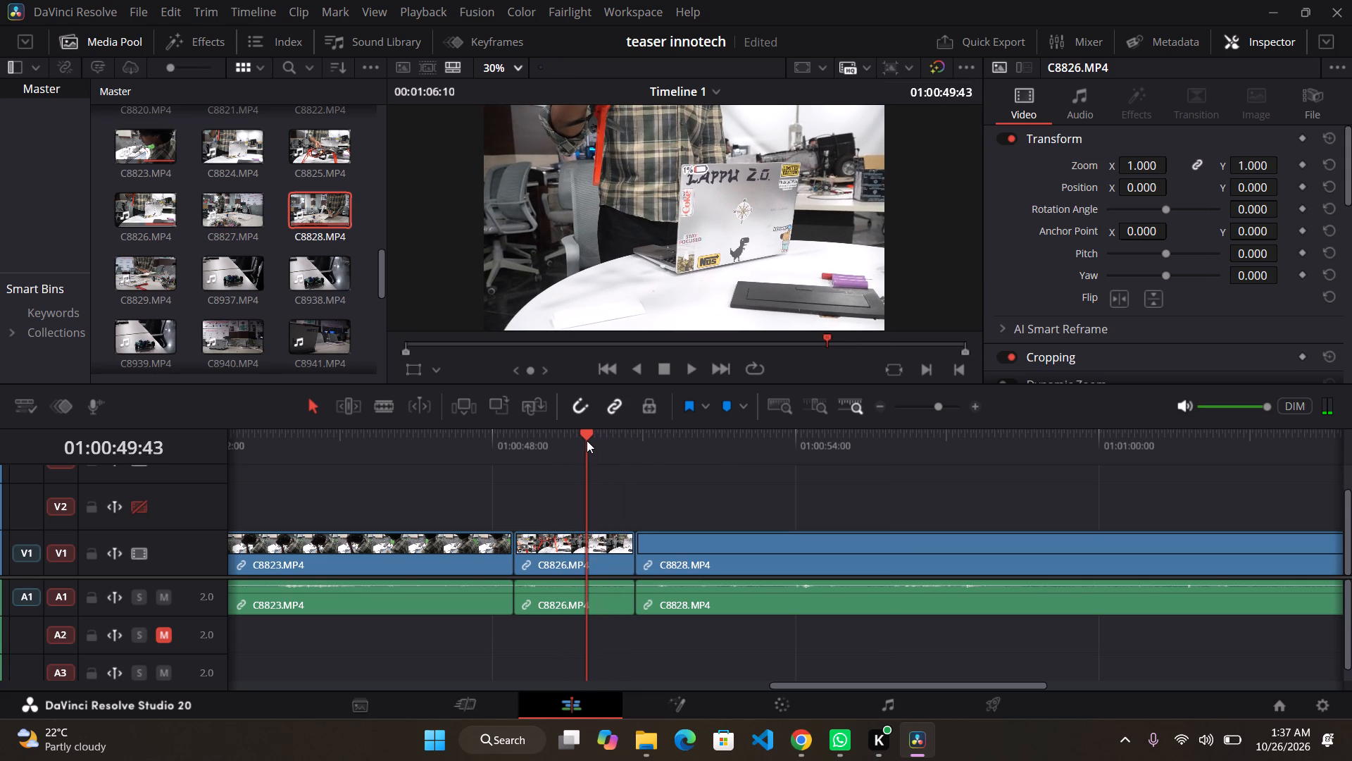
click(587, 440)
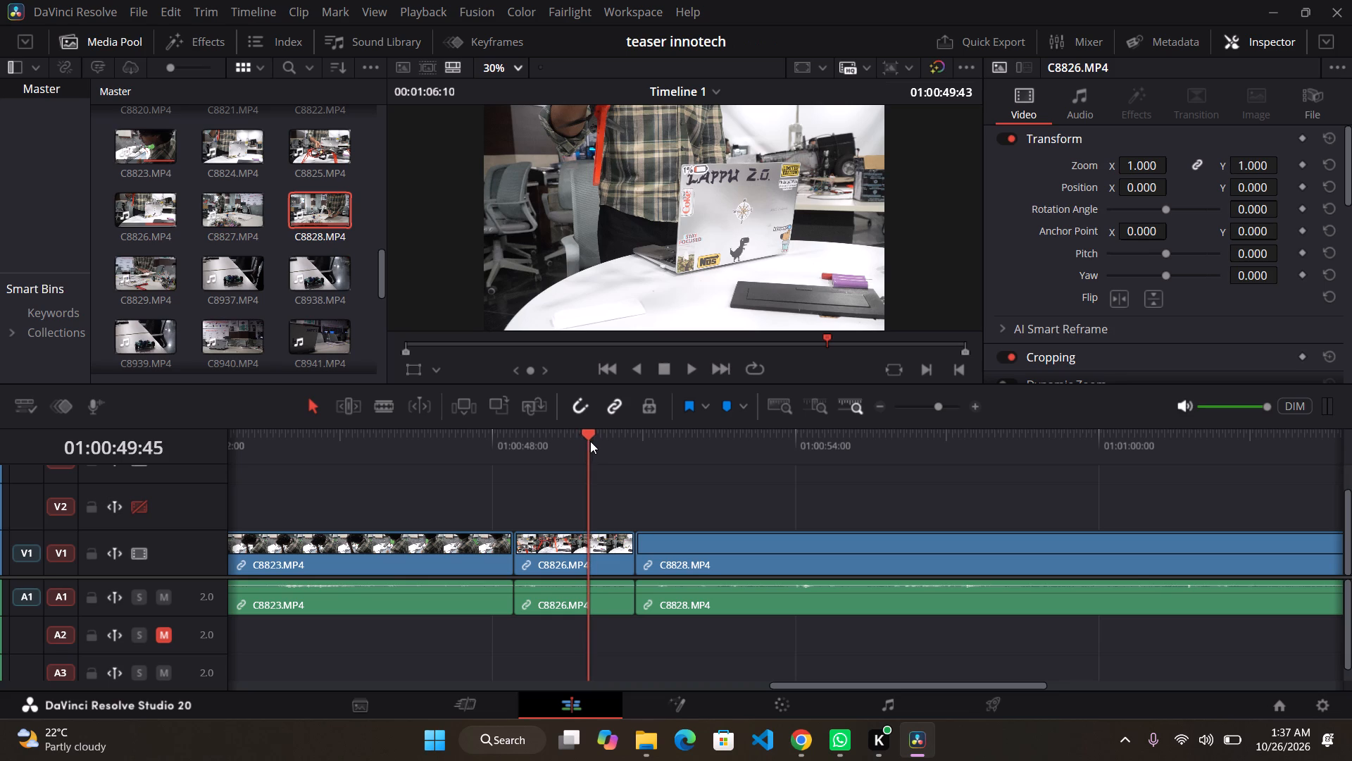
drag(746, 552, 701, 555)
Play the cut into C8828.MP4 and the opening of the shortened C8826.MP4 to check the flow.
key(space)
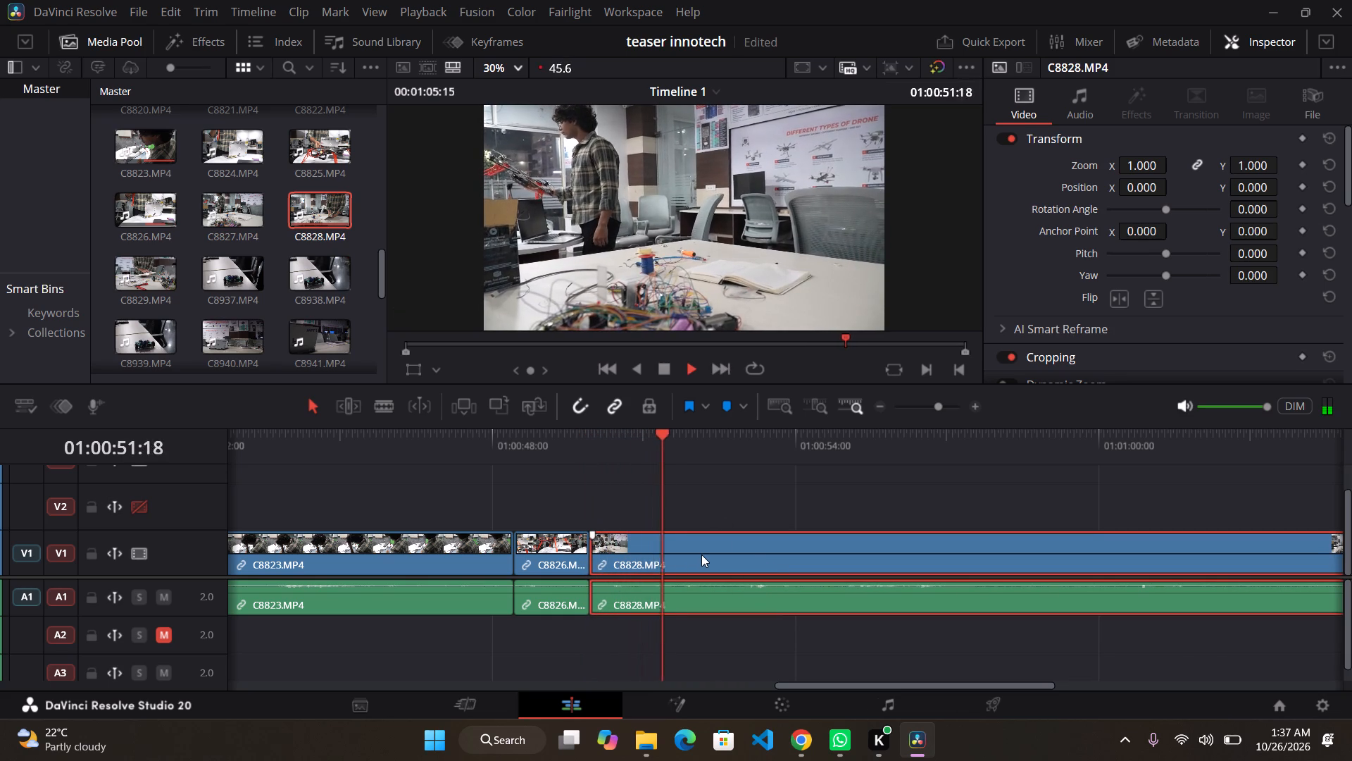
key(space)
click(522, 434)
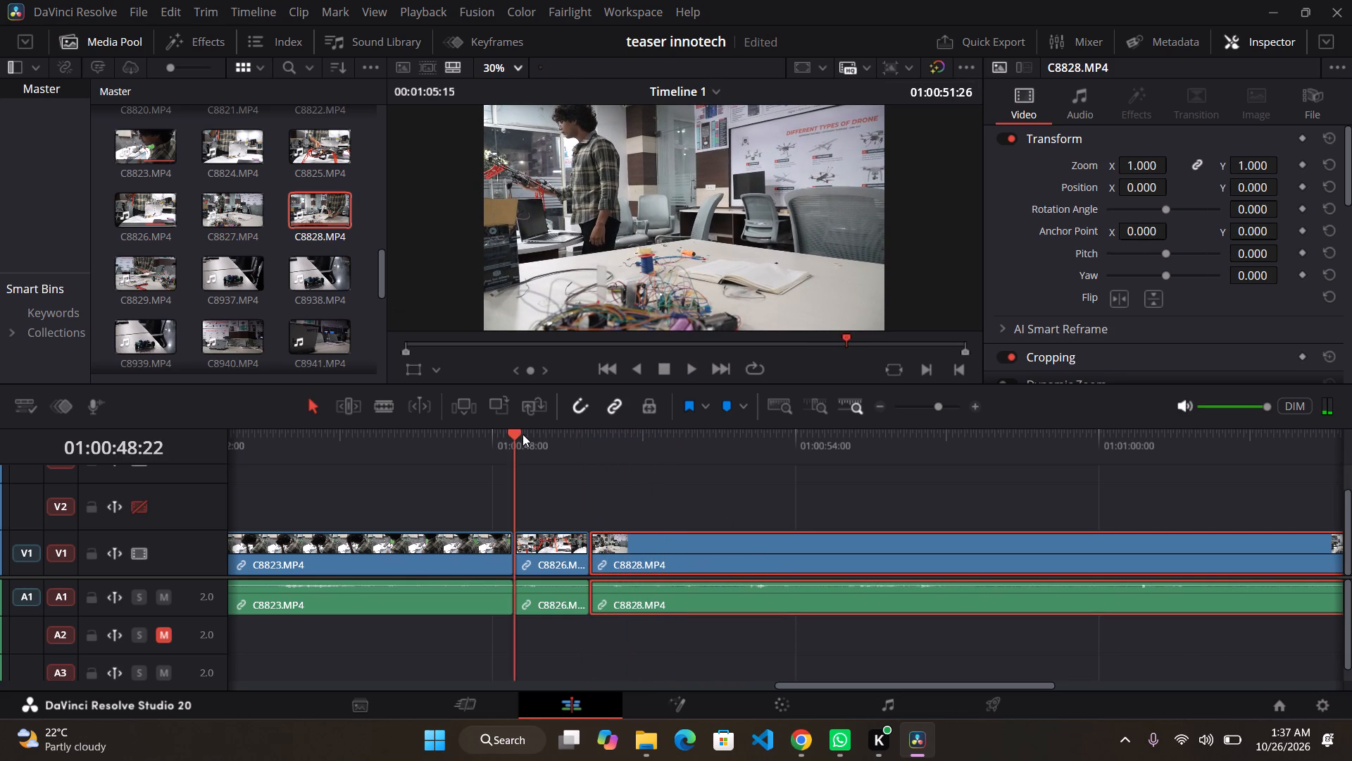
key(space)
key(space)
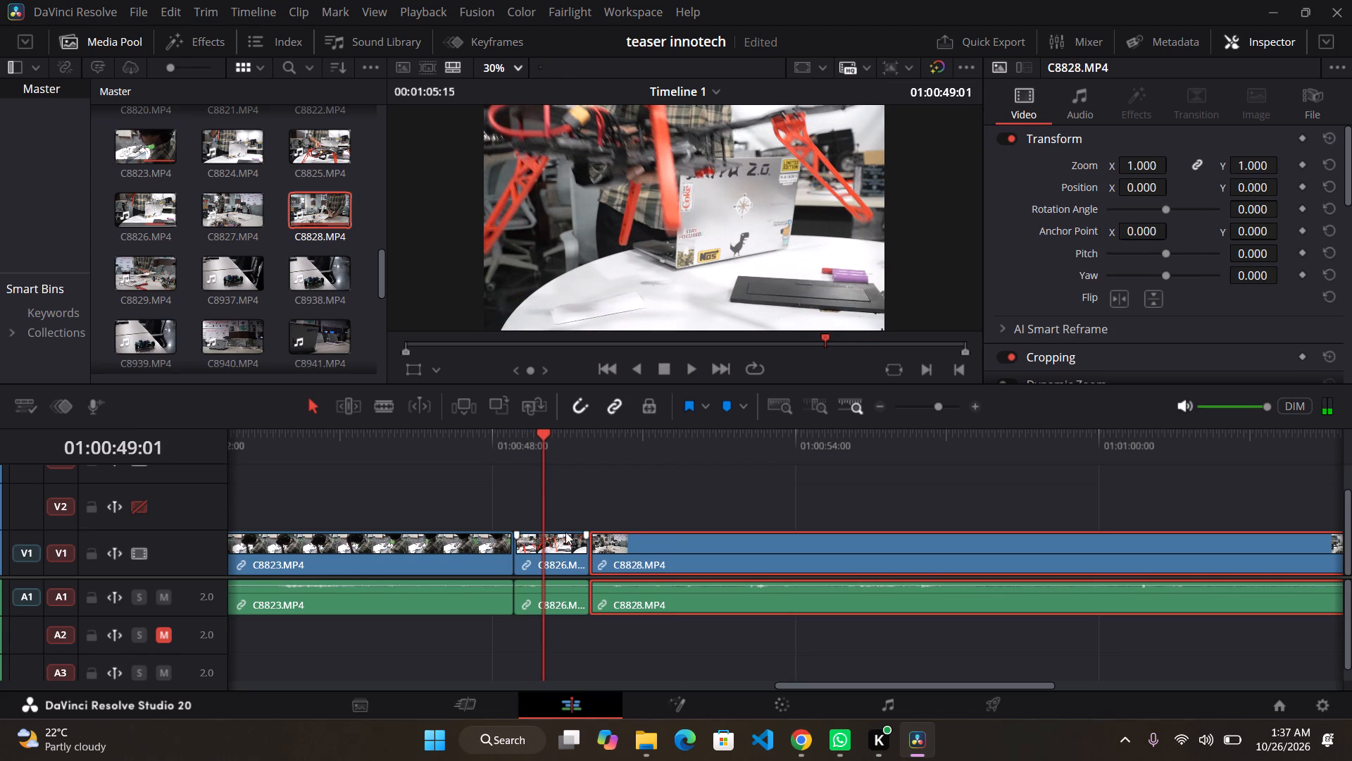
Delete C8826.MP4 from the timeline and close the gap so C8828.MP4 directly follows C8823.MP4.
click(565, 533)
key(BackSpace)
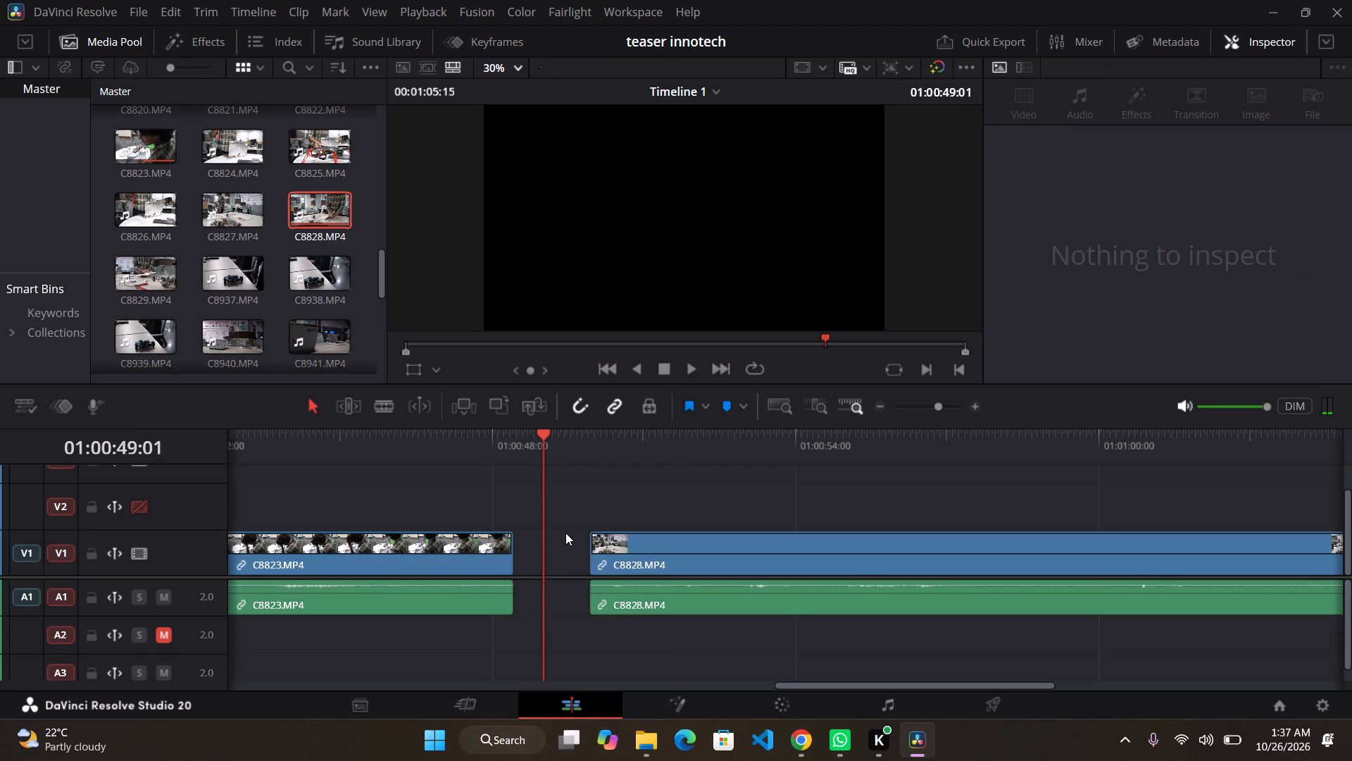
click(565, 533)
key(BackSpace)
Play the cut from C8823.MP4 into C8828.MP4 twice, from about 01:00:47:17 and 01:00:47:40.
click(458, 445)
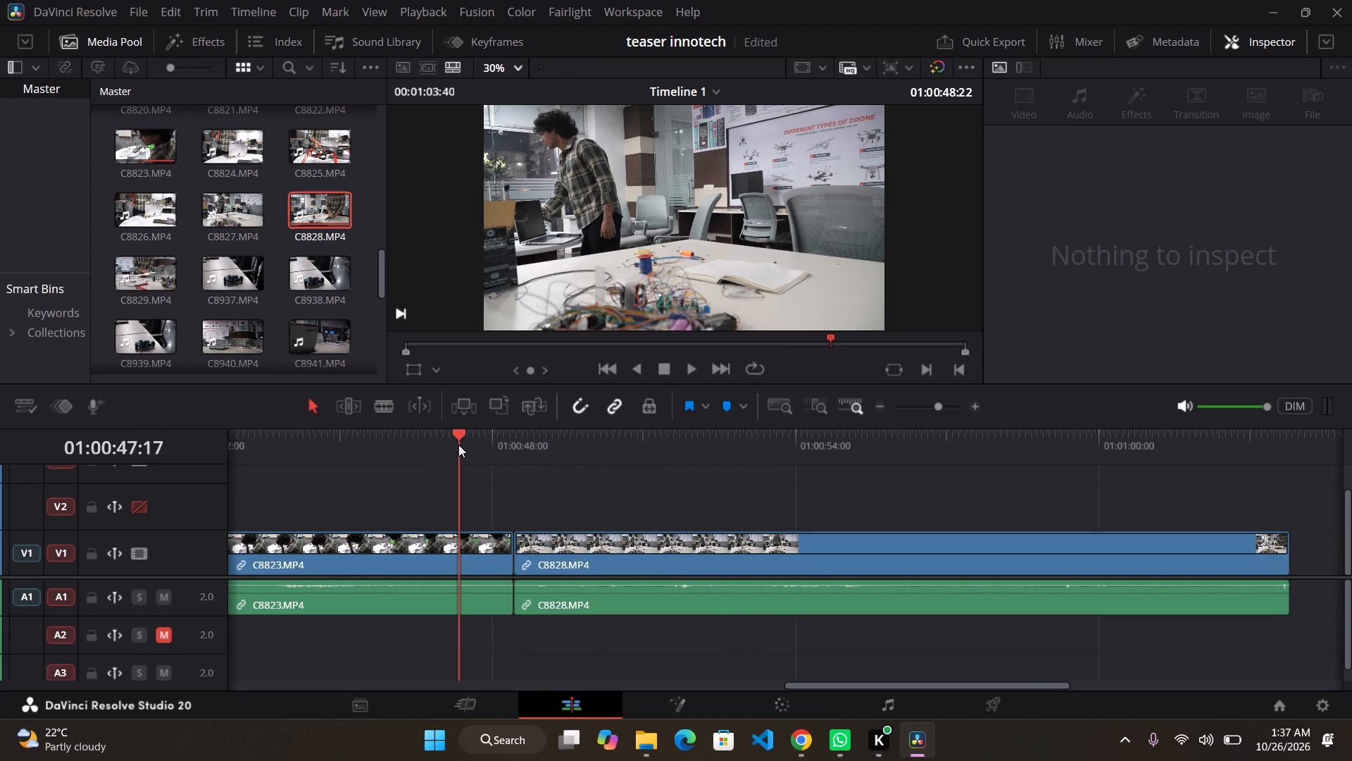
key(space)
key(space)
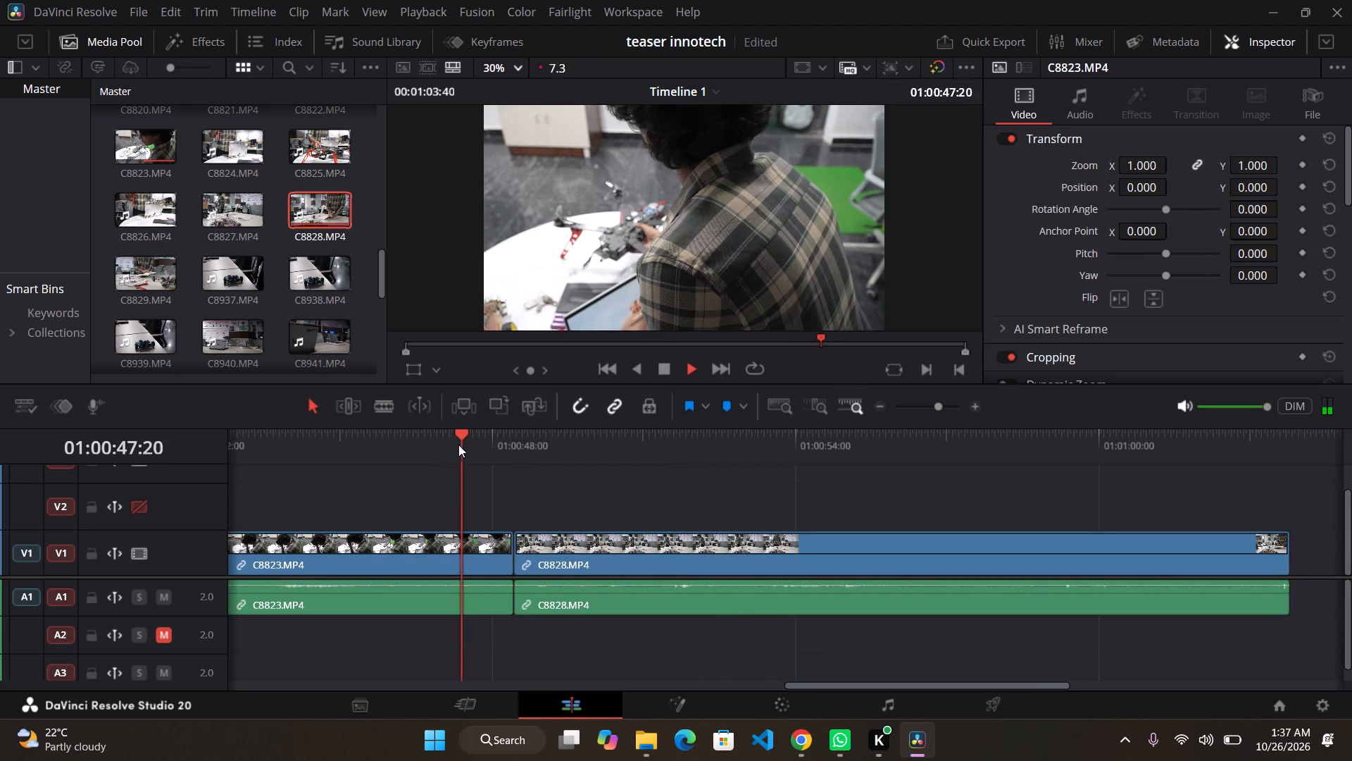
key(space)
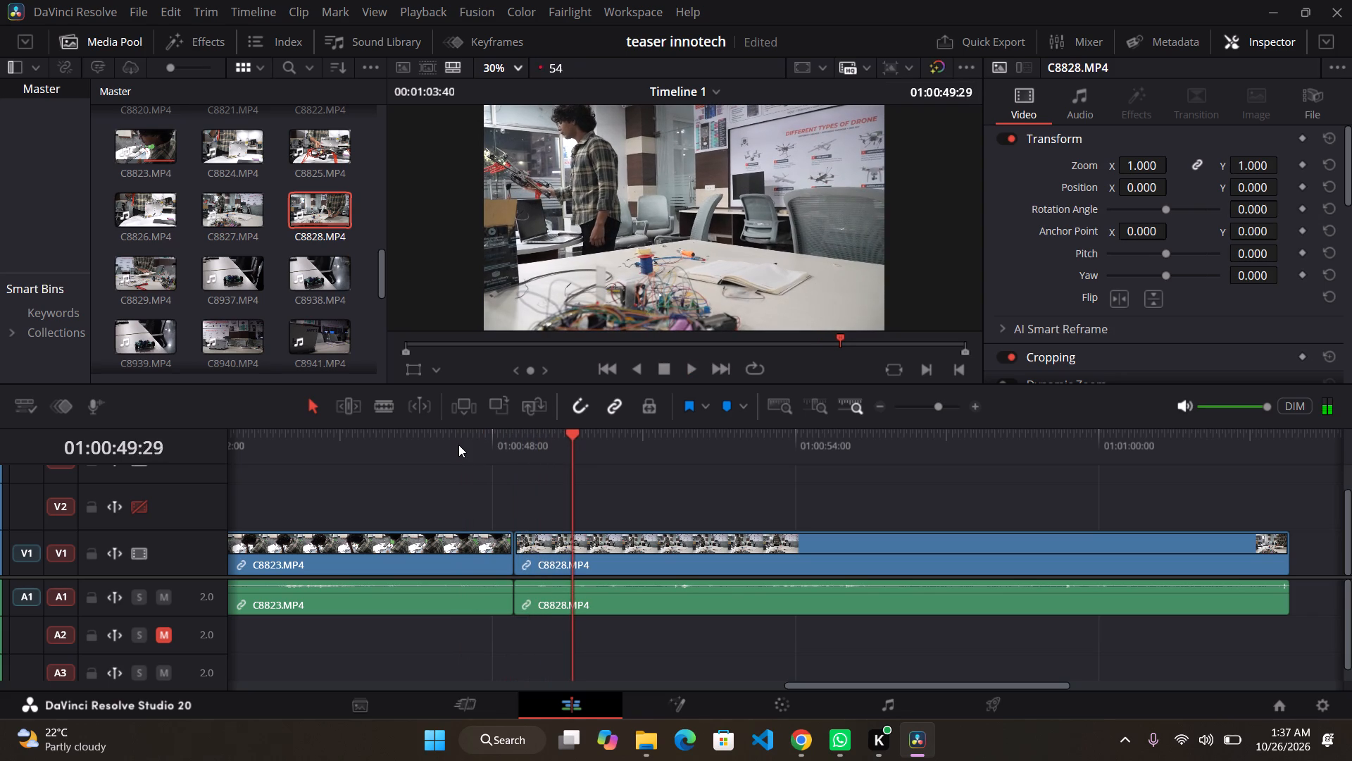
click(480, 448)
key(space)
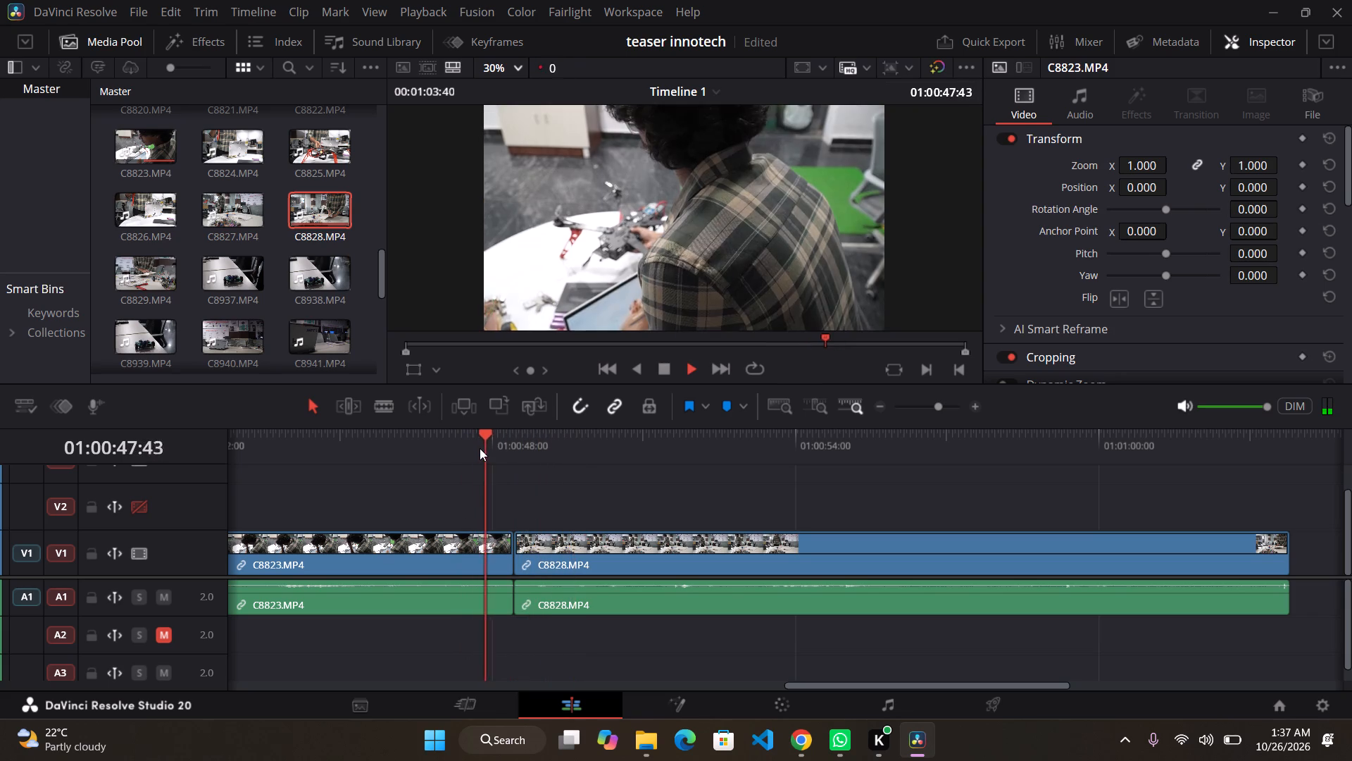
key(space)
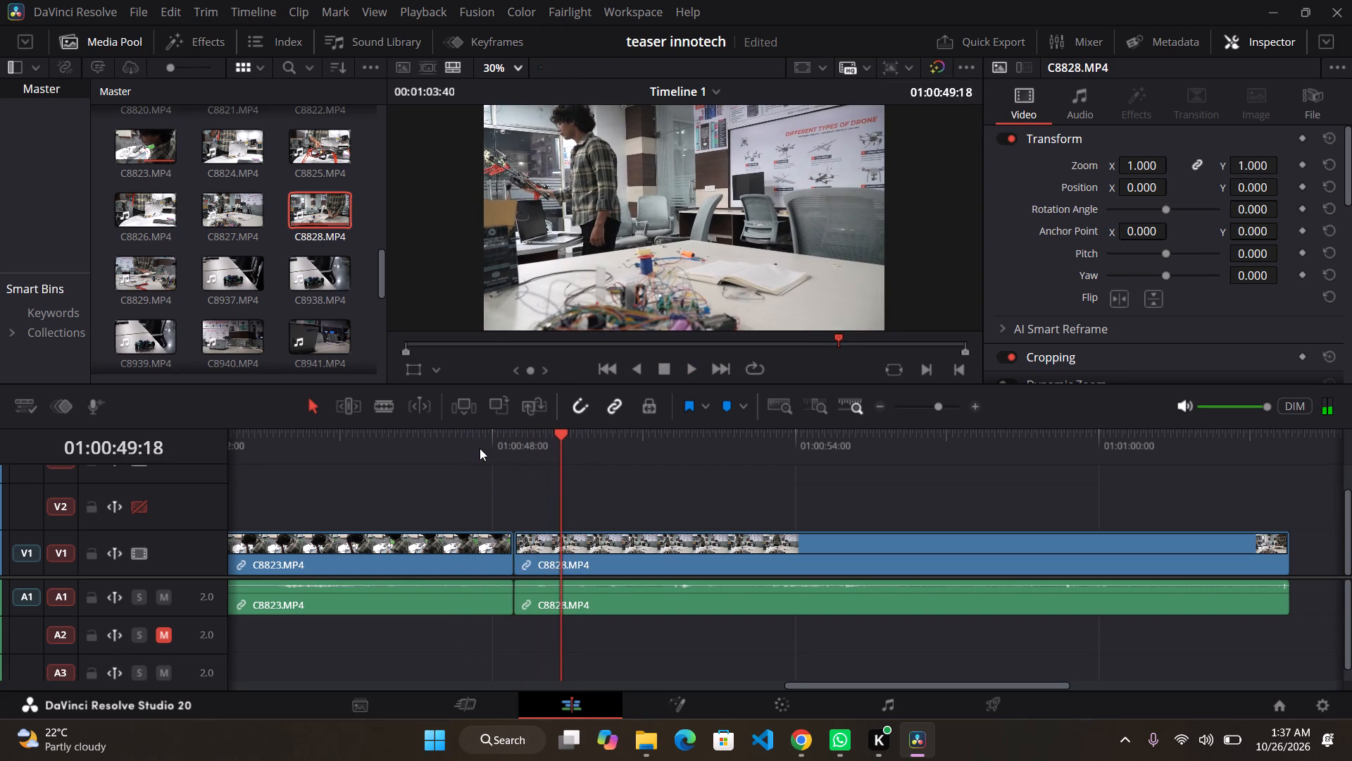
Move C8828.MP4 with its audio about 14 frames later and extend the end of C8823.MP4 into the gap.
drag(546, 543, 560, 543)
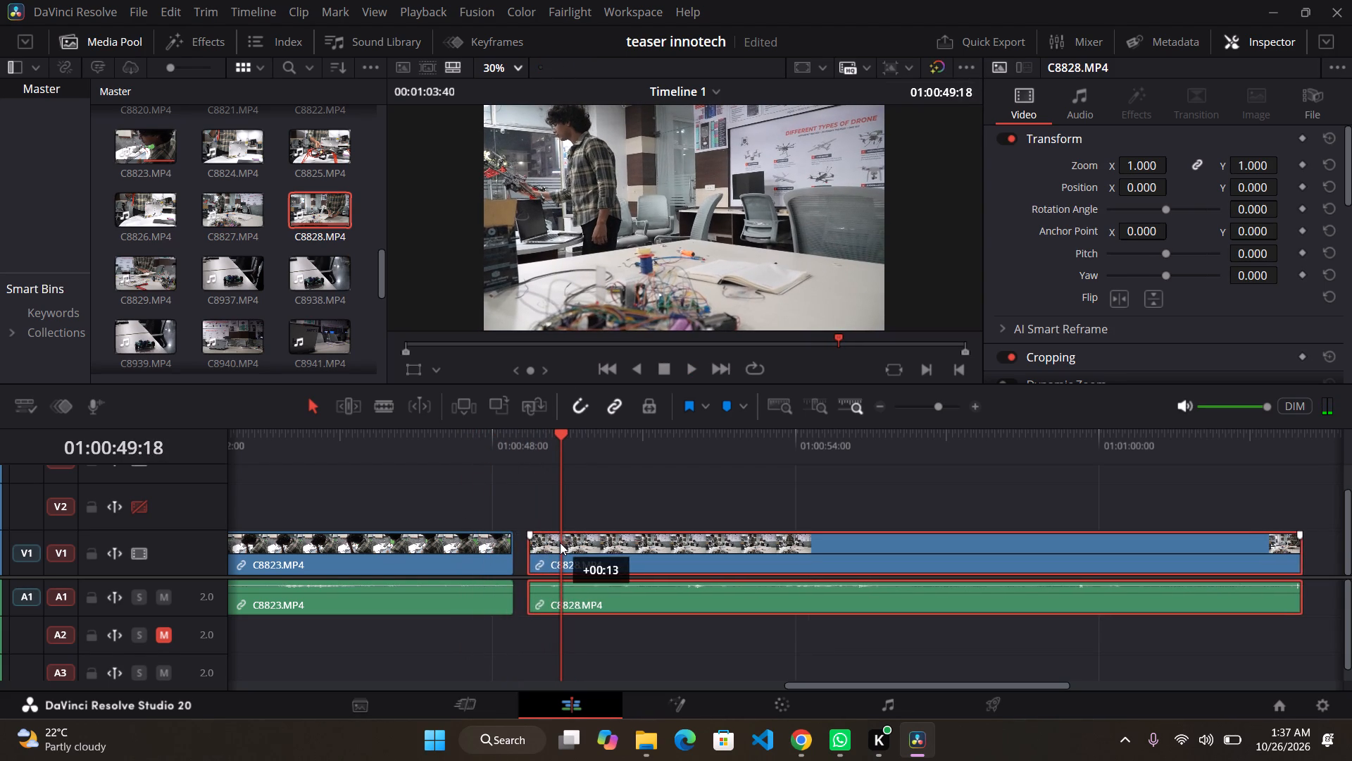
drag(560, 543, 561, 543)
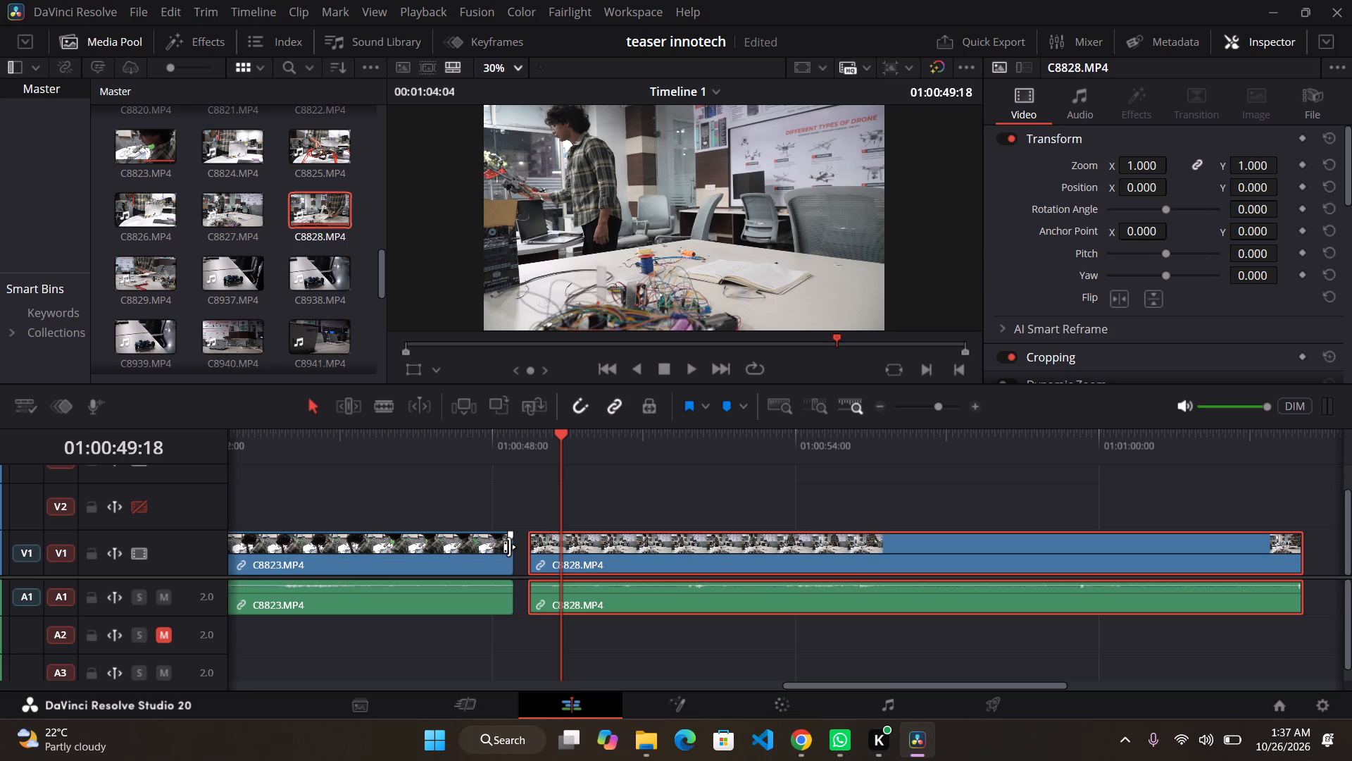
drag(512, 548, 534, 552)
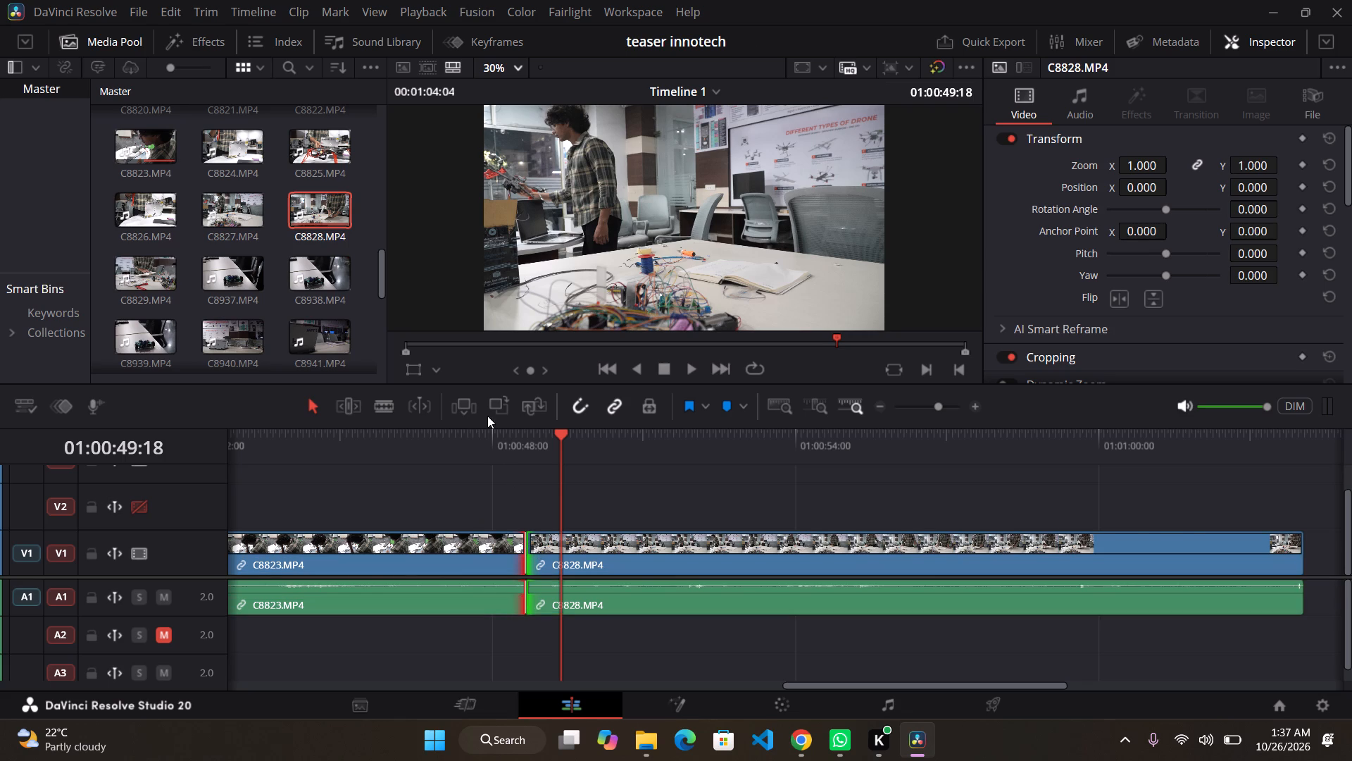
Play the cut from the end of C8823.MP4 into C8828.MP4 to check the new timing.
click(486, 432)
key(space)
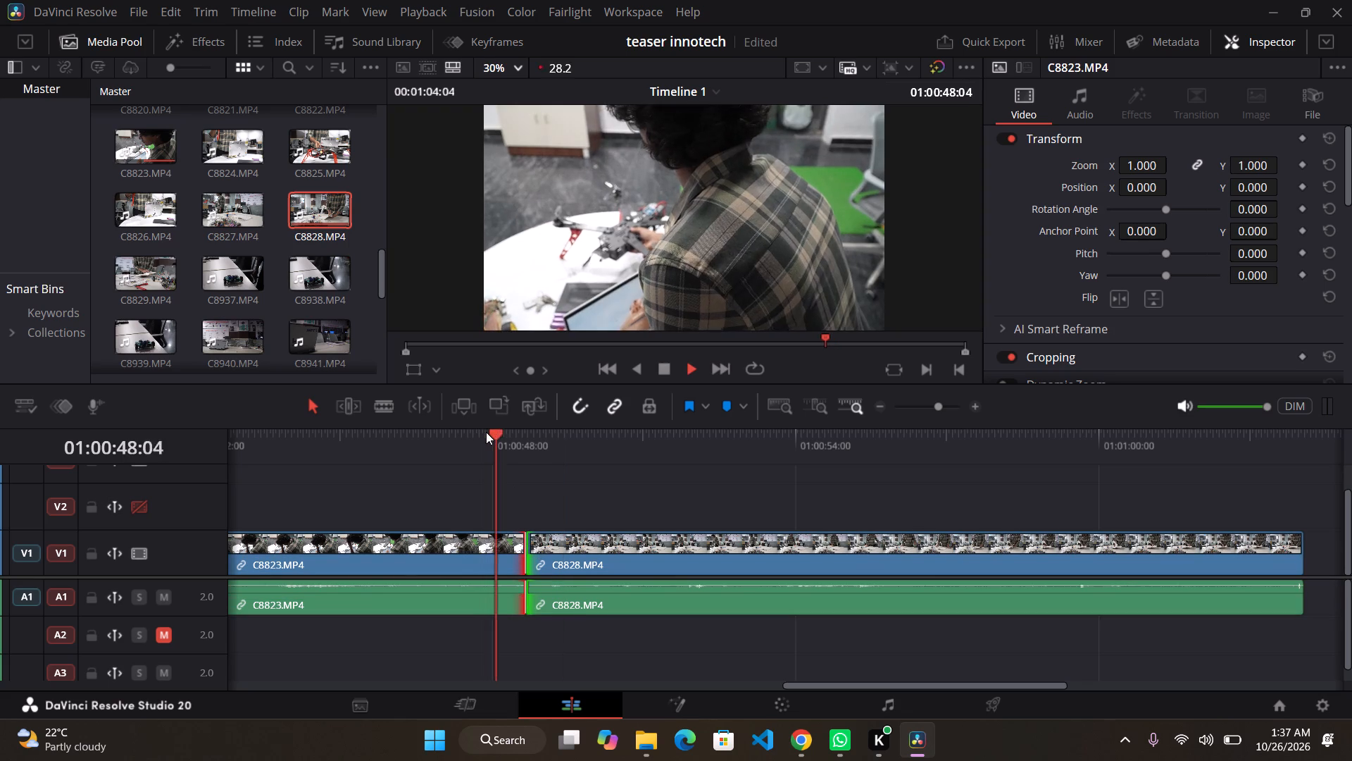
key(space)
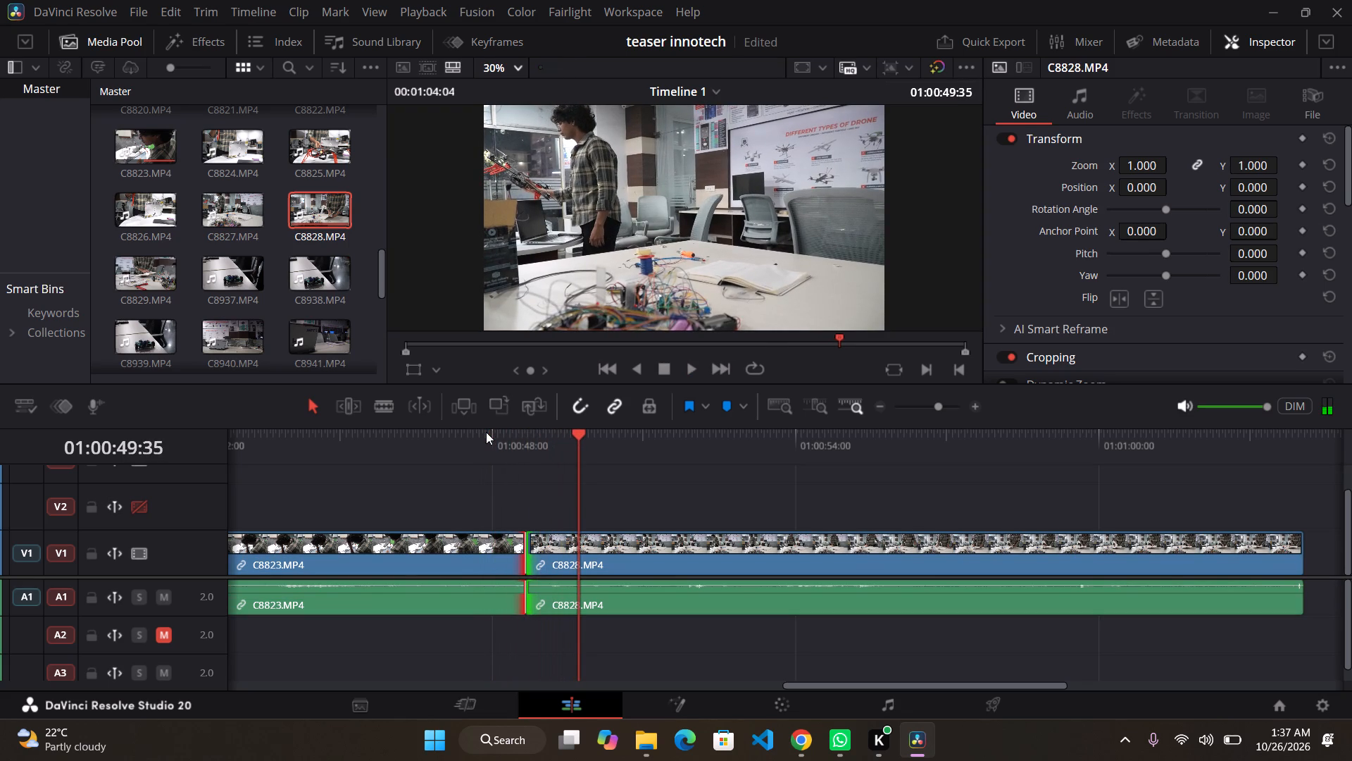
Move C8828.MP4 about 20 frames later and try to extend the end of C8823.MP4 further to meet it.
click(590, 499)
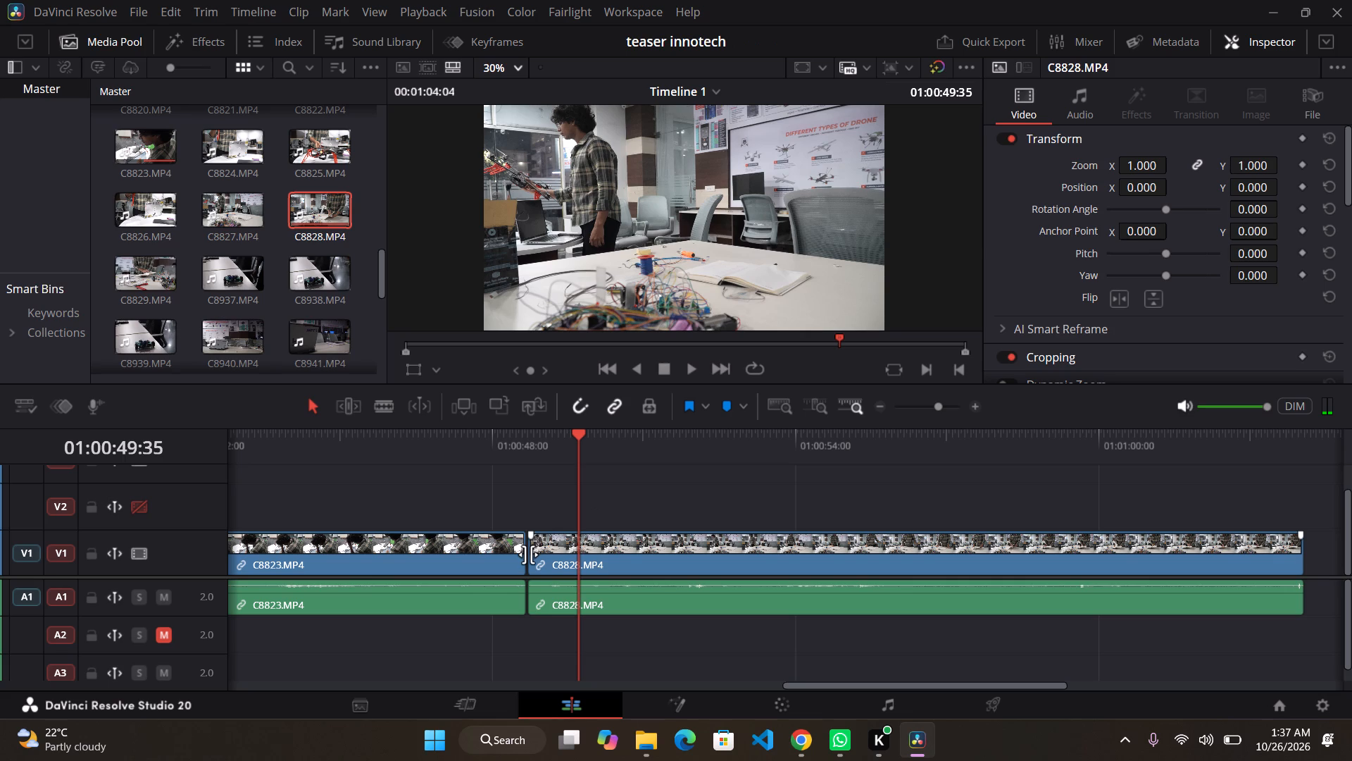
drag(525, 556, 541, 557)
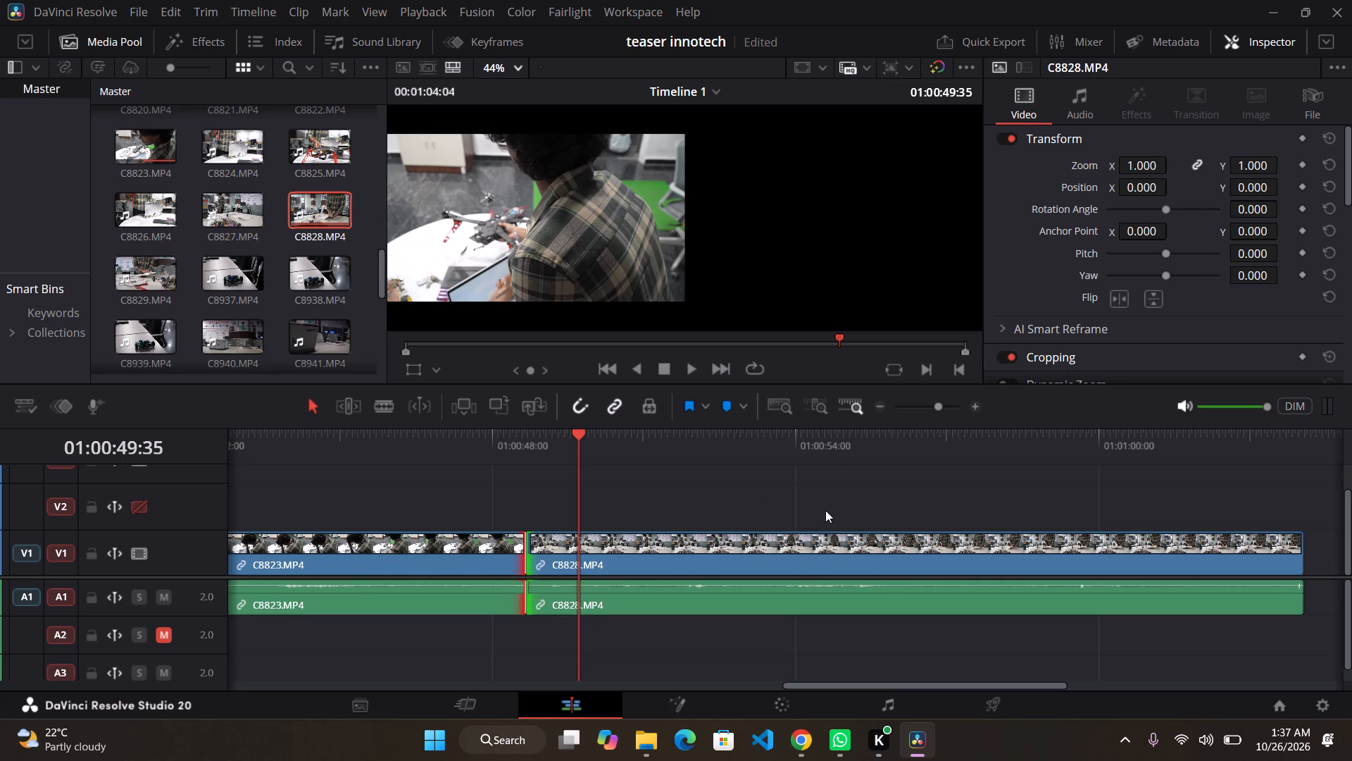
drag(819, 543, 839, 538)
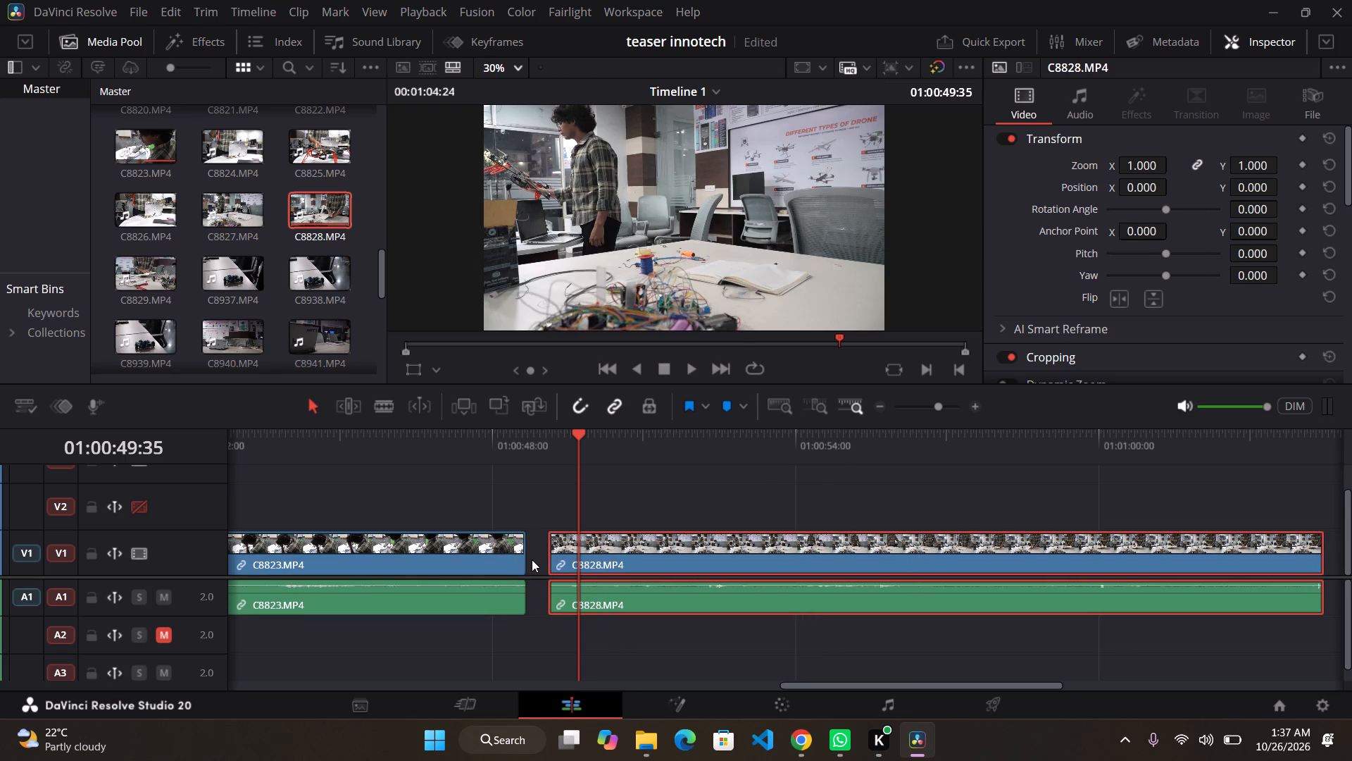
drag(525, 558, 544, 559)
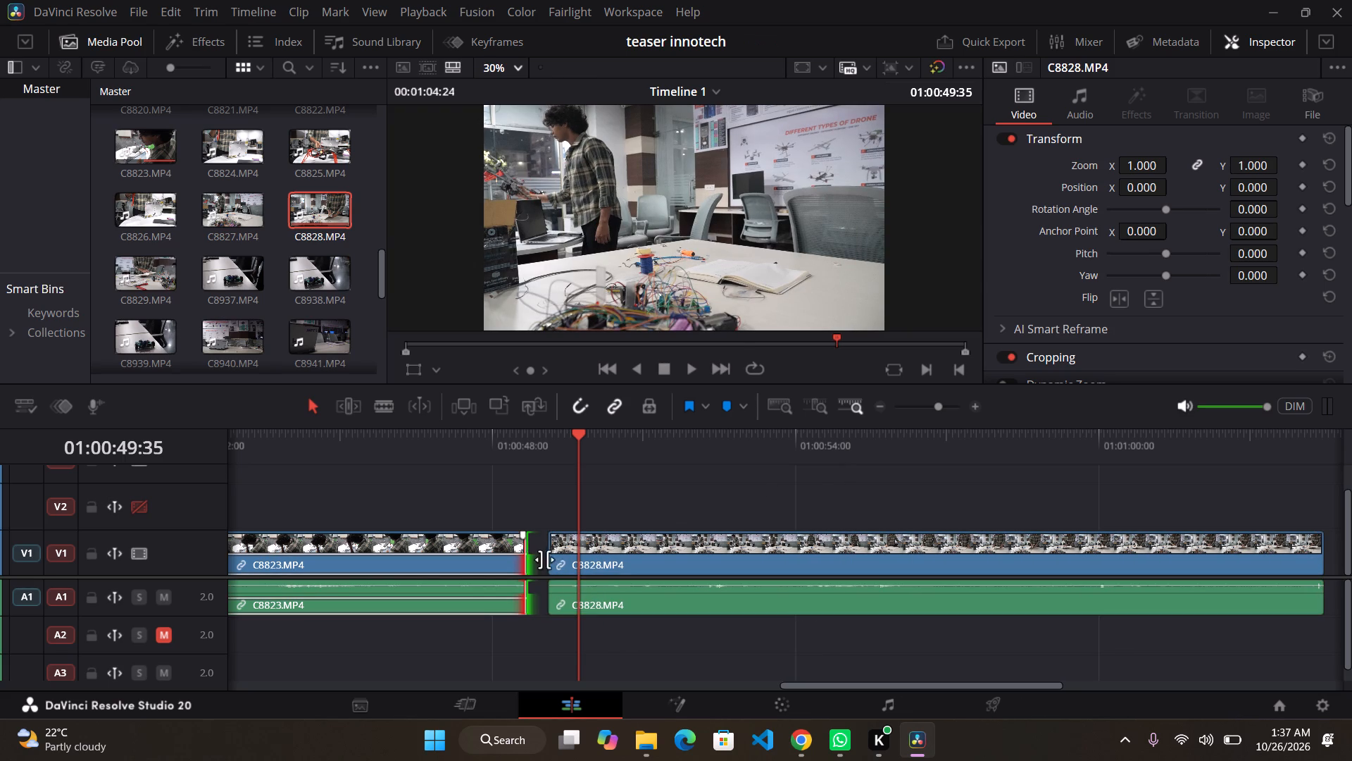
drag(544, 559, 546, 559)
Move C8828.MP4 with its audio back directly against the end of C8823.MP4 and play the cut.
drag(608, 566, 582, 568)
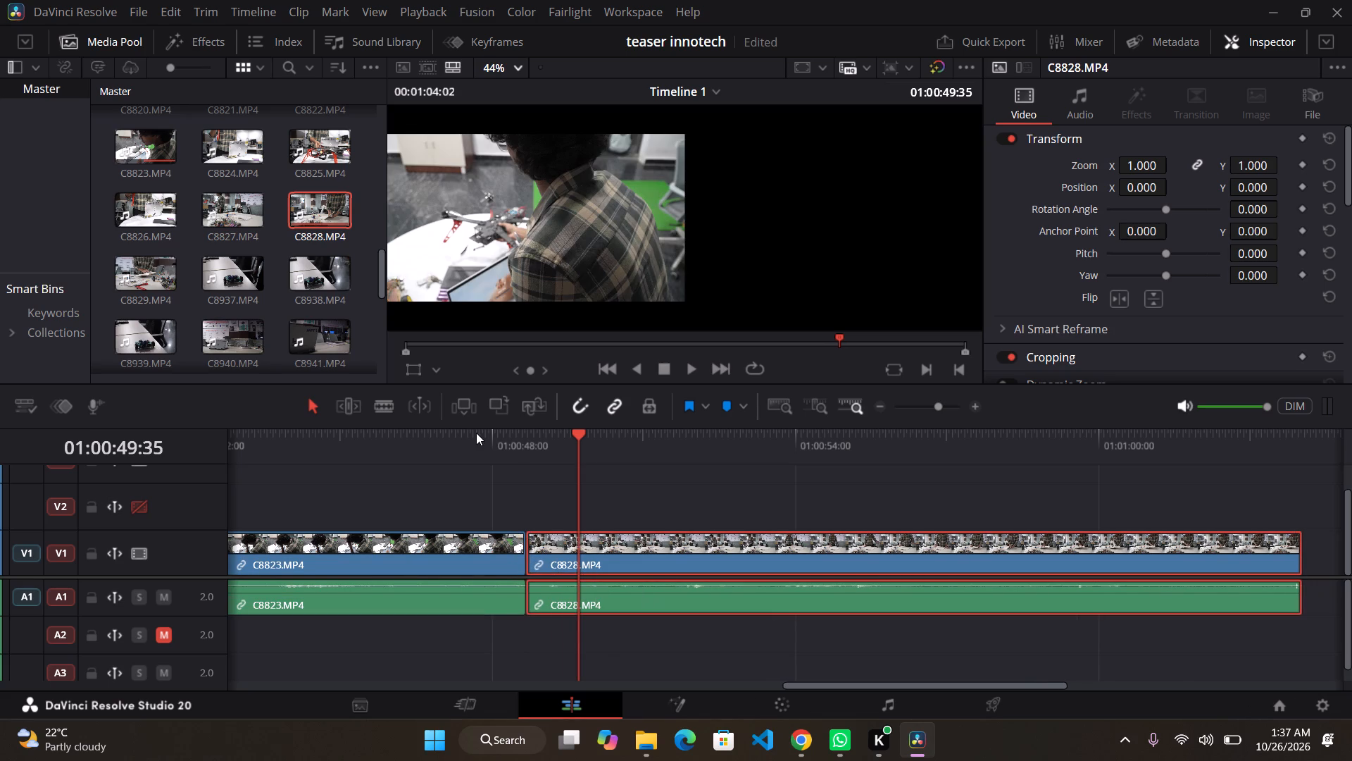
click(445, 428)
click(445, 428)
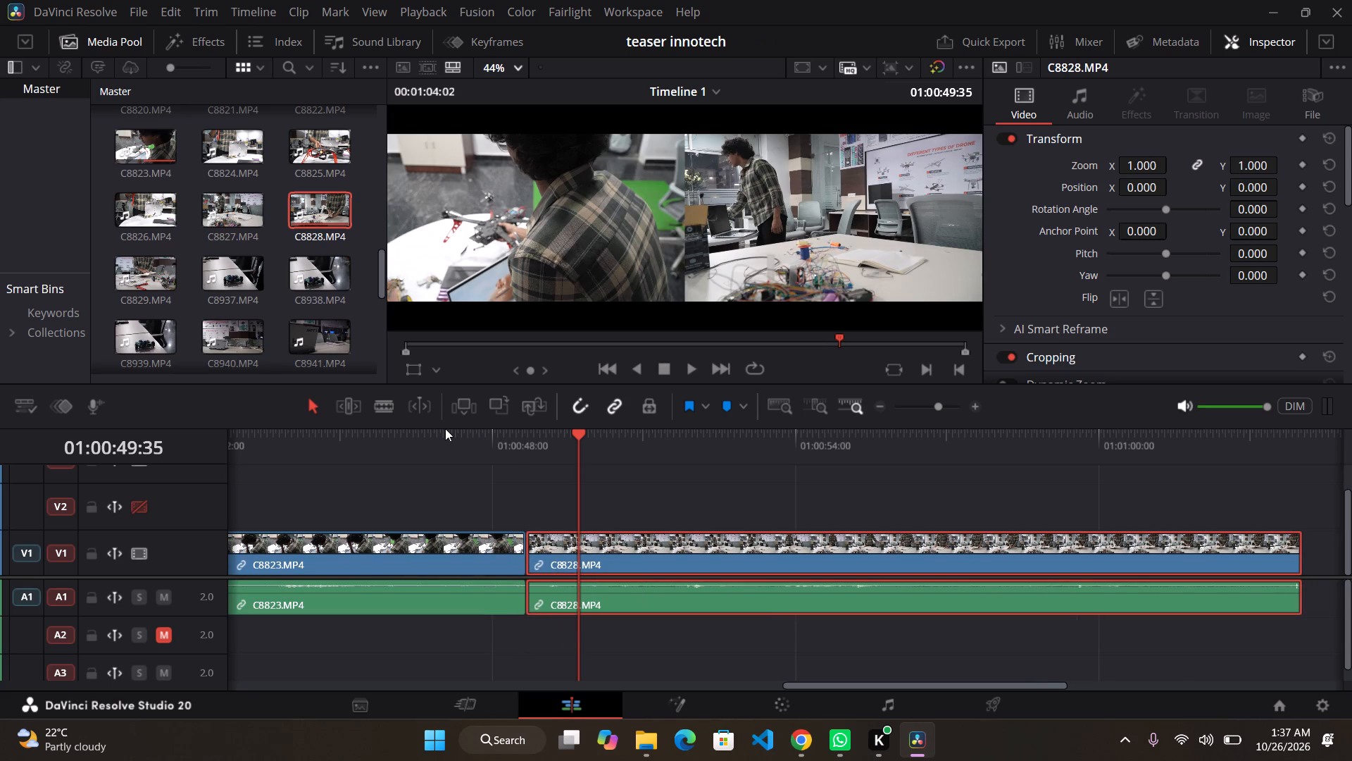
click(446, 436)
key(space)
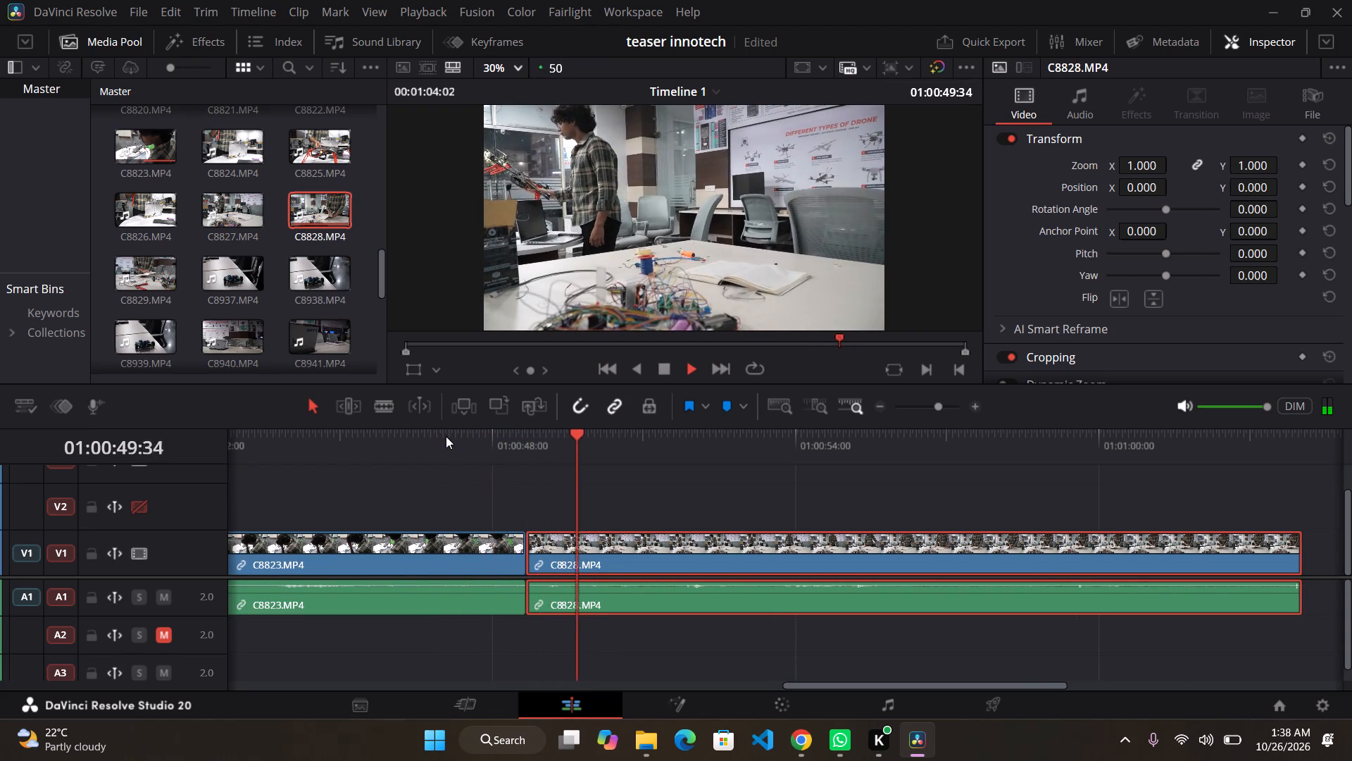
key(space)
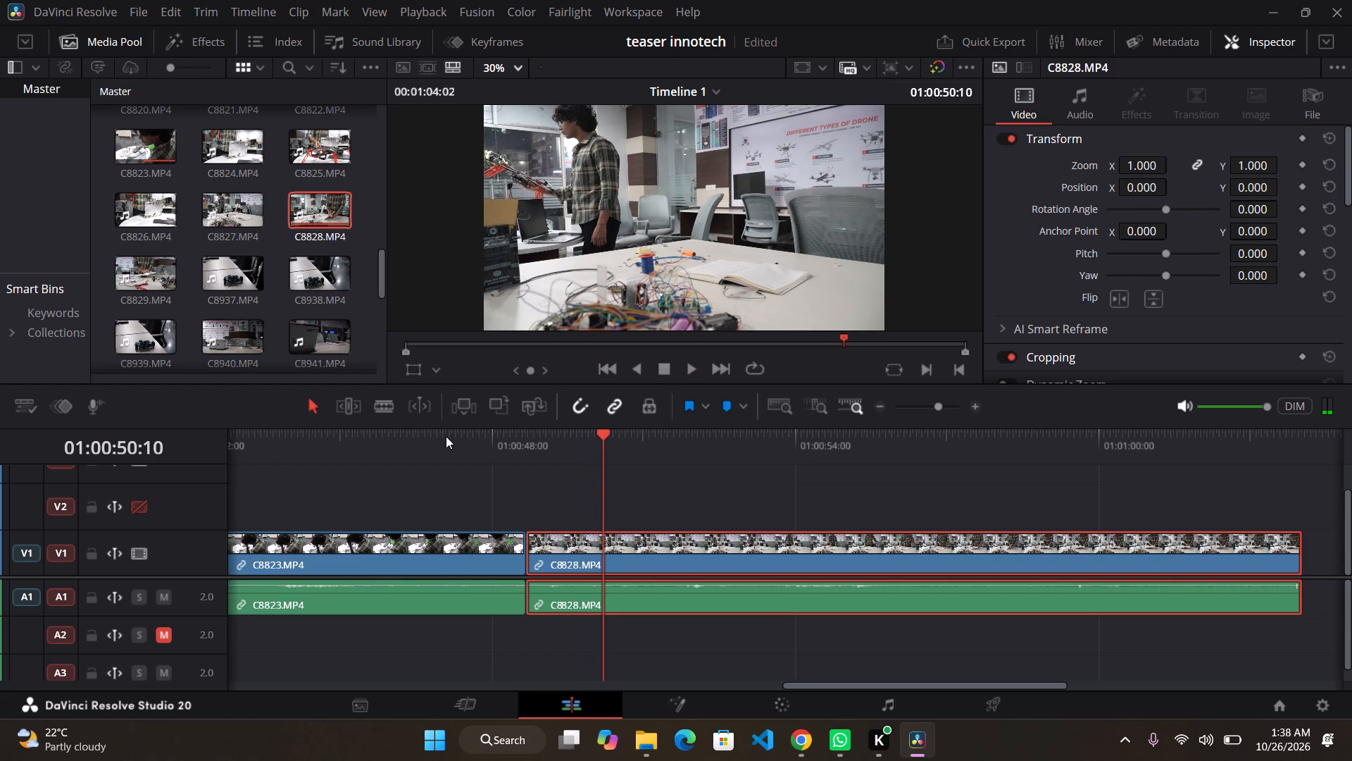
Stabilize C8828.MP4 using the Perspective mode.
scroll(1053, 314, down, 1)
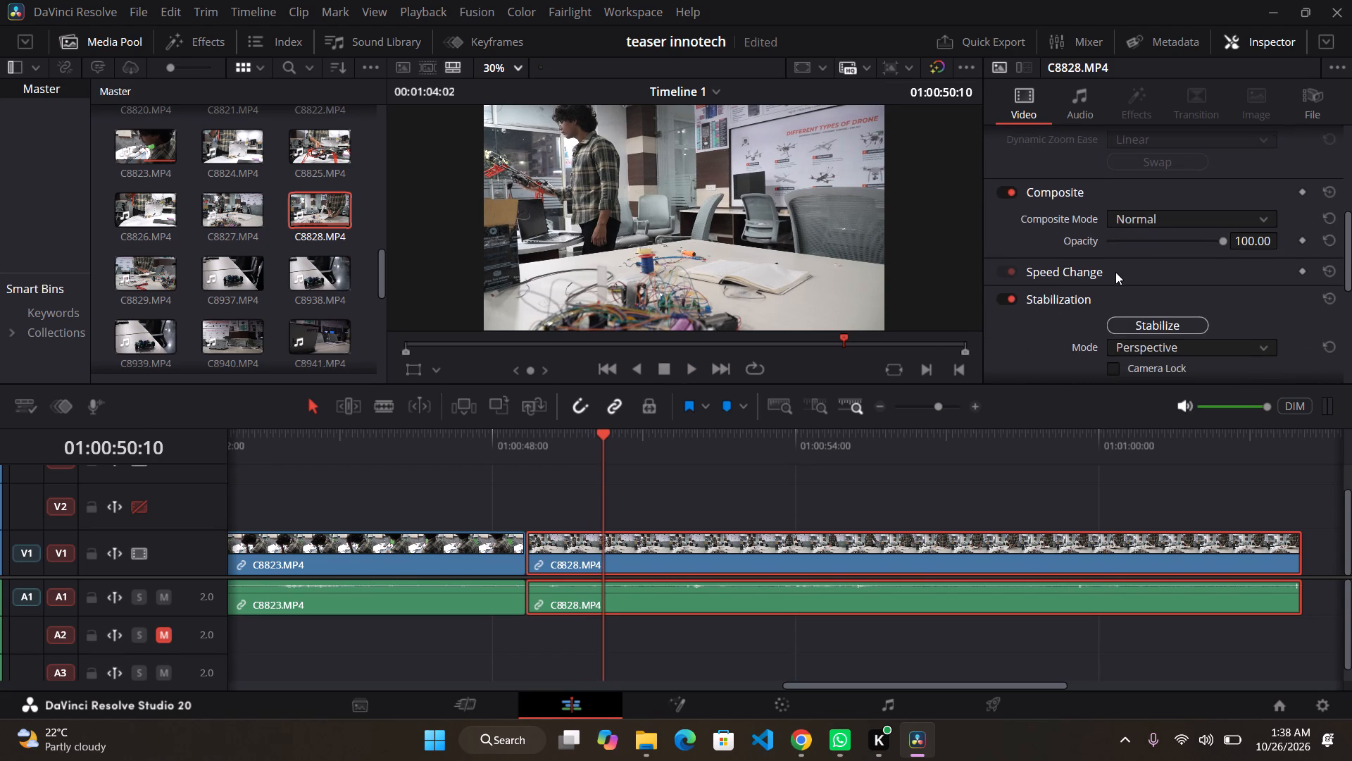
scroll(1115, 272, down, 1)
click(1140, 275)
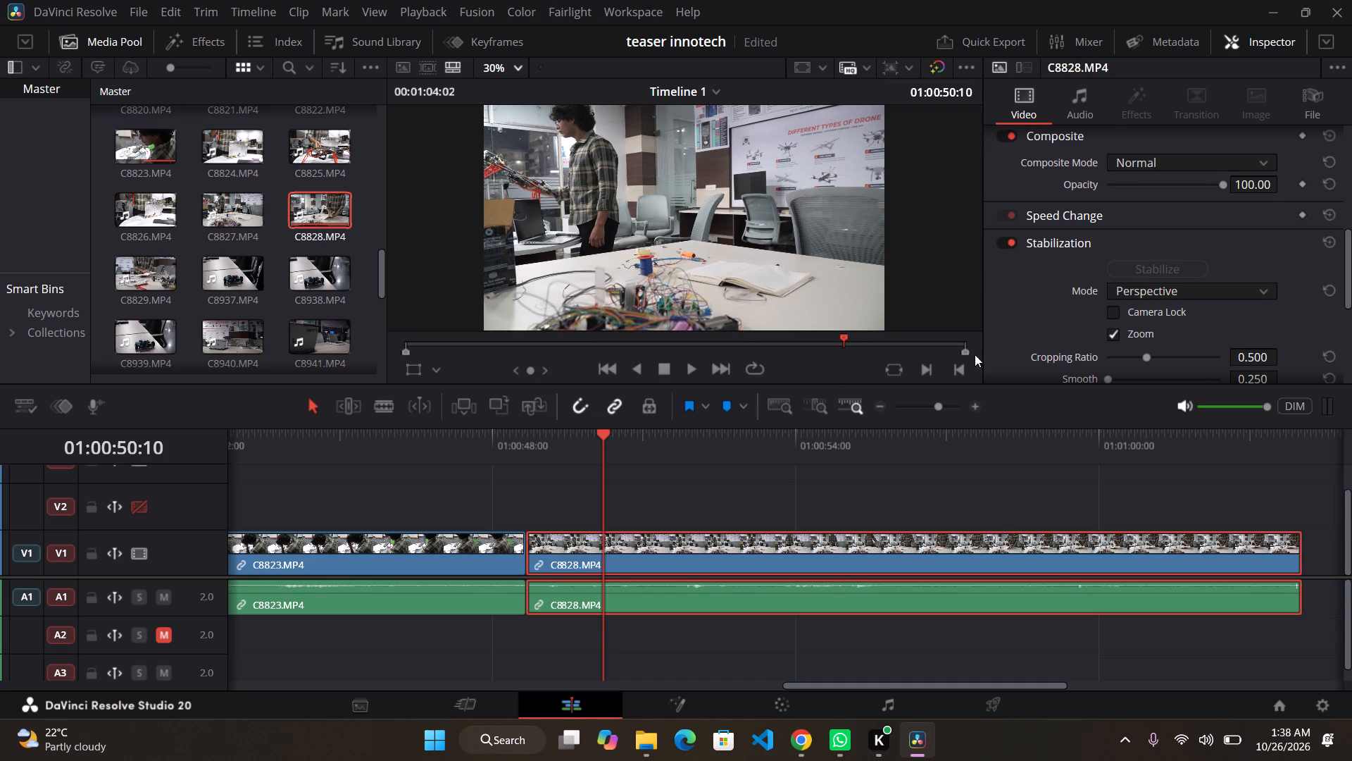
Play the stabilized C8828.MP4 from its start to find where the shot should end.
click(530, 448)
key(space)
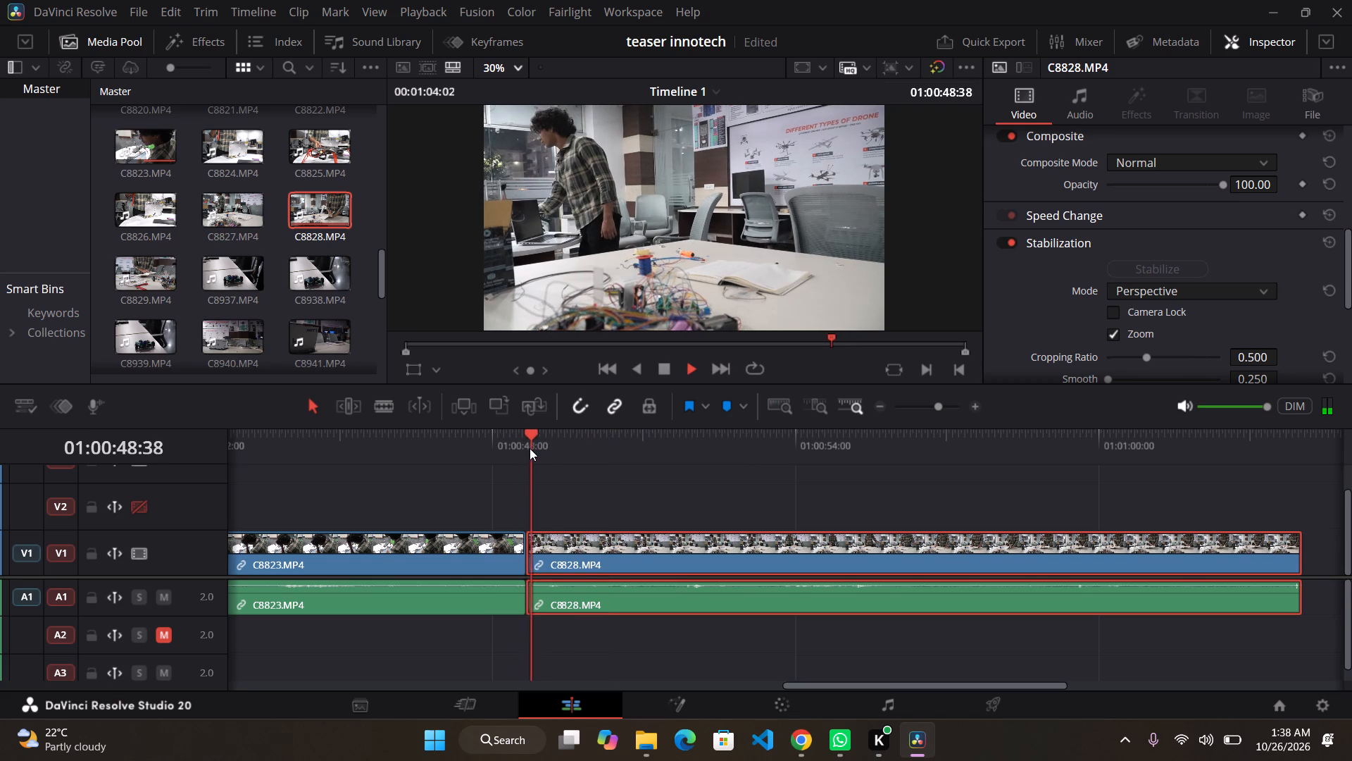
key(space)
key(space)
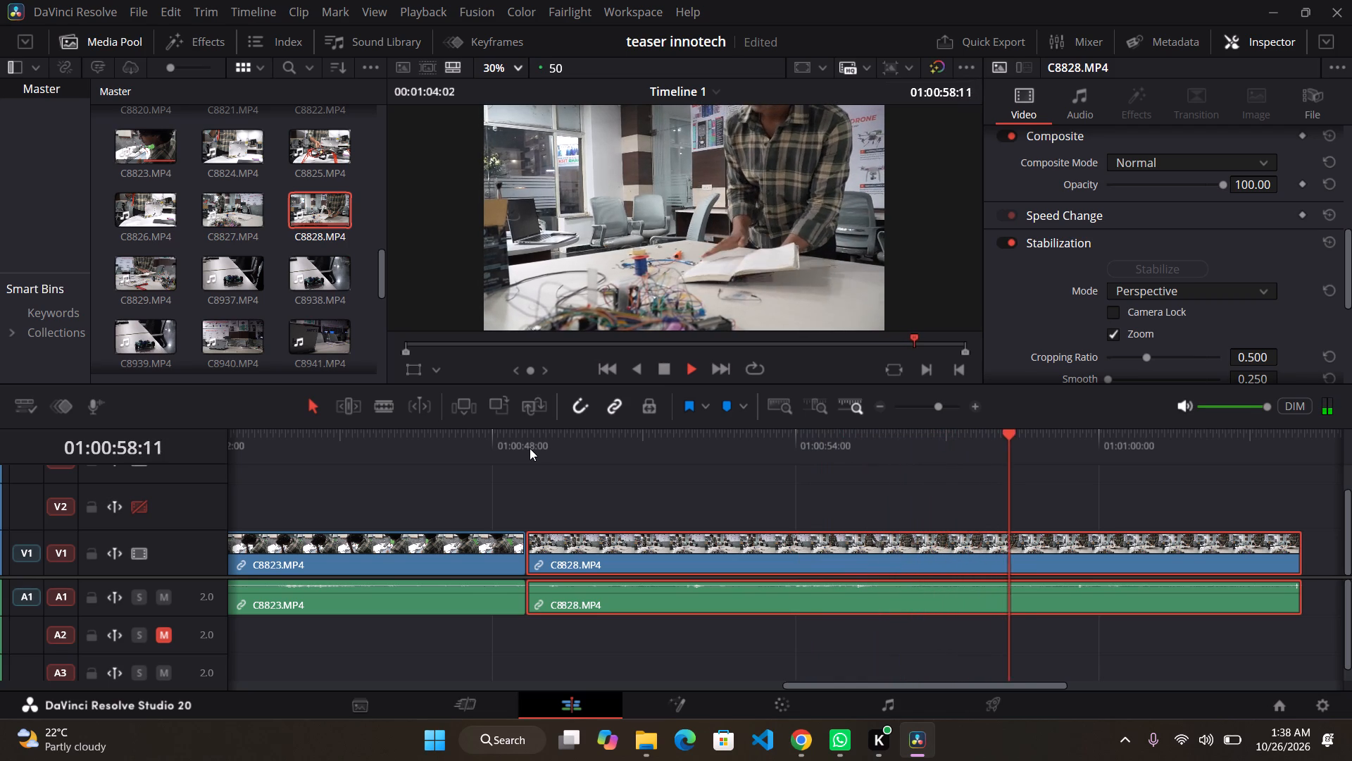
key(space)
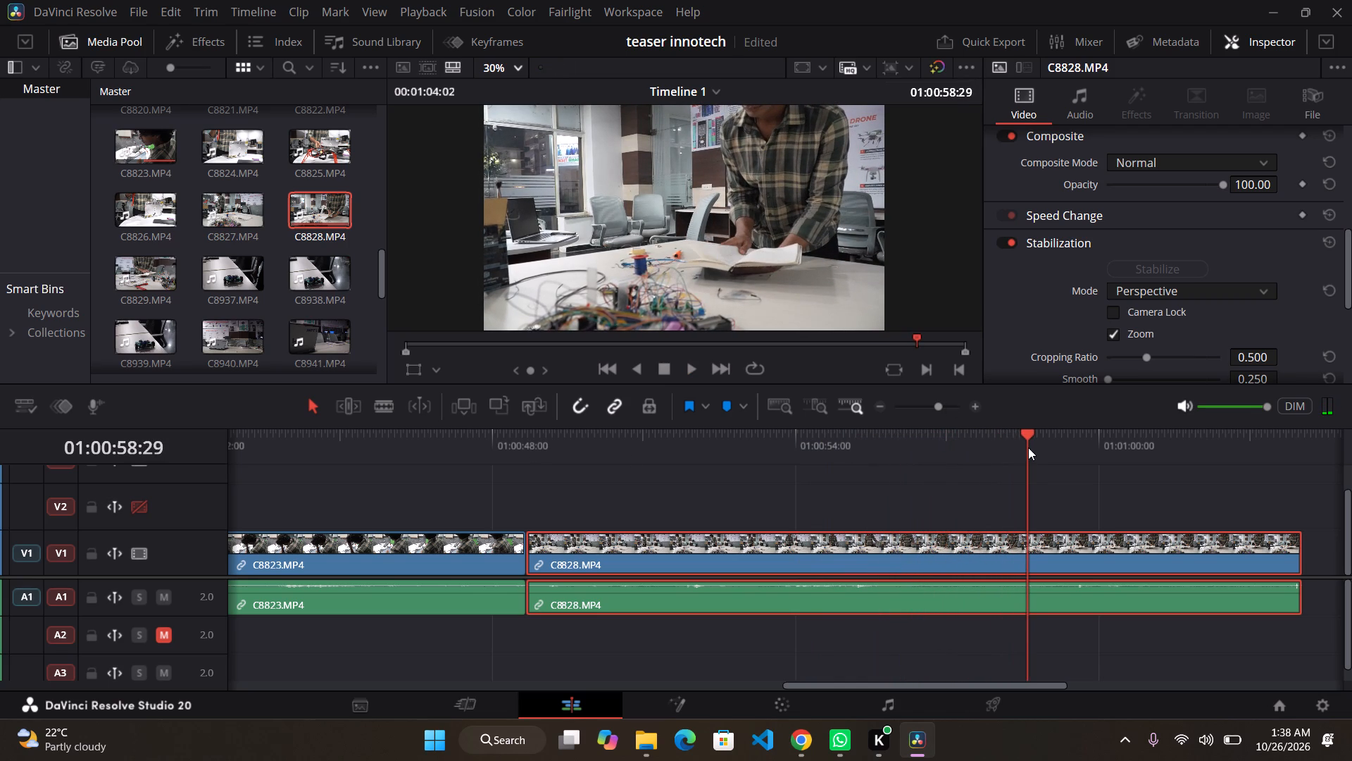
Trim the end of C8828.MP4 back to 01:00:58:11 on the timeline.
drag(1028, 447, 1009, 448)
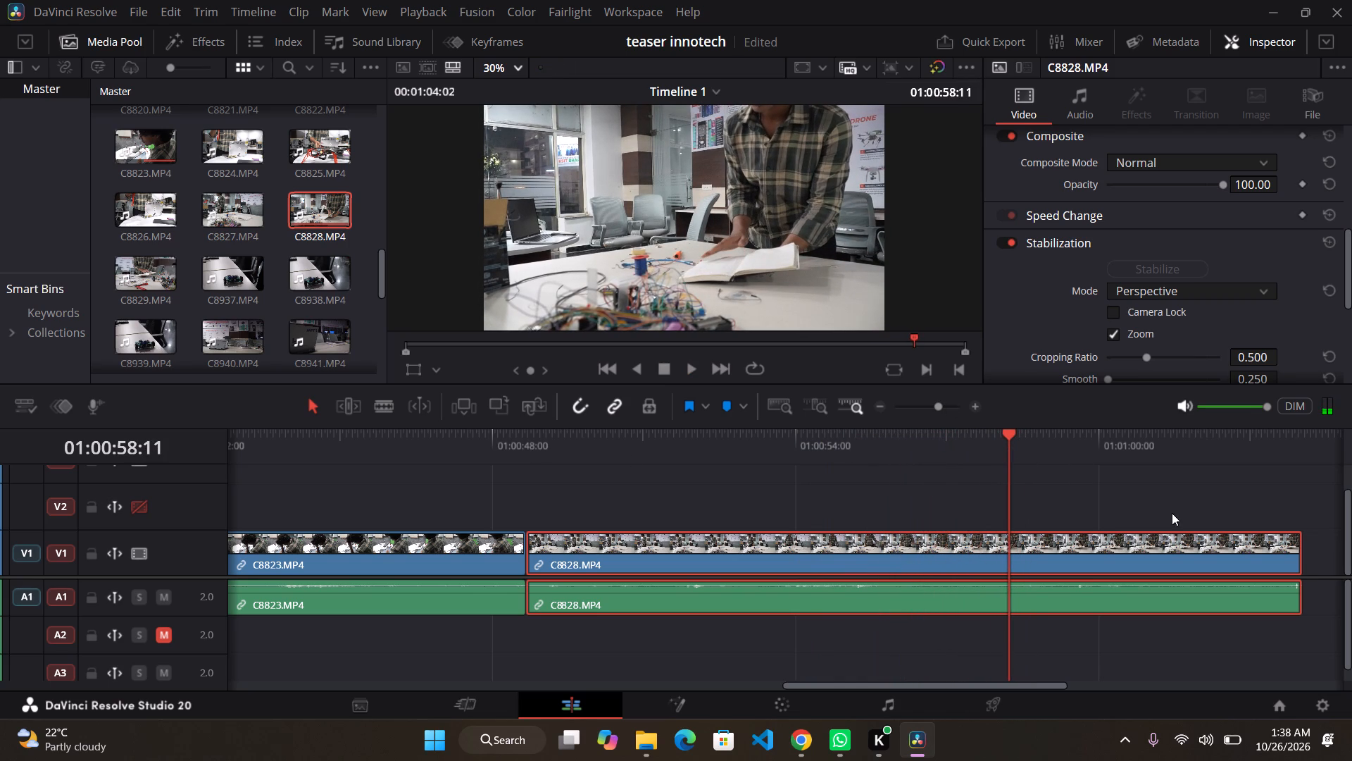
drag(1303, 559, 1225, 569)
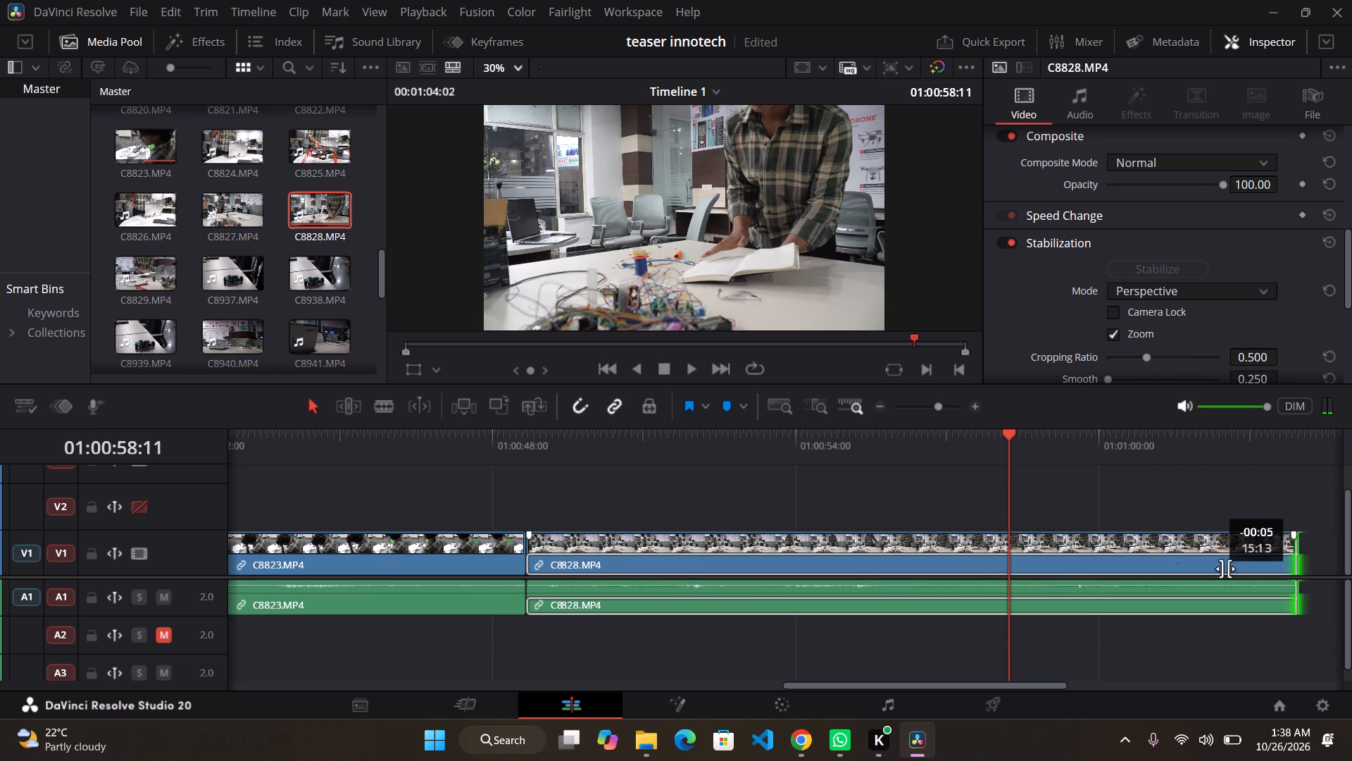
drag(1225, 569, 1013, 588)
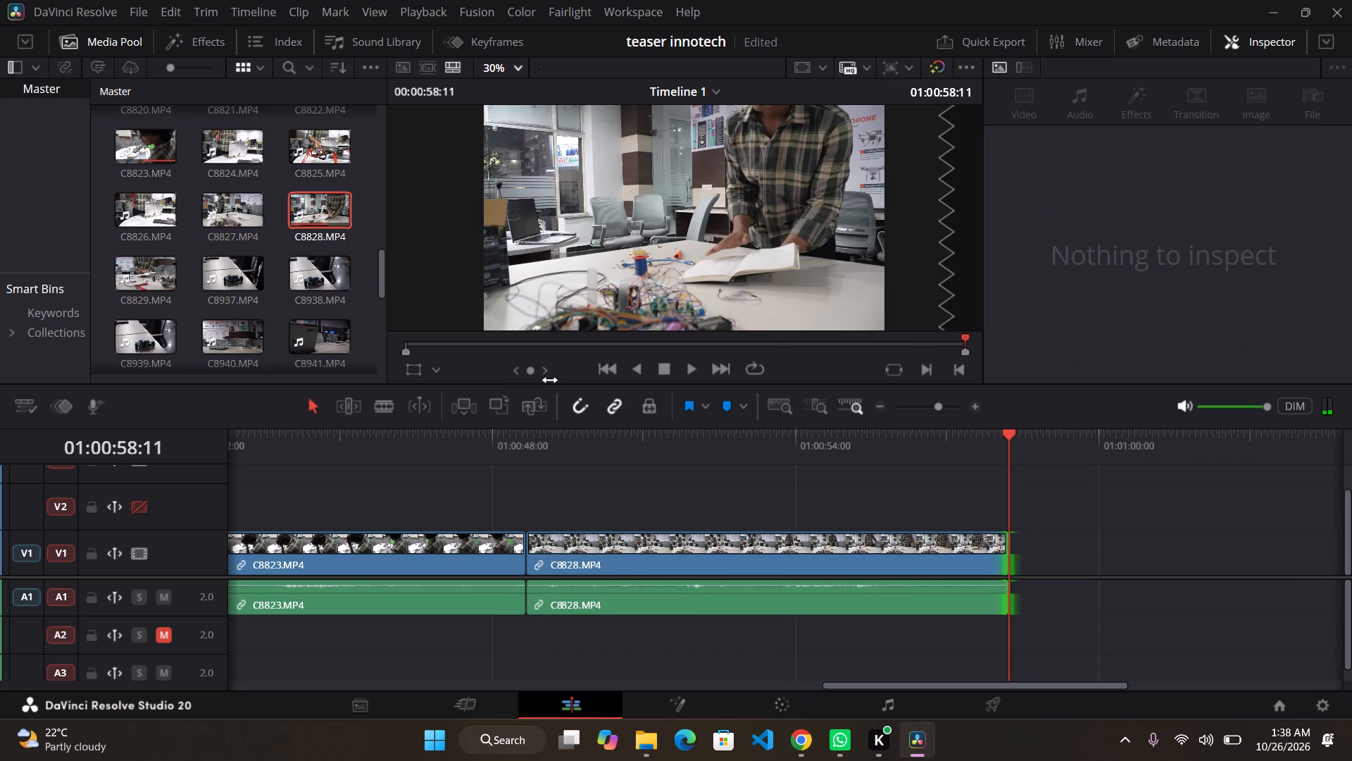
Place C8829.MP4 with its audio on V1 and A1 directly after the end of C8828.MP4.
drag(135, 278, 591, 271)
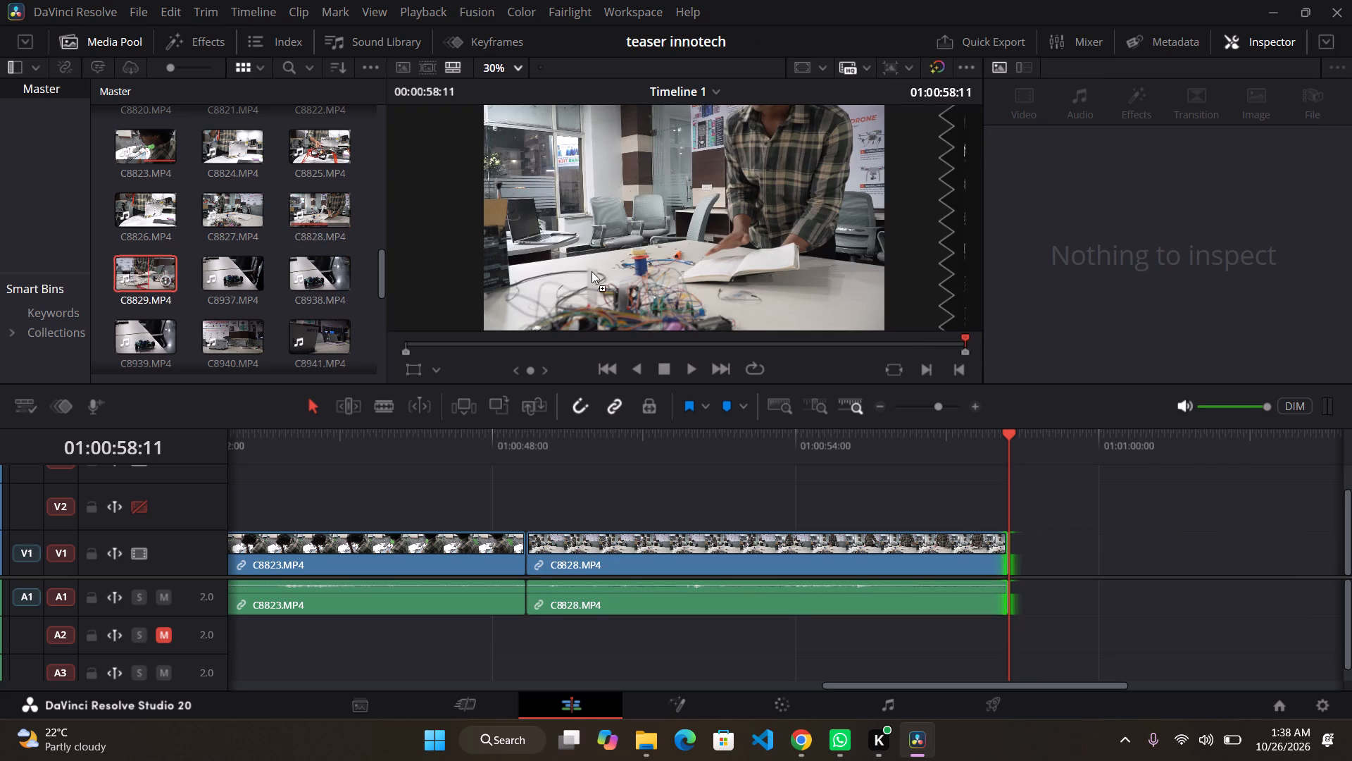
drag(591, 271, 1007, 540)
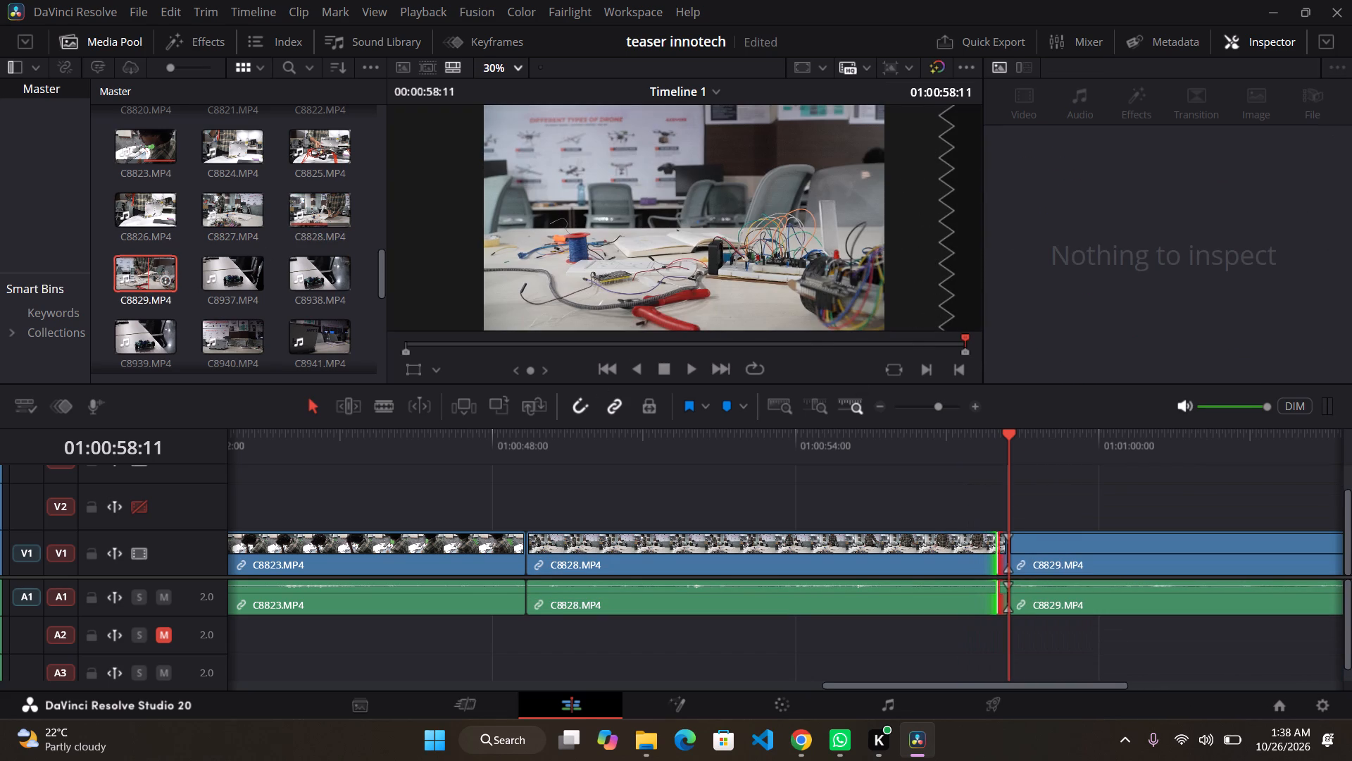
drag(1007, 540, 1006, 540)
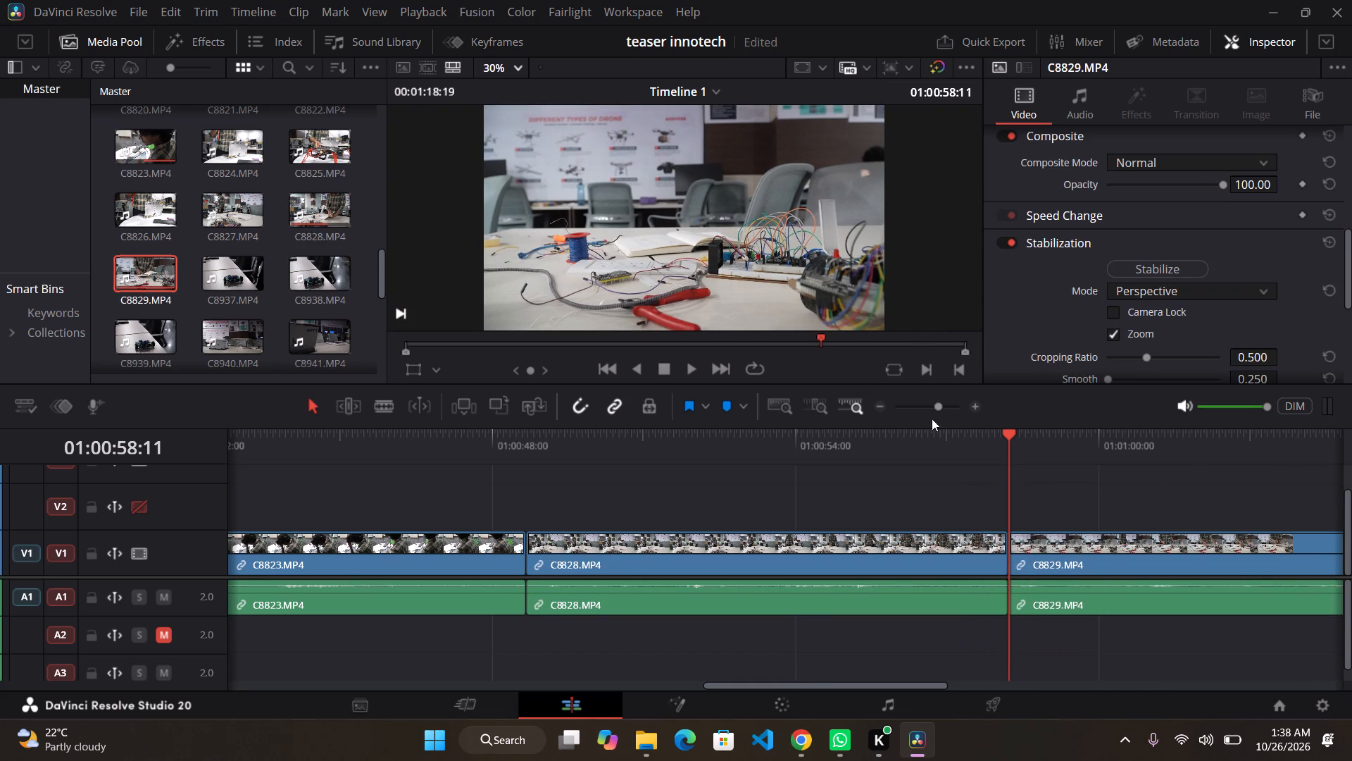
Play C8829.MP4 to find where its usable action should begin.
drag(1013, 433, 982, 448)
scroll(982, 448, left, 1)
click(878, 435)
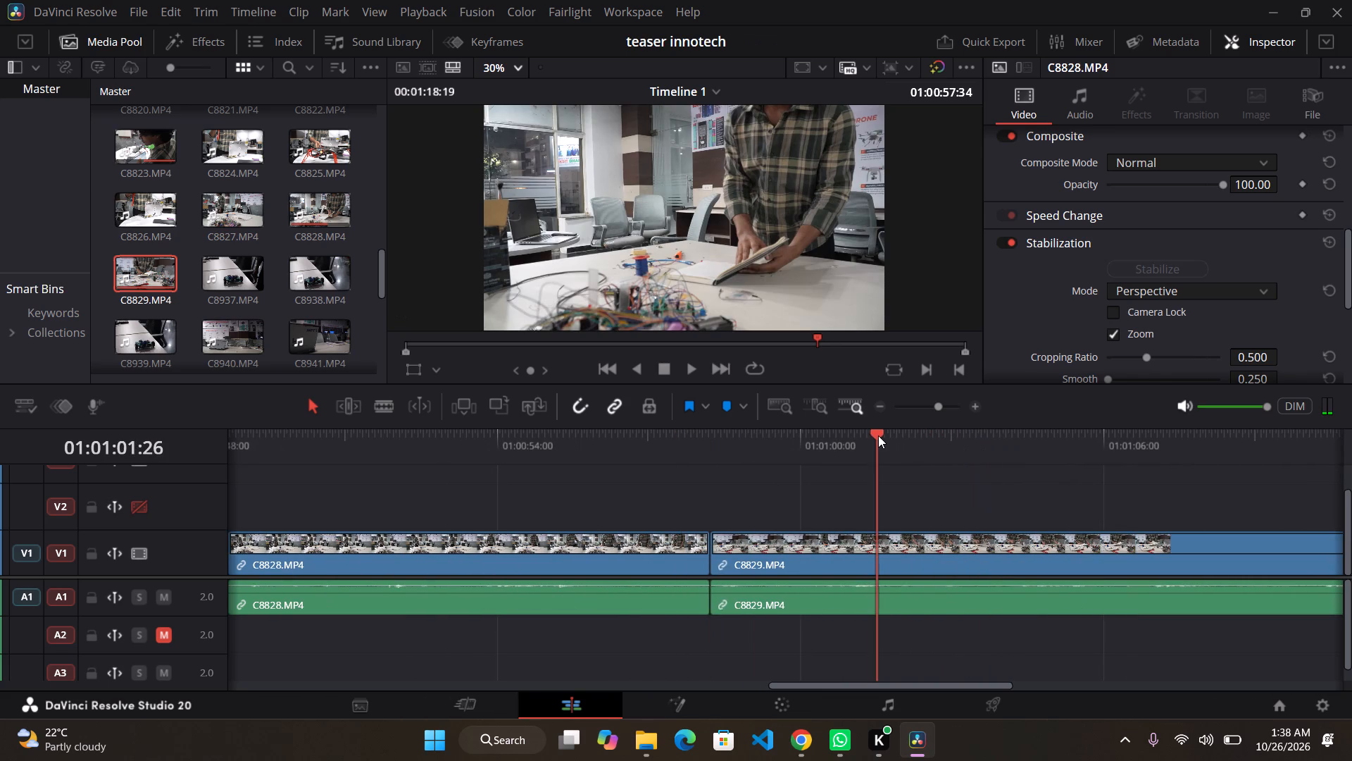
key(space)
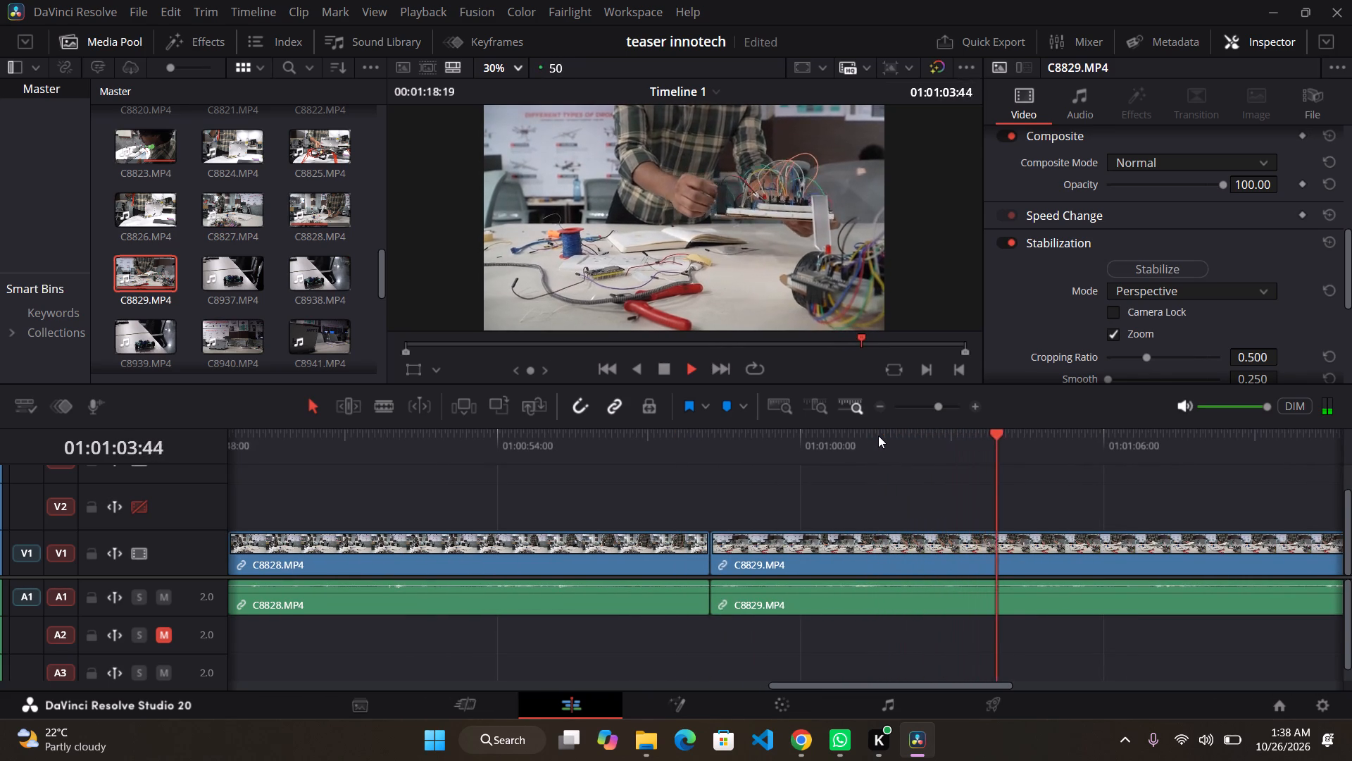
key(space)
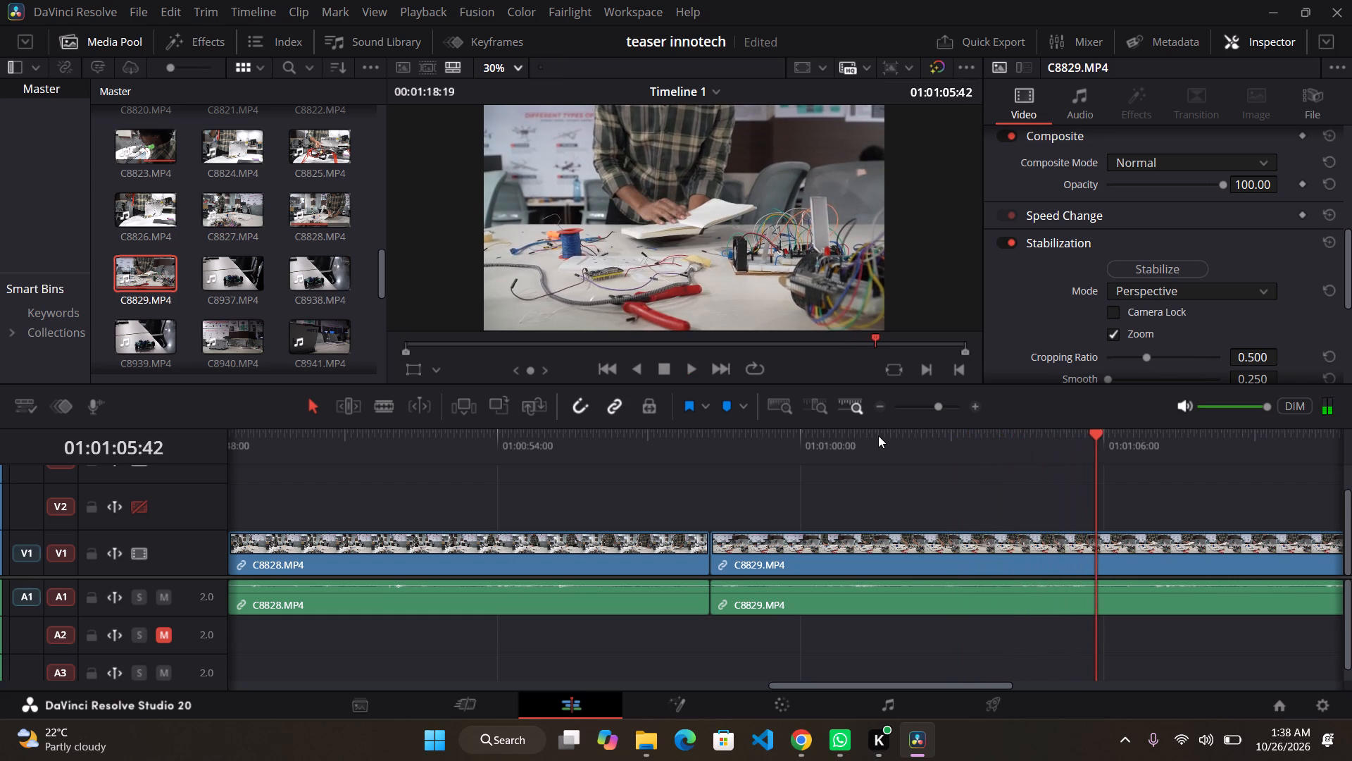
key(space)
key(space)
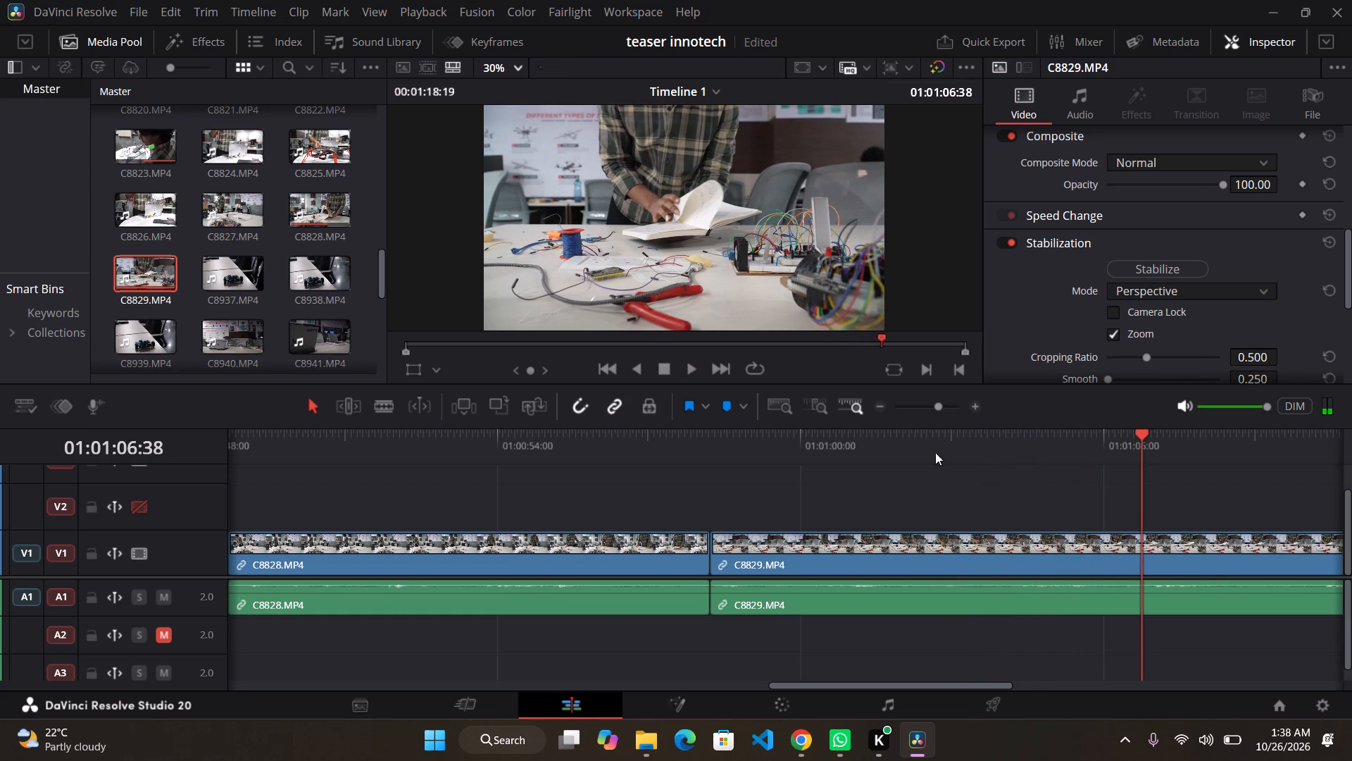
Split C8829.MP4 at 01:01:06:08, delete the part before the split and close the gap to C8828.MP4.
drag(1139, 442, 690, 461)
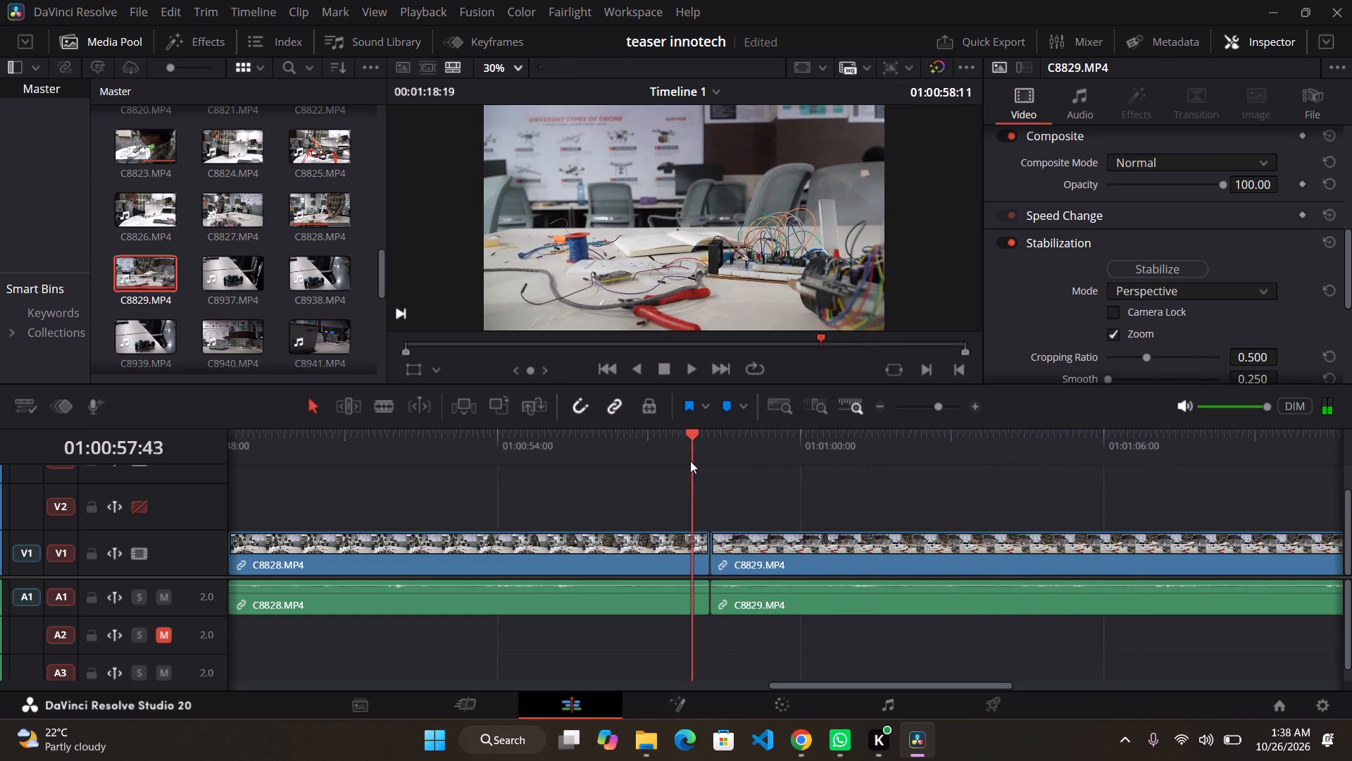
drag(690, 461, 922, 457)
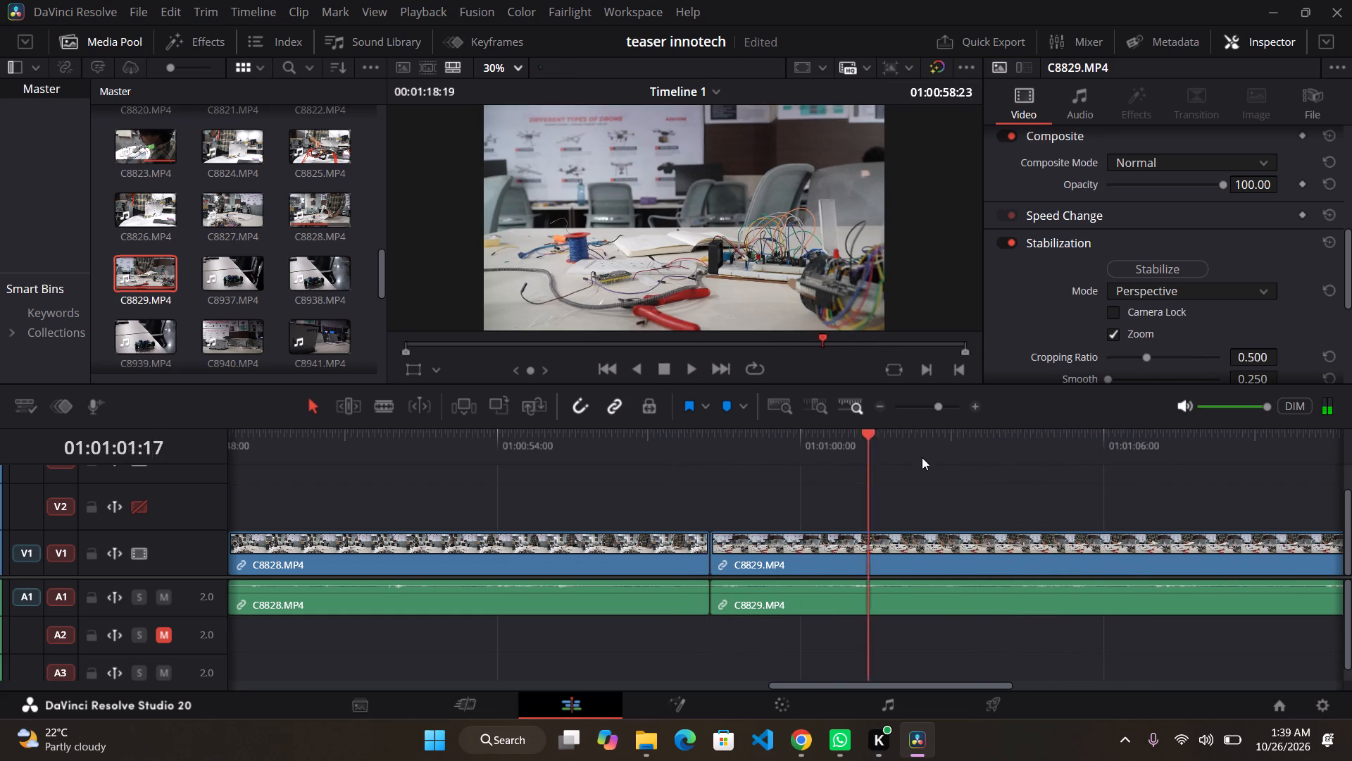
drag(922, 457, 1097, 454)
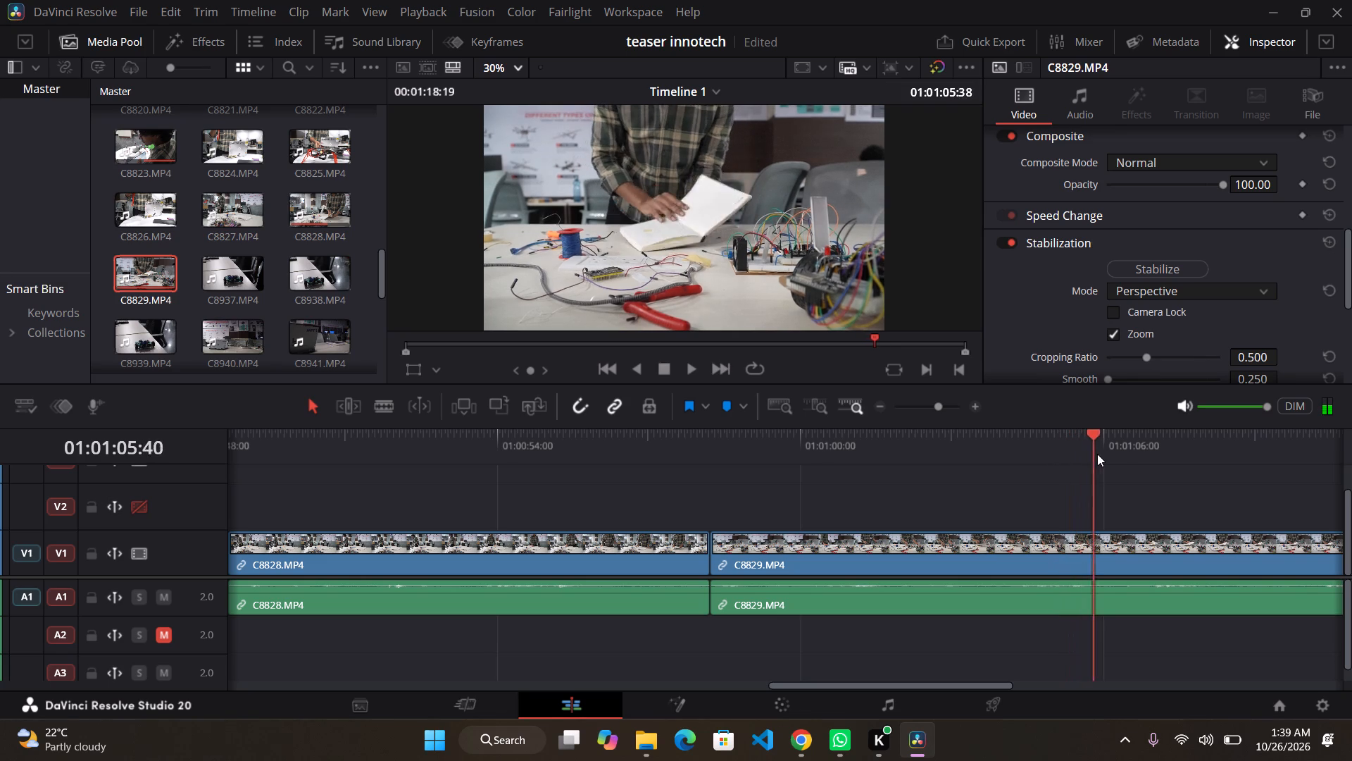
drag(1097, 454, 1113, 460)
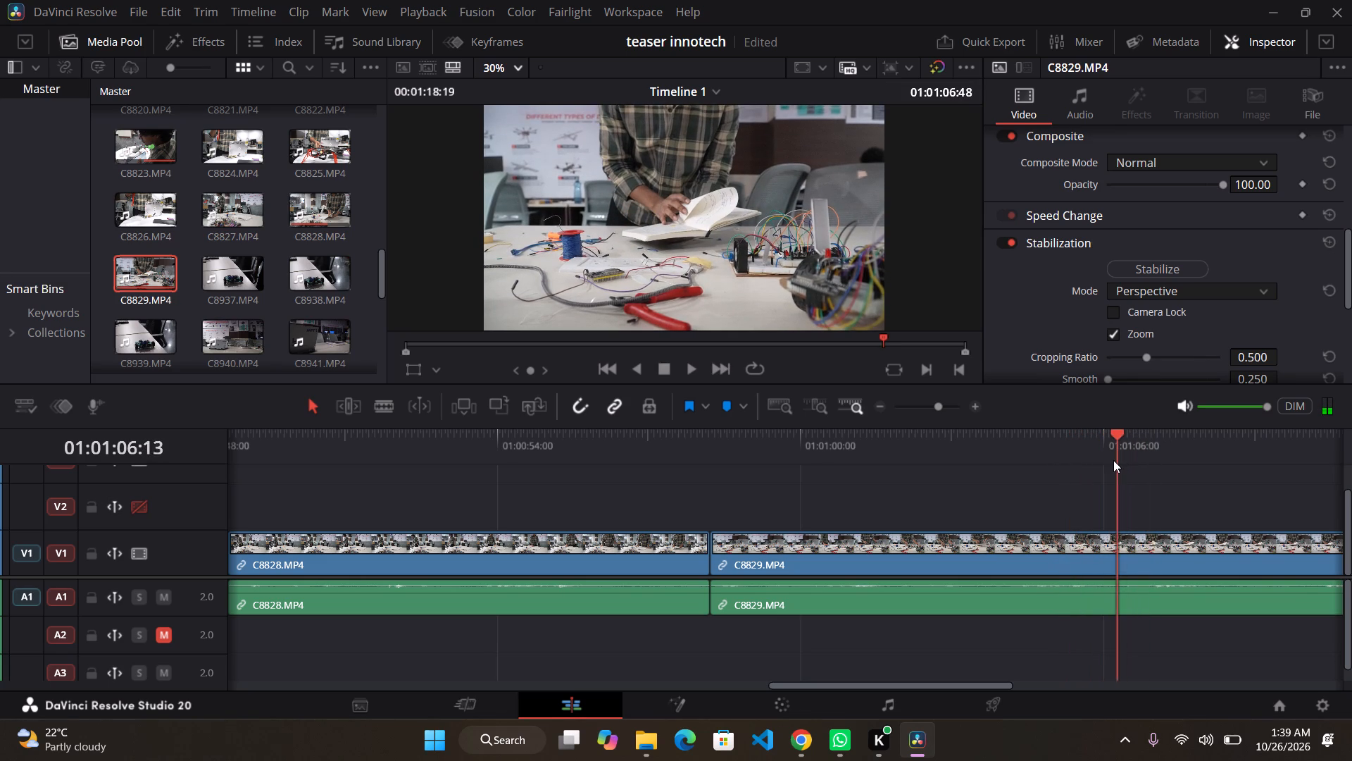
drag(1113, 460, 1113, 461)
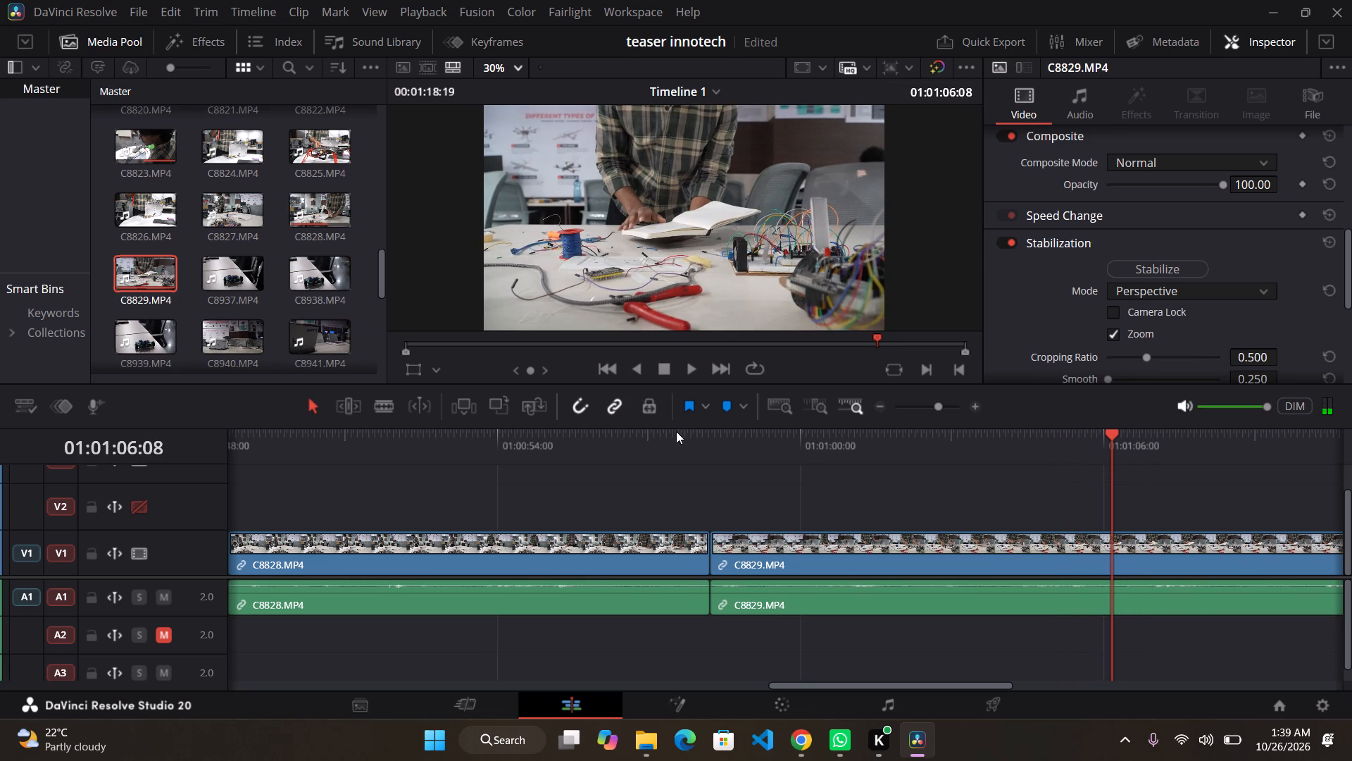
click(382, 412)
click(1110, 564)
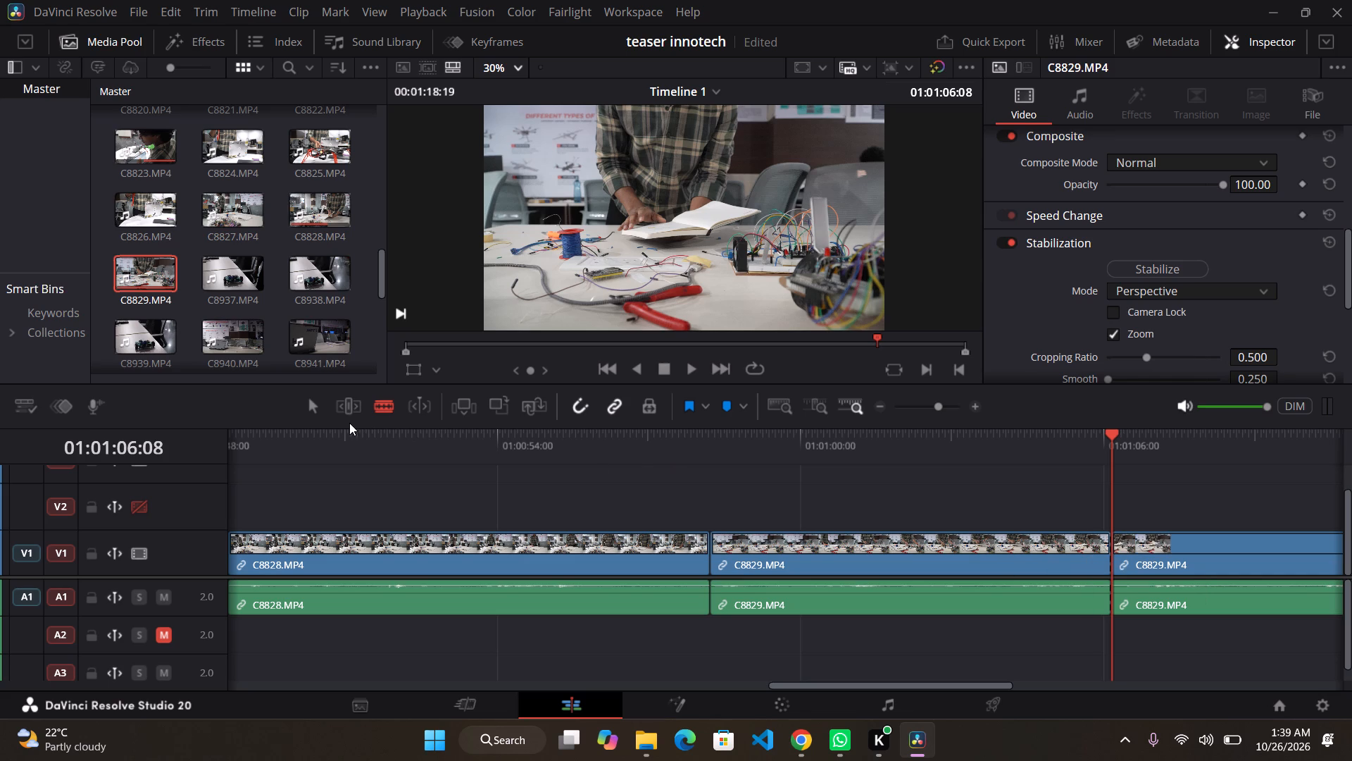
click(322, 412)
click(834, 567)
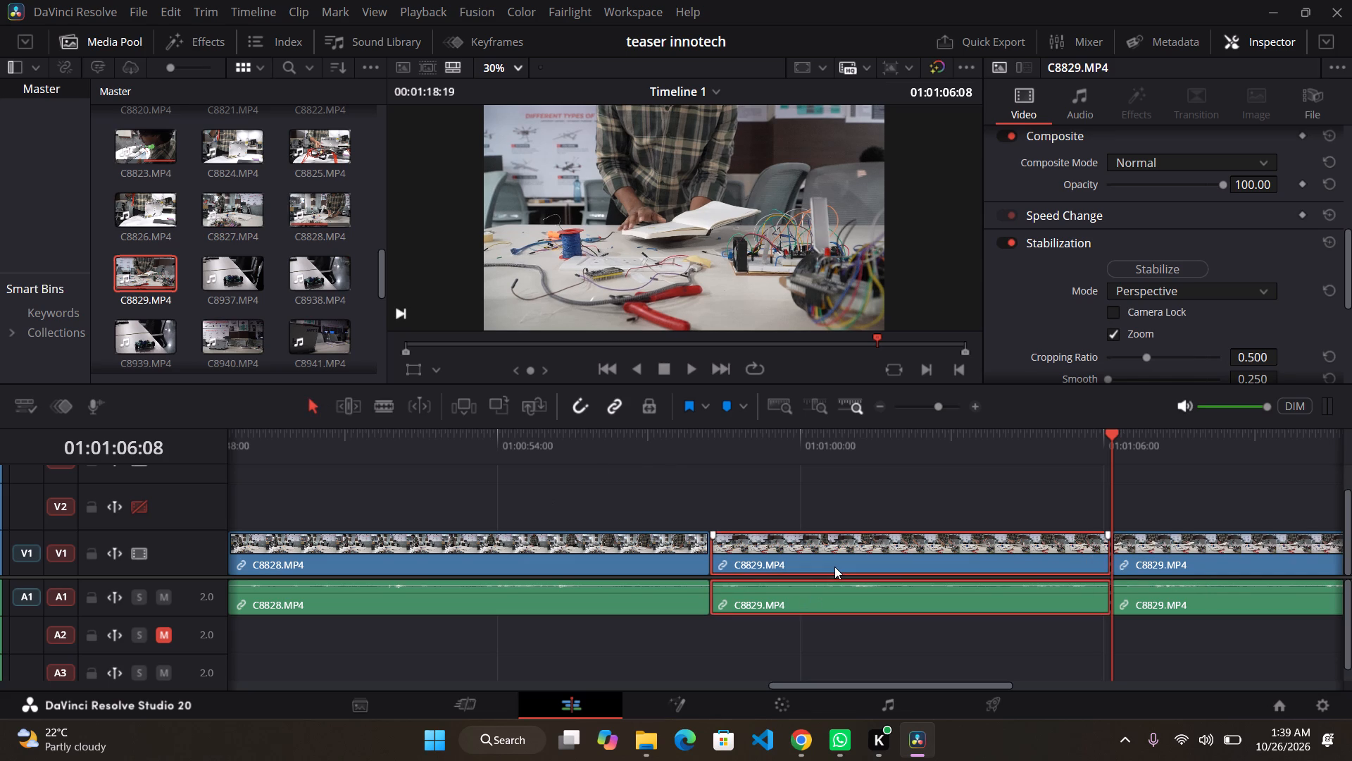
key(BackSpace)
click(834, 567)
key(BackSpace)
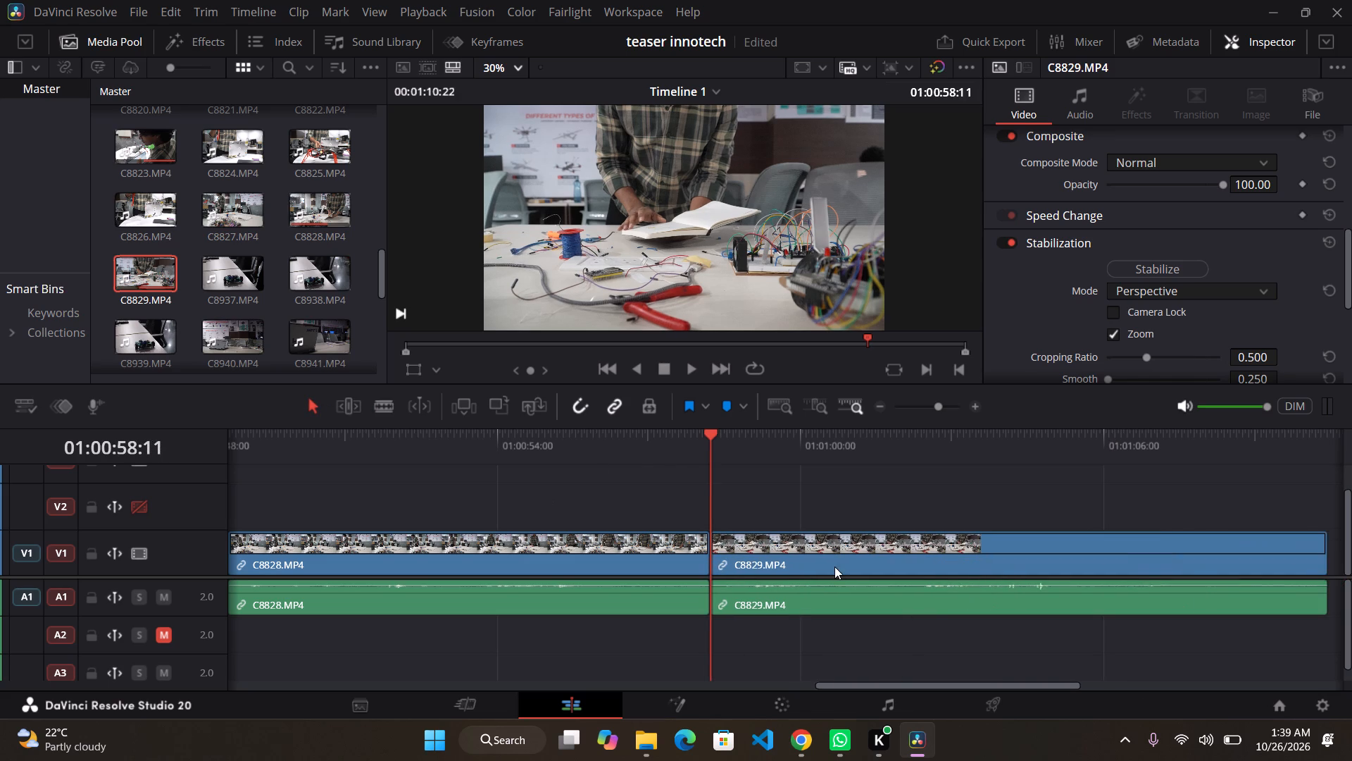
Play across the cut from C8828.MP4 to C8829.MP4 to check that the hand action matches.
key(space)
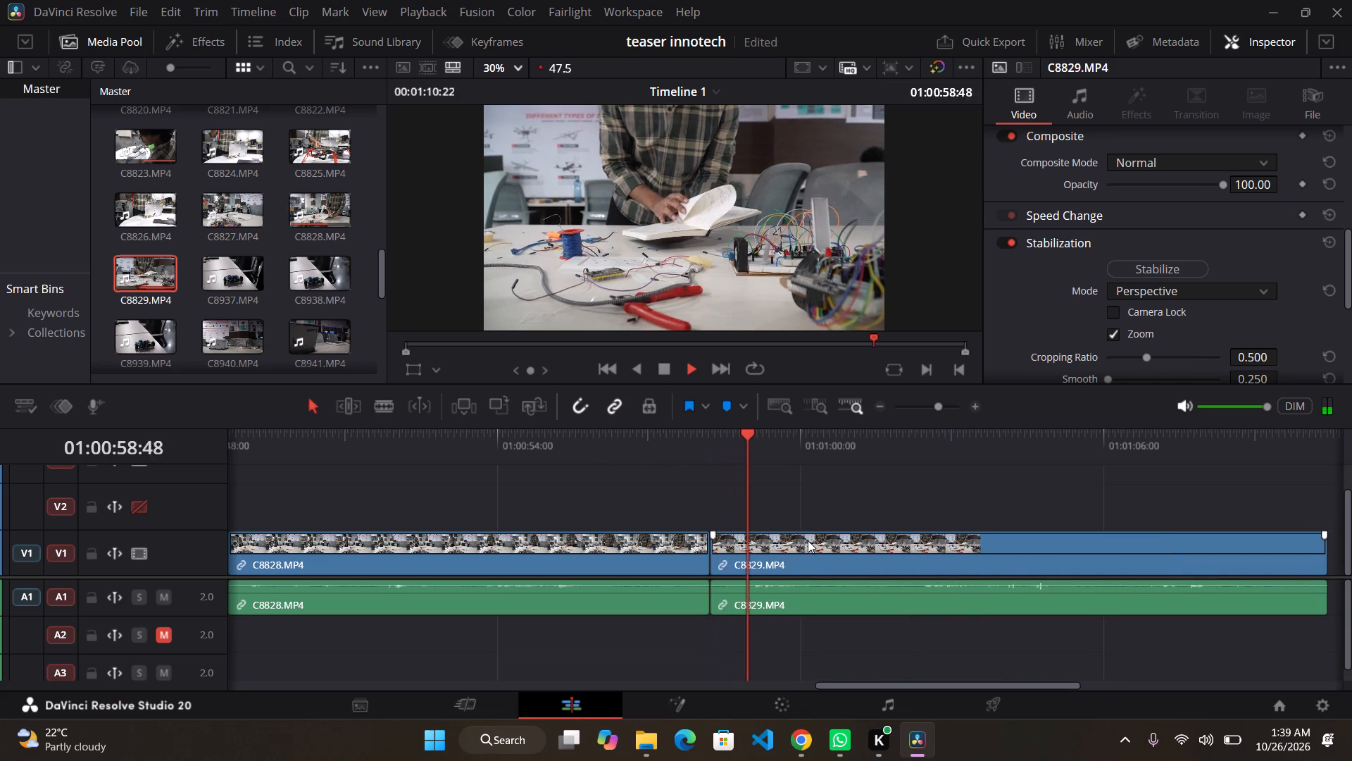
click(586, 443)
key(space)
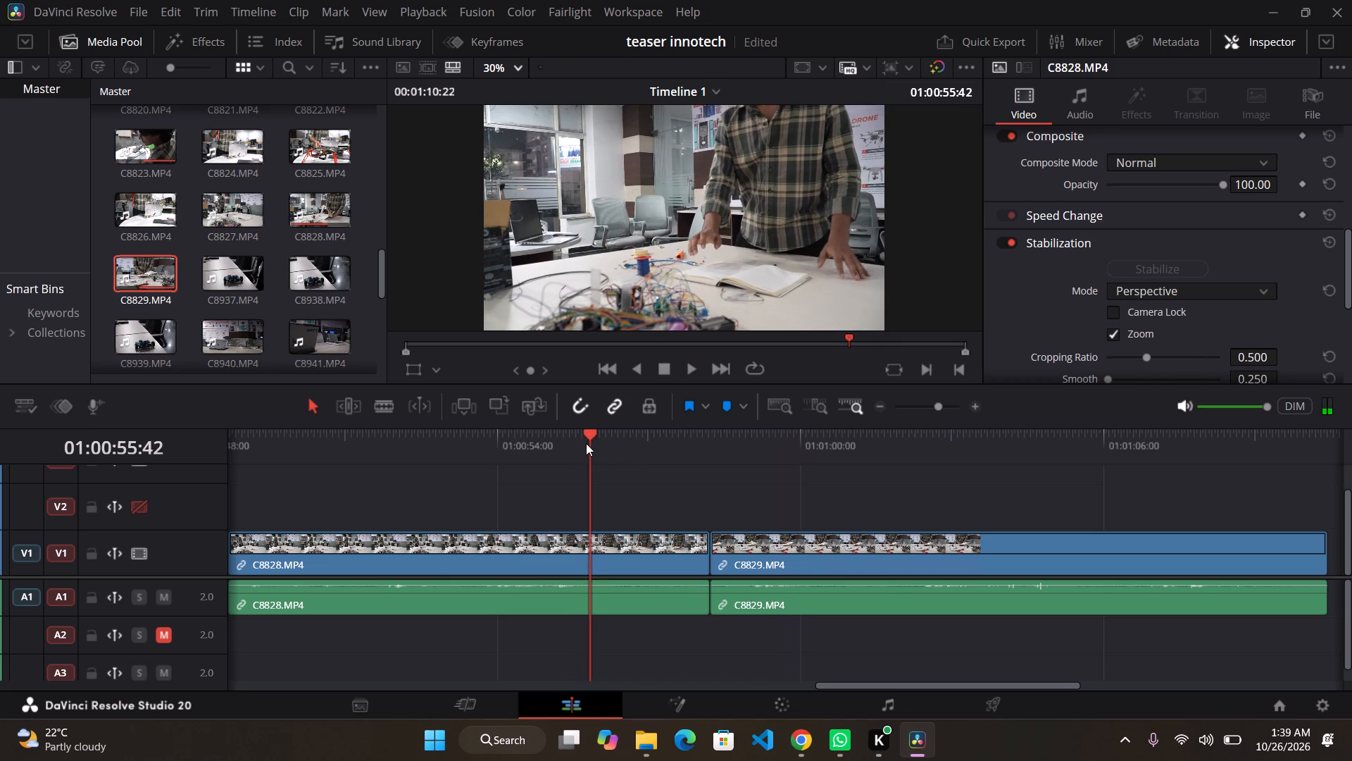
key(space)
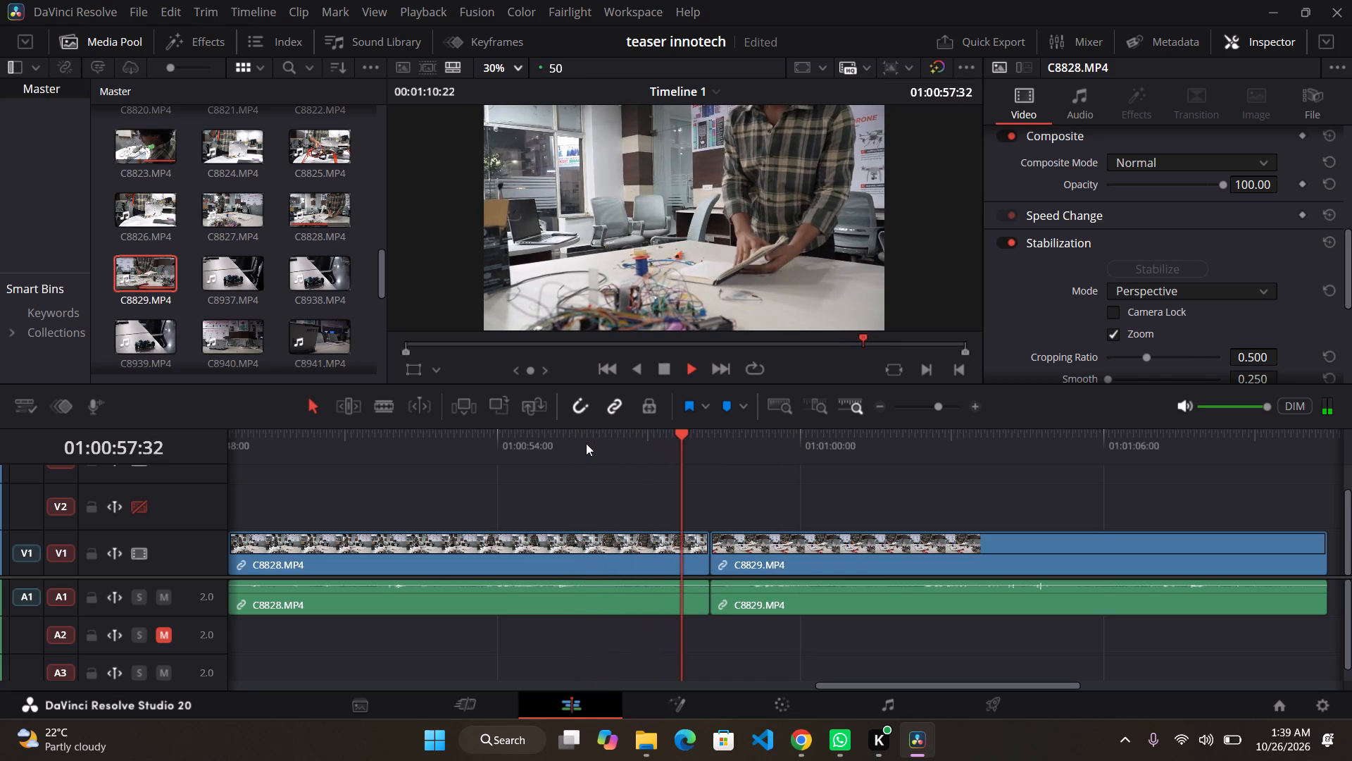
key(space)
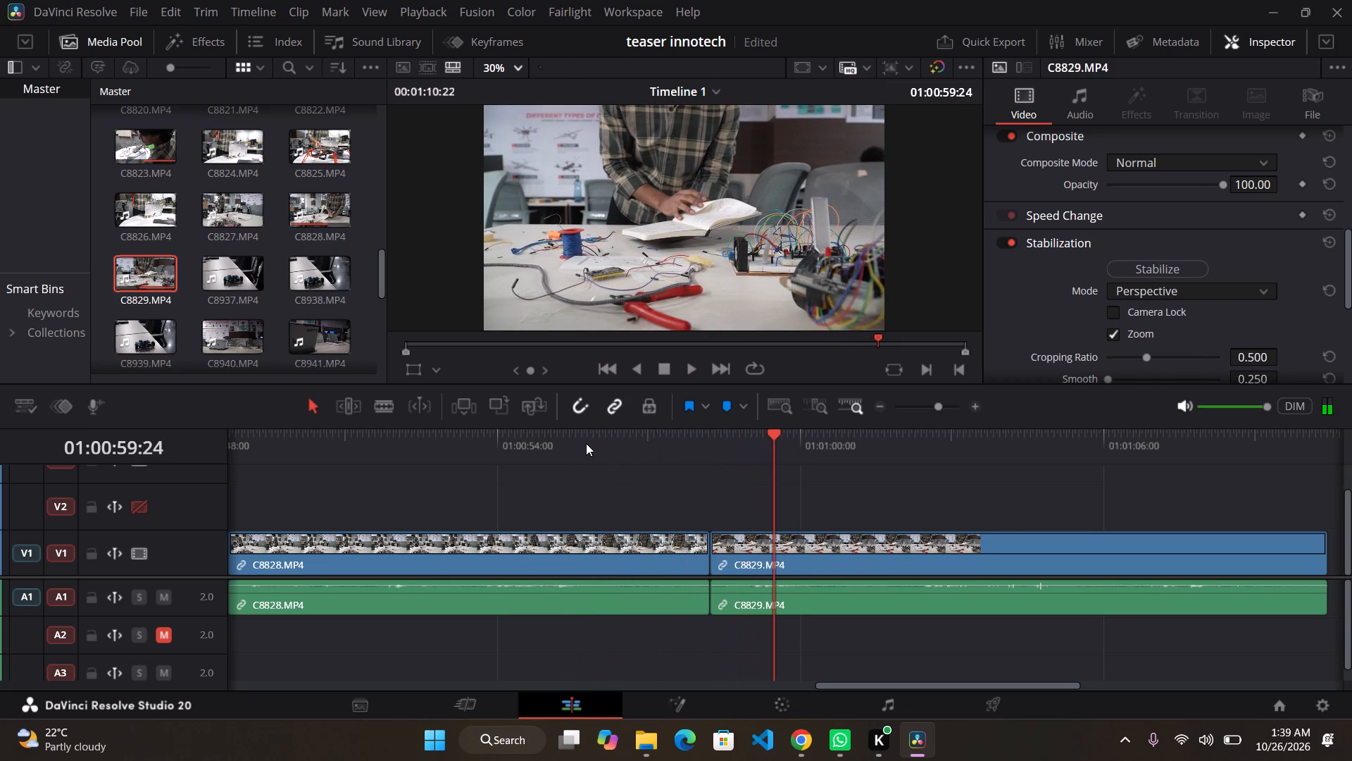
Move C8829.MP4 about 14 frames later, extend the end of C8828.MP4 to meet it and play the cut.
drag(732, 554, 751, 553)
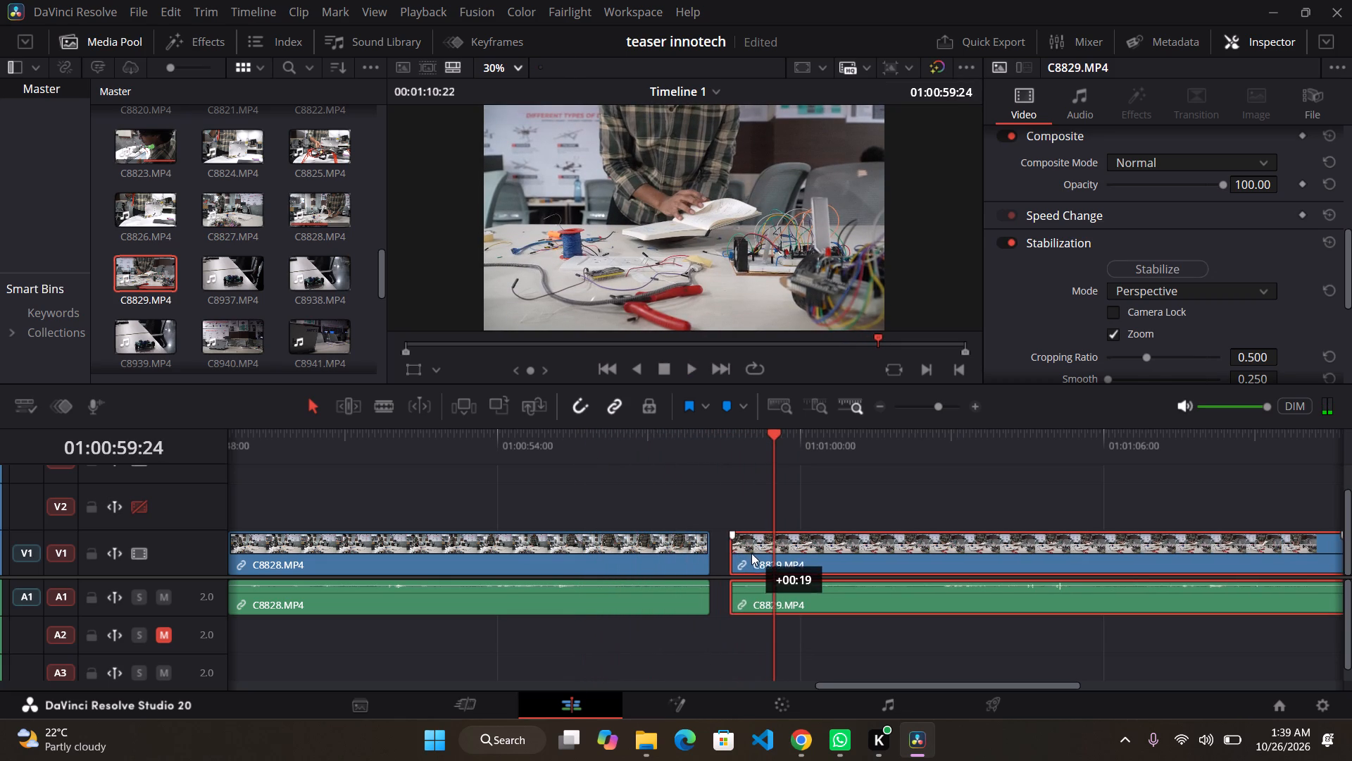
drag(751, 553, 746, 554)
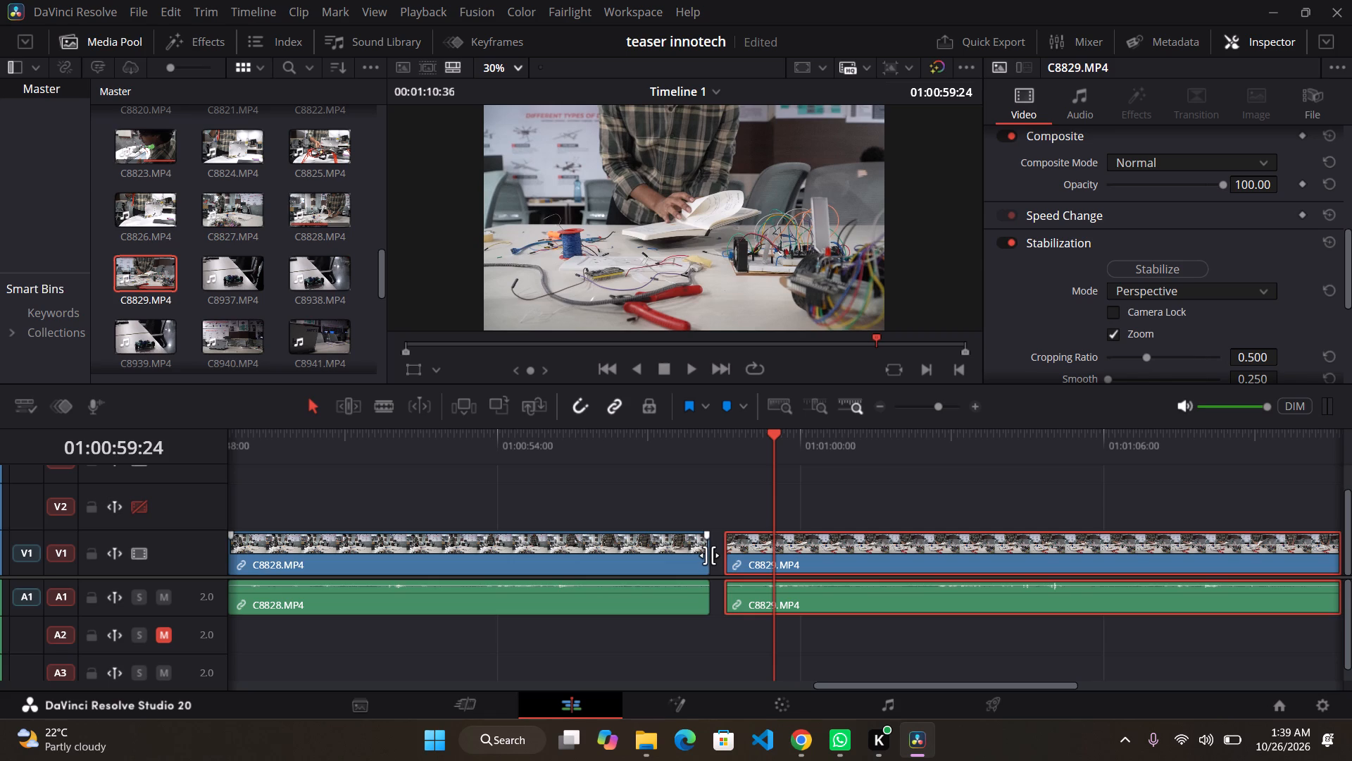
drag(709, 555, 746, 555)
click(677, 438)
key(space)
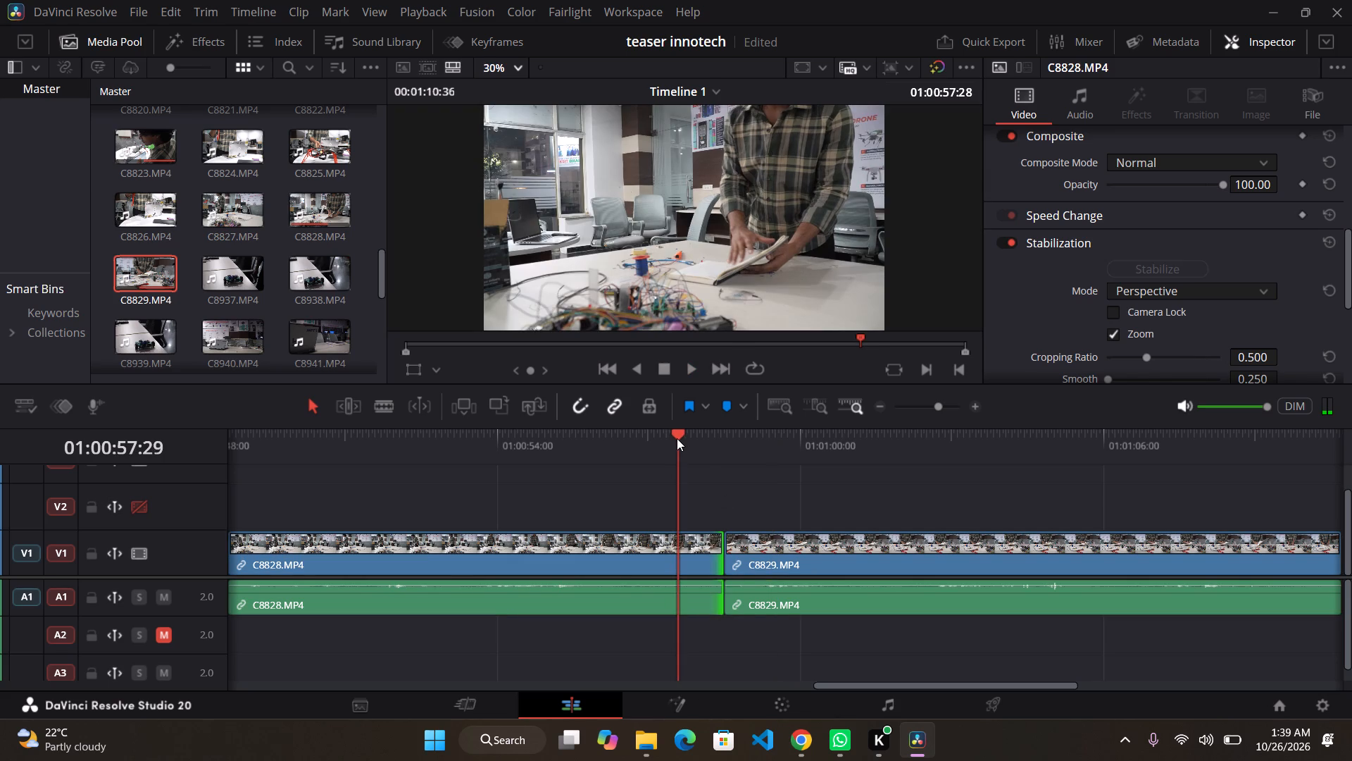
key(space)
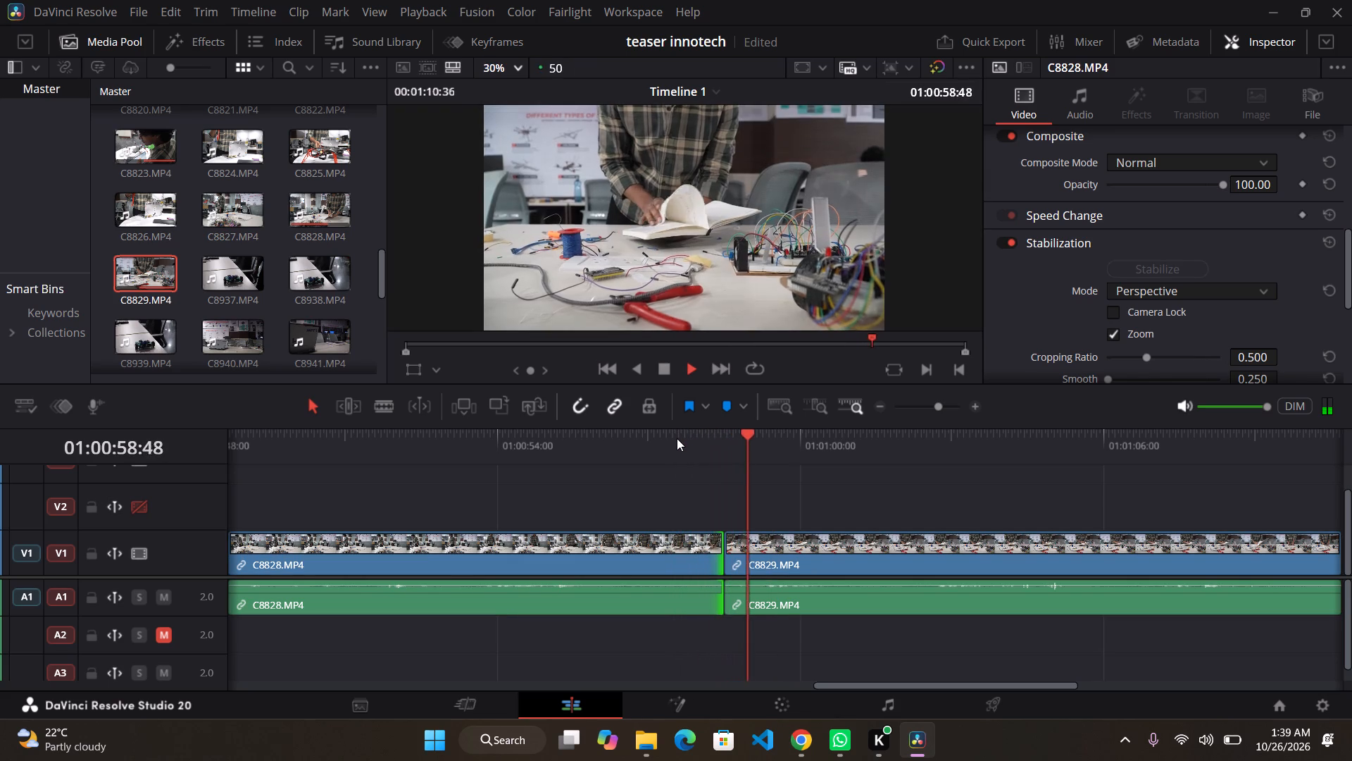
key(space)
Move C8829.MP4 about 18 frames later, extend the end of C8828.MP4 to meet it and replay the cut.
drag(741, 540, 759, 542)
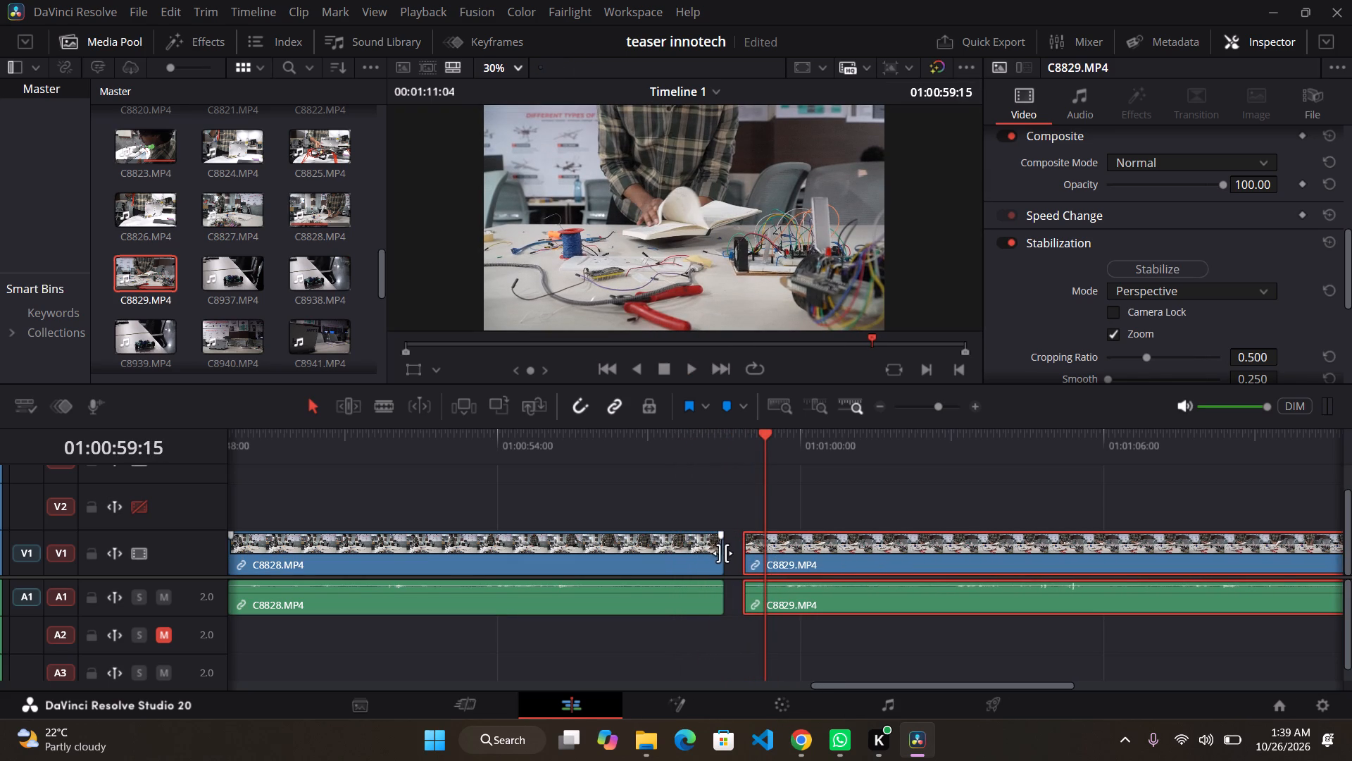
drag(722, 553, 748, 557)
click(706, 447)
key(space)
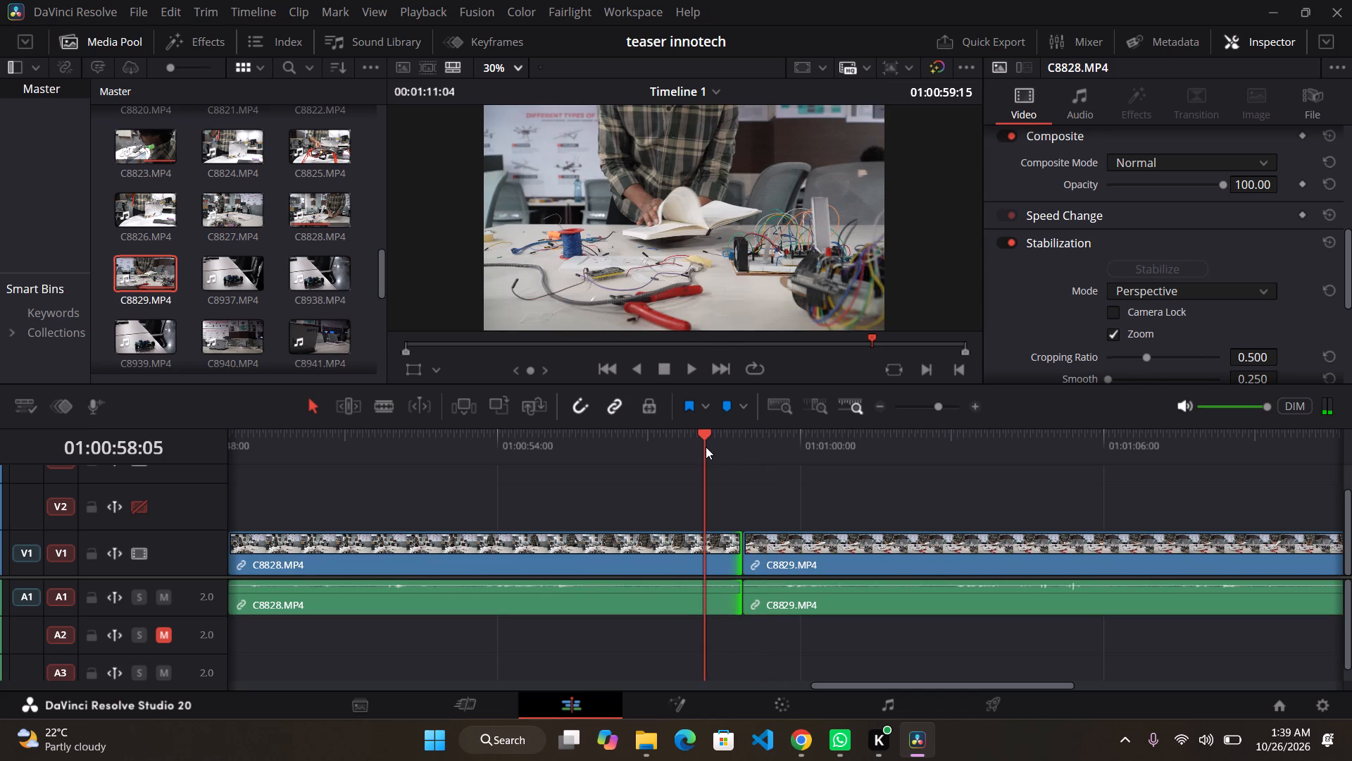
key(space)
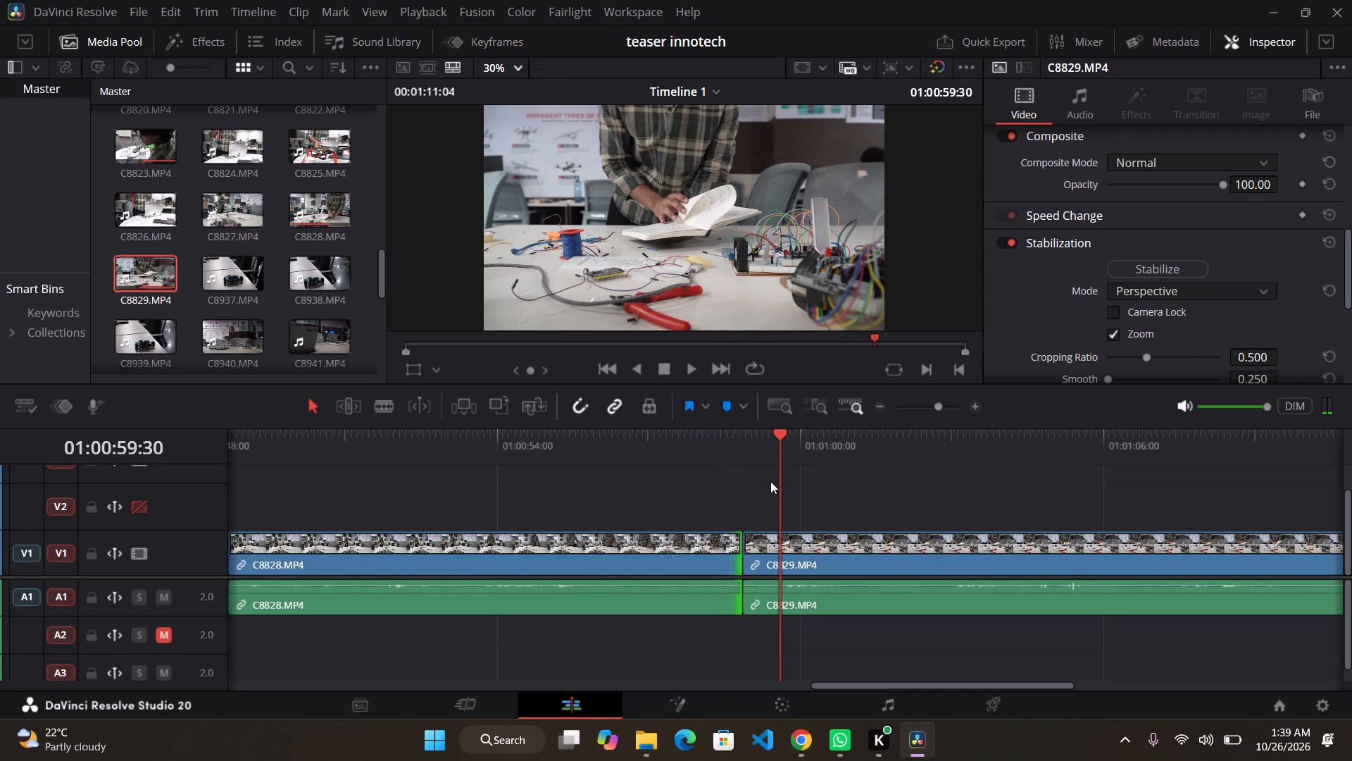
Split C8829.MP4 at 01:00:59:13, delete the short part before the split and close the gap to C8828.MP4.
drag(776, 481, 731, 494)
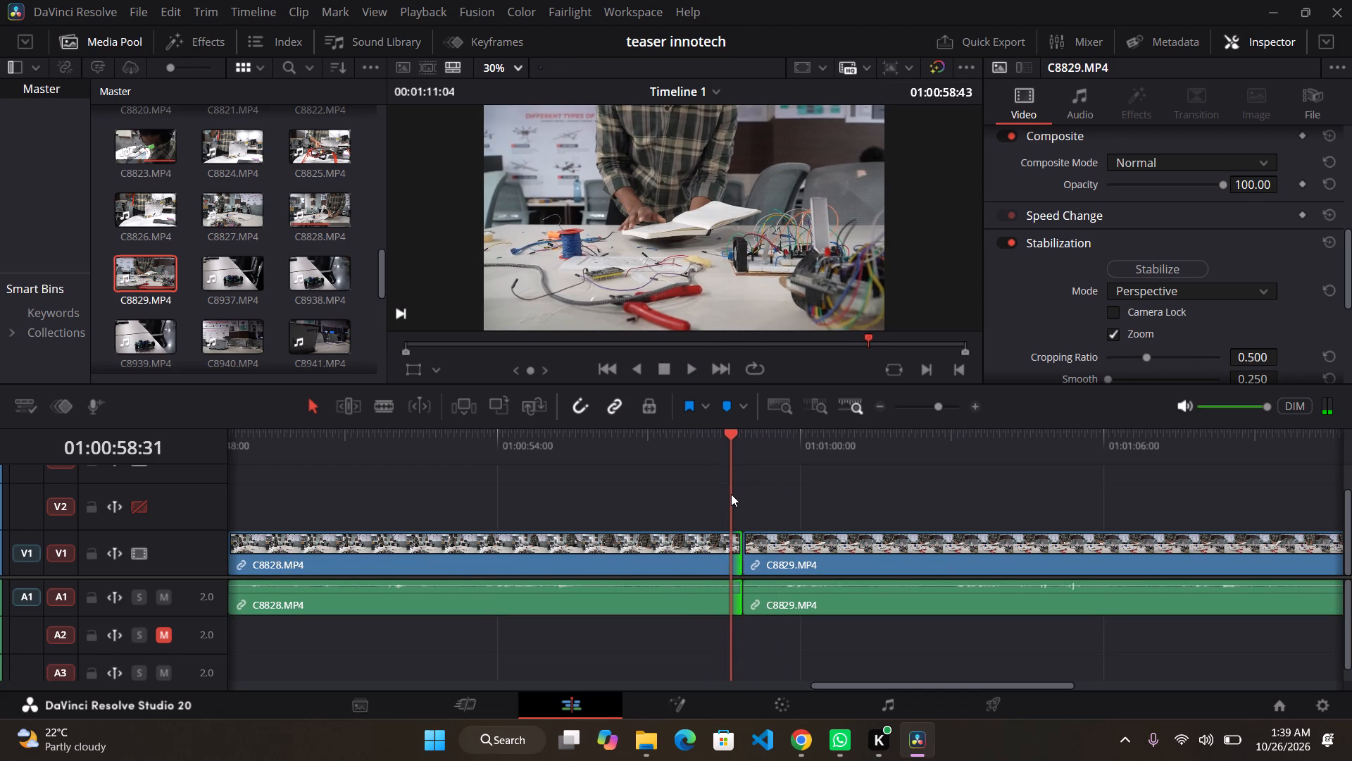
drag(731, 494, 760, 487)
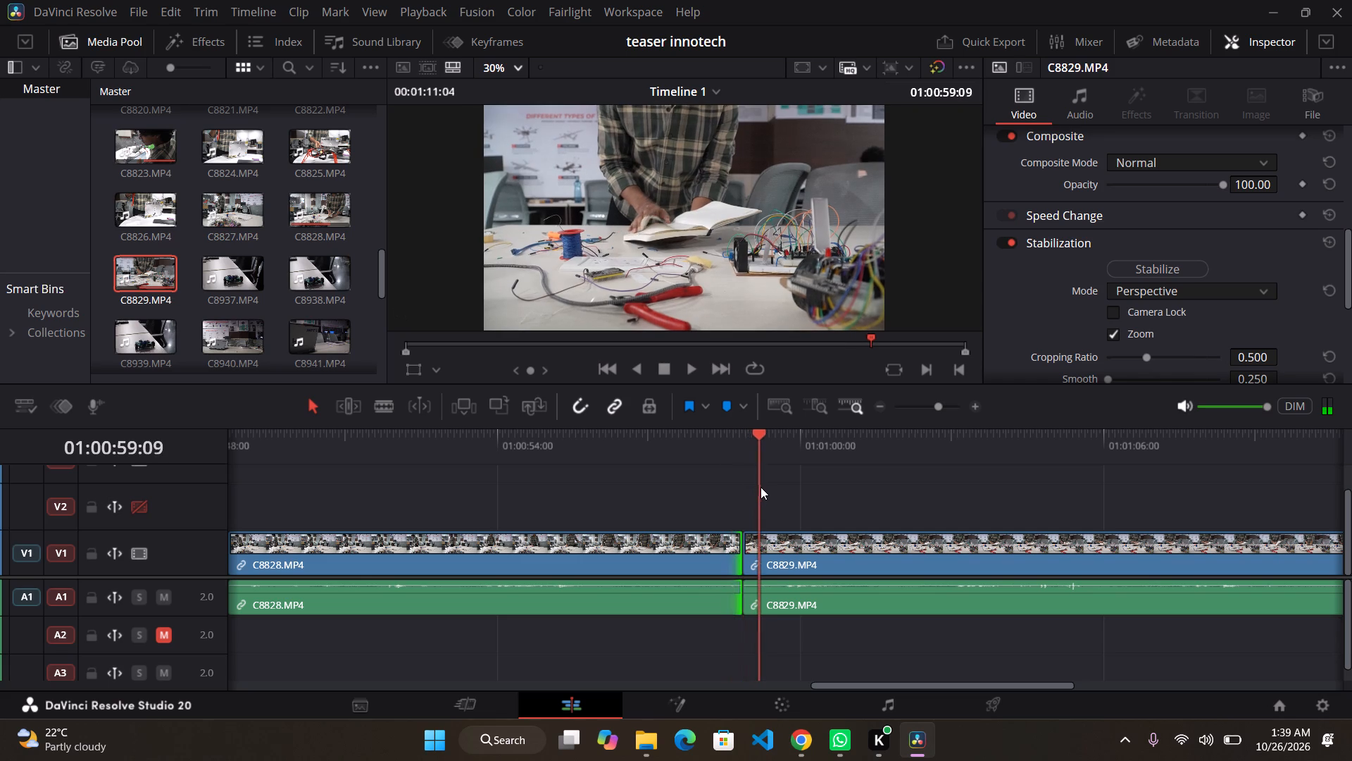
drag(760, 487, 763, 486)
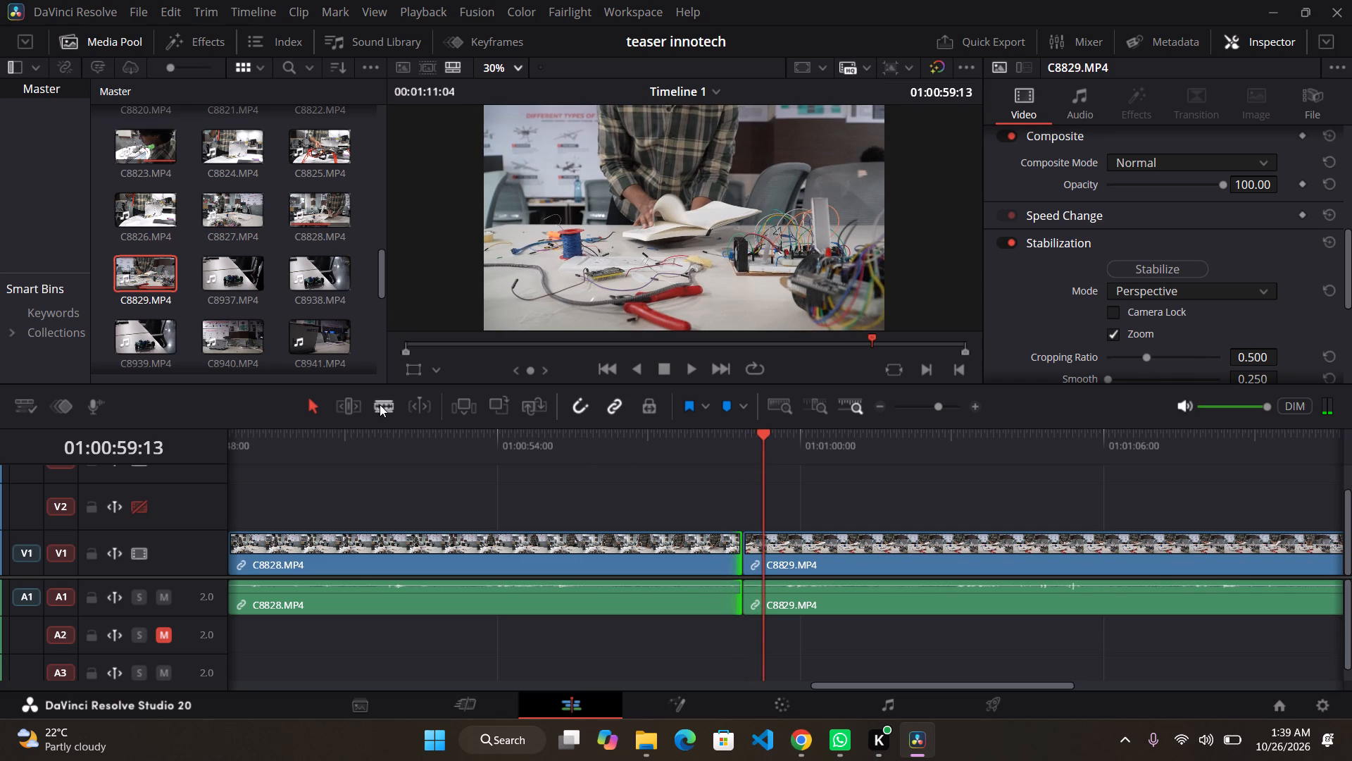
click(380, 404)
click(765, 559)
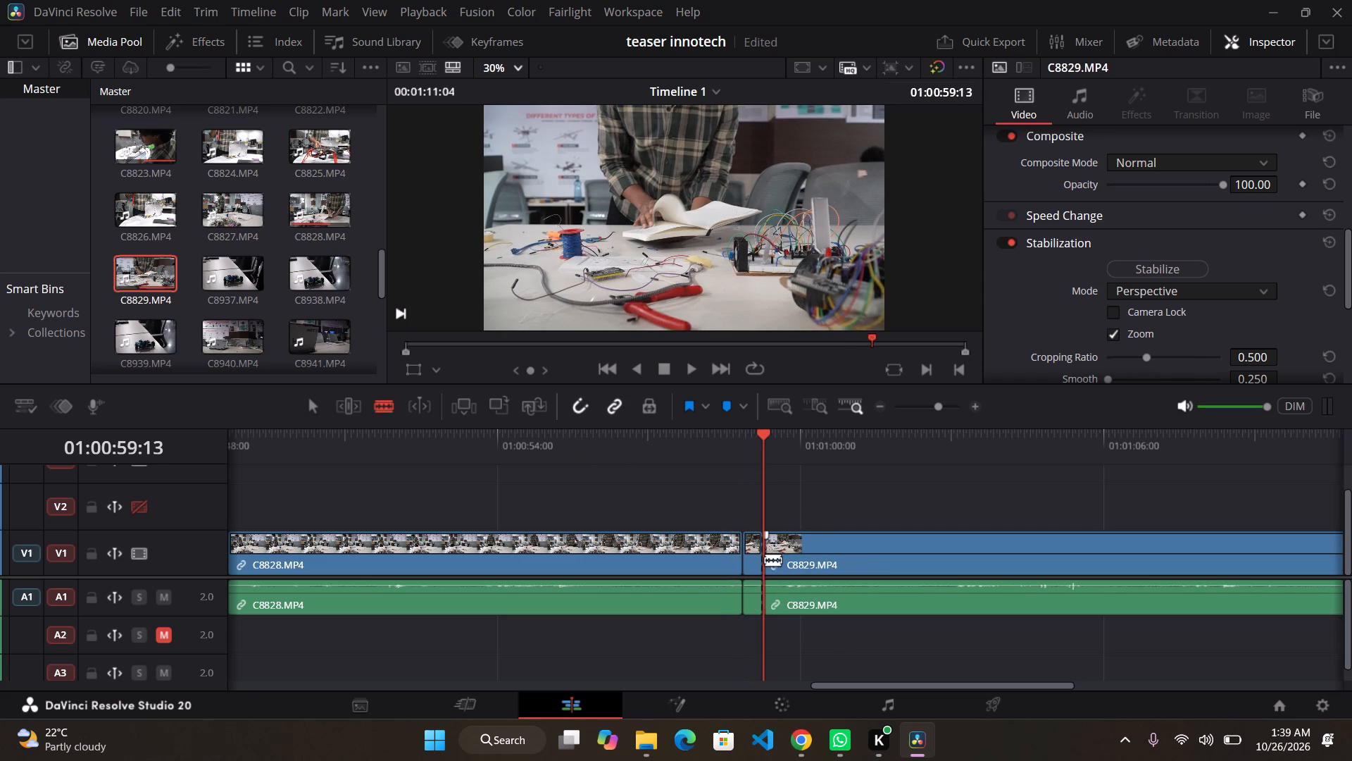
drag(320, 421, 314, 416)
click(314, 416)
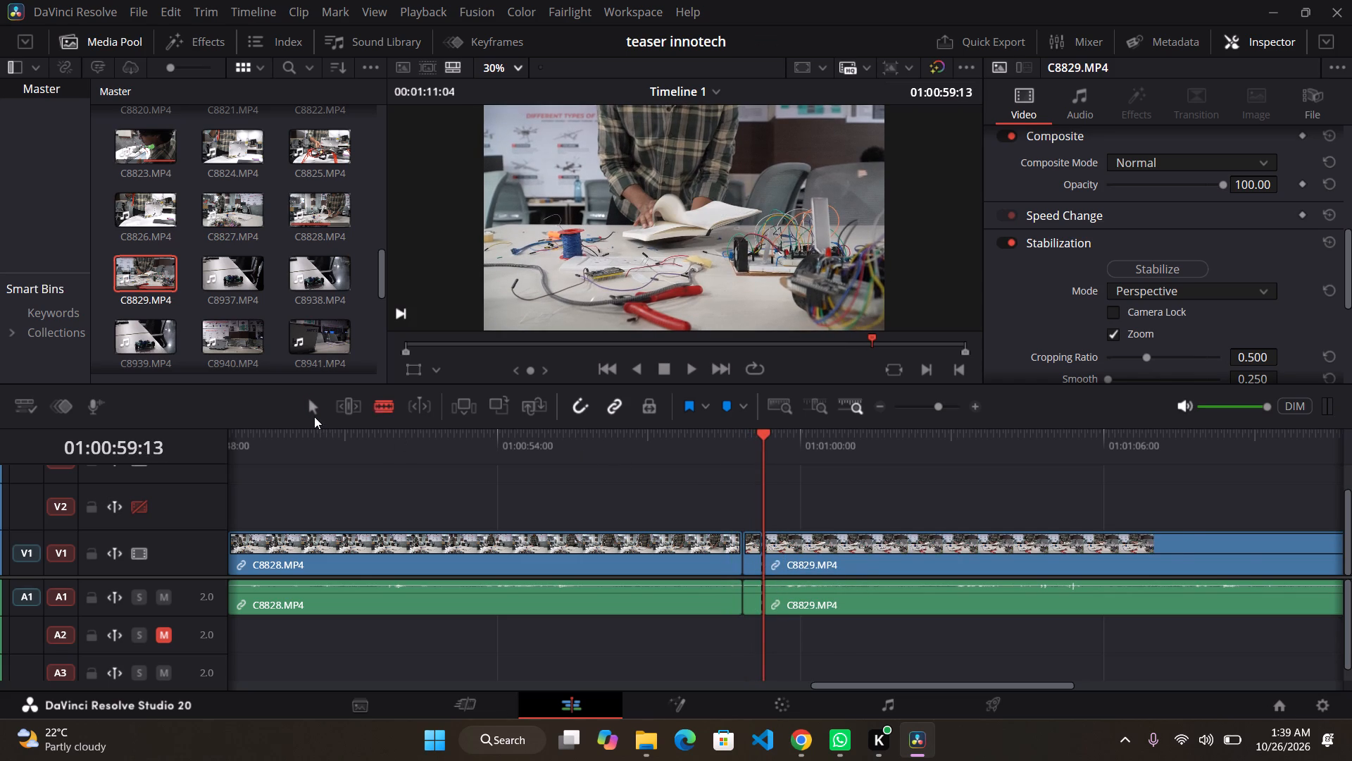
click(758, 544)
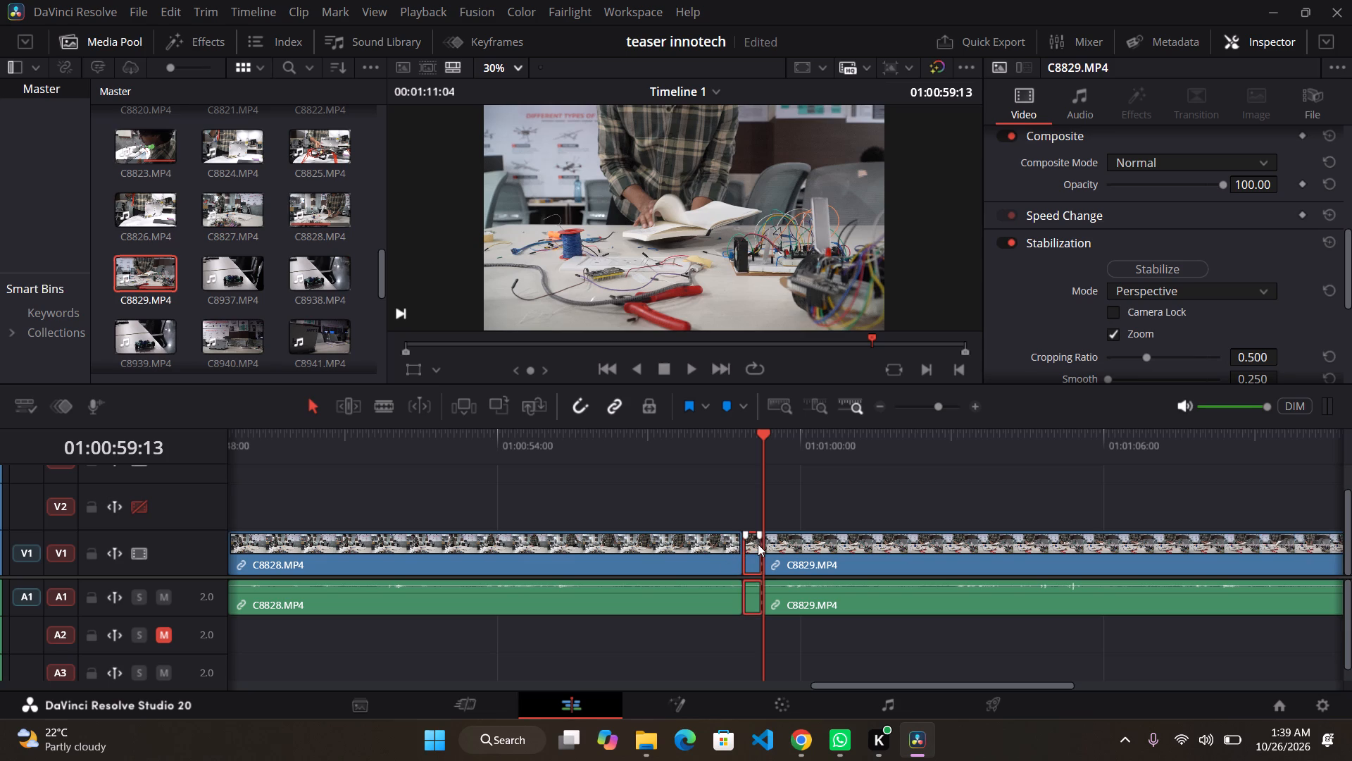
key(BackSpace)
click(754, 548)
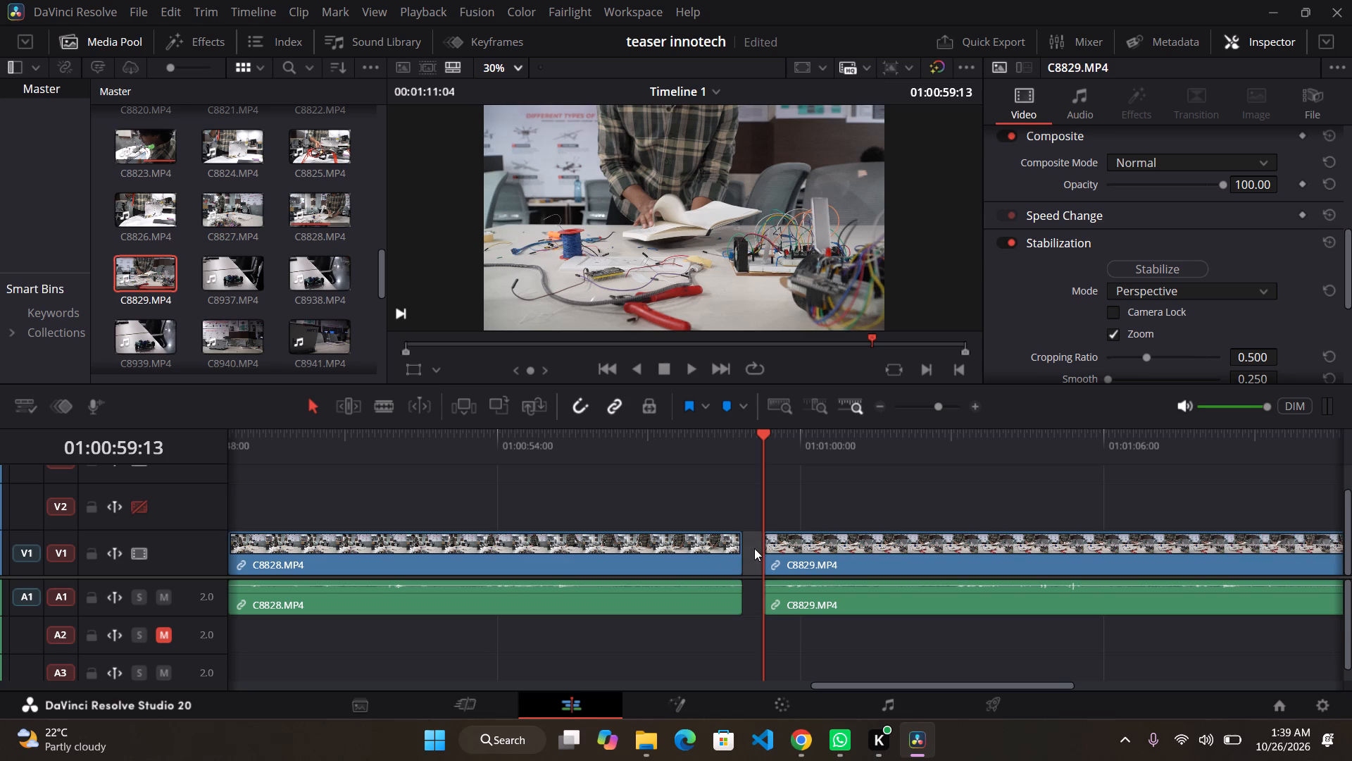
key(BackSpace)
Play from the end of C8828.MP4 through C8829.MP4 to check the new cut.
click(702, 439)
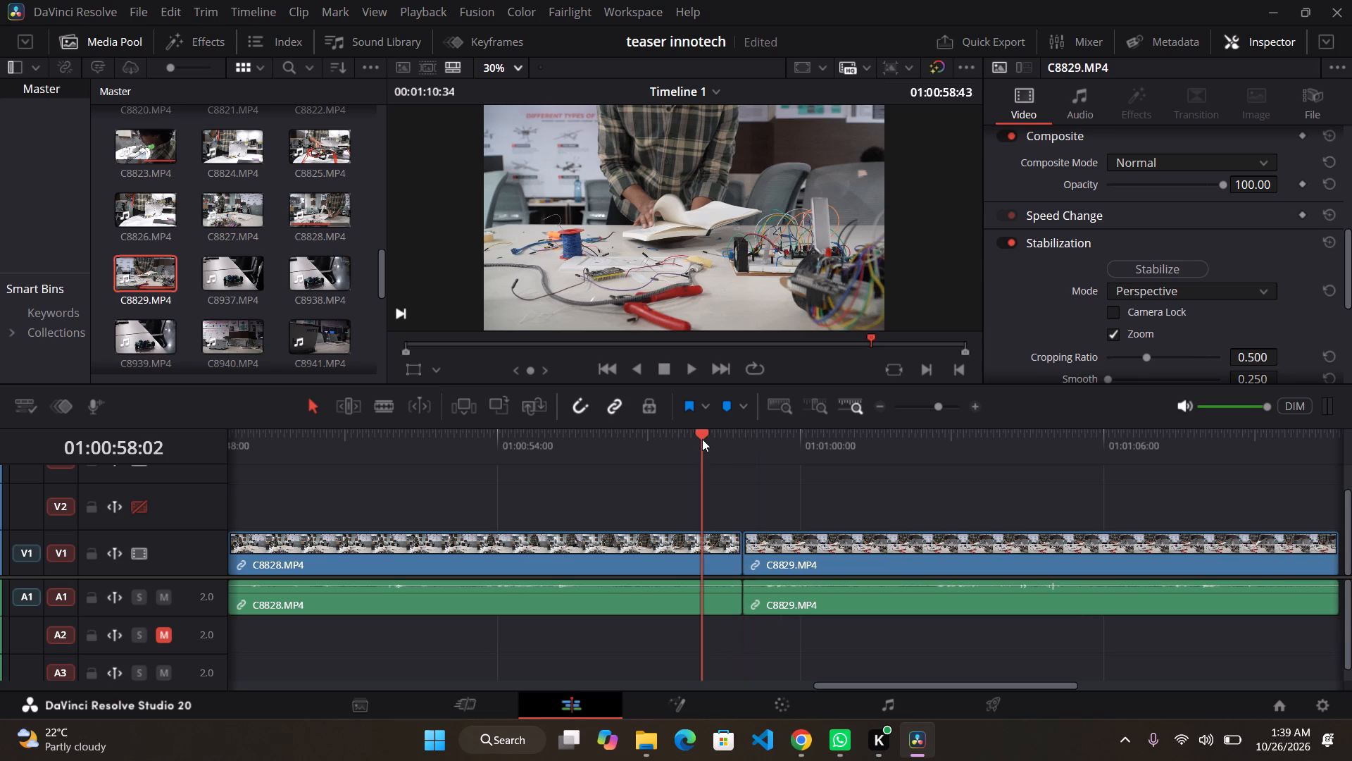
key(space)
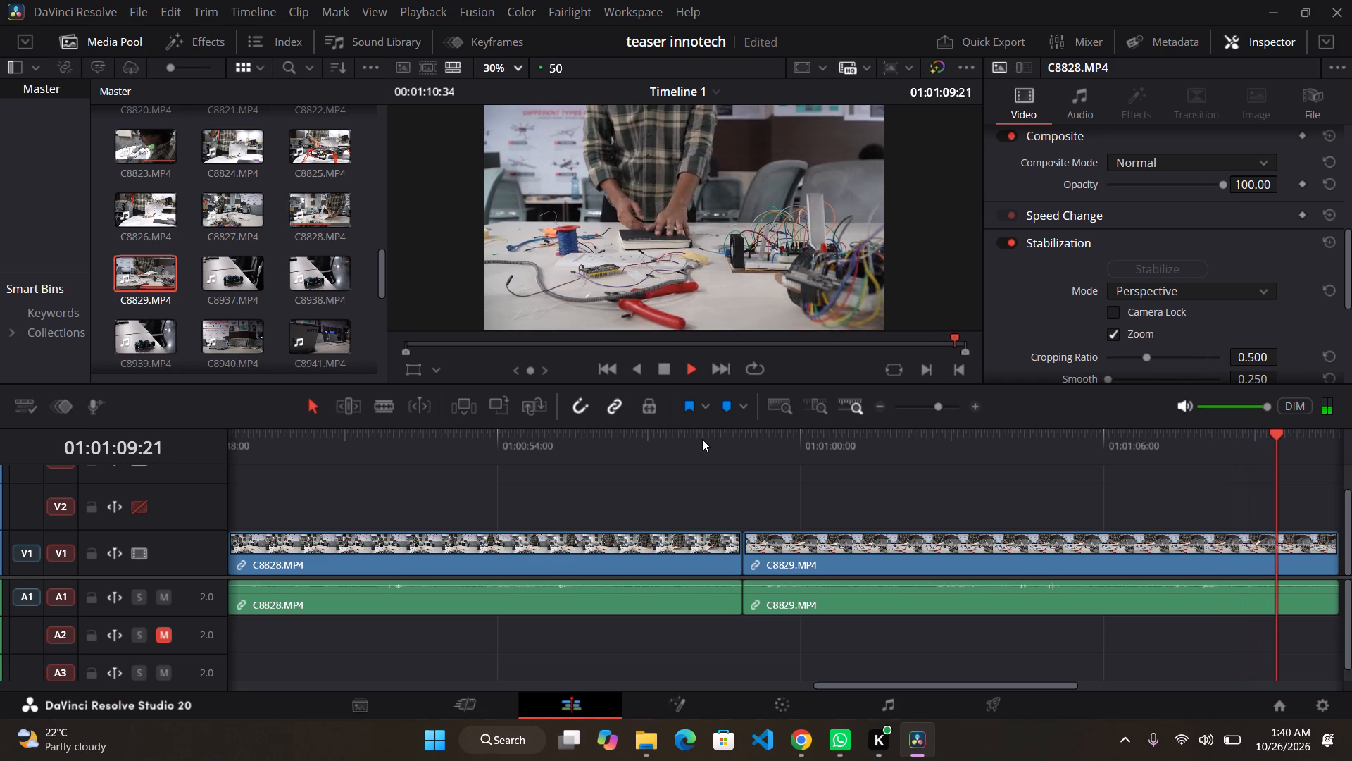
key(space)
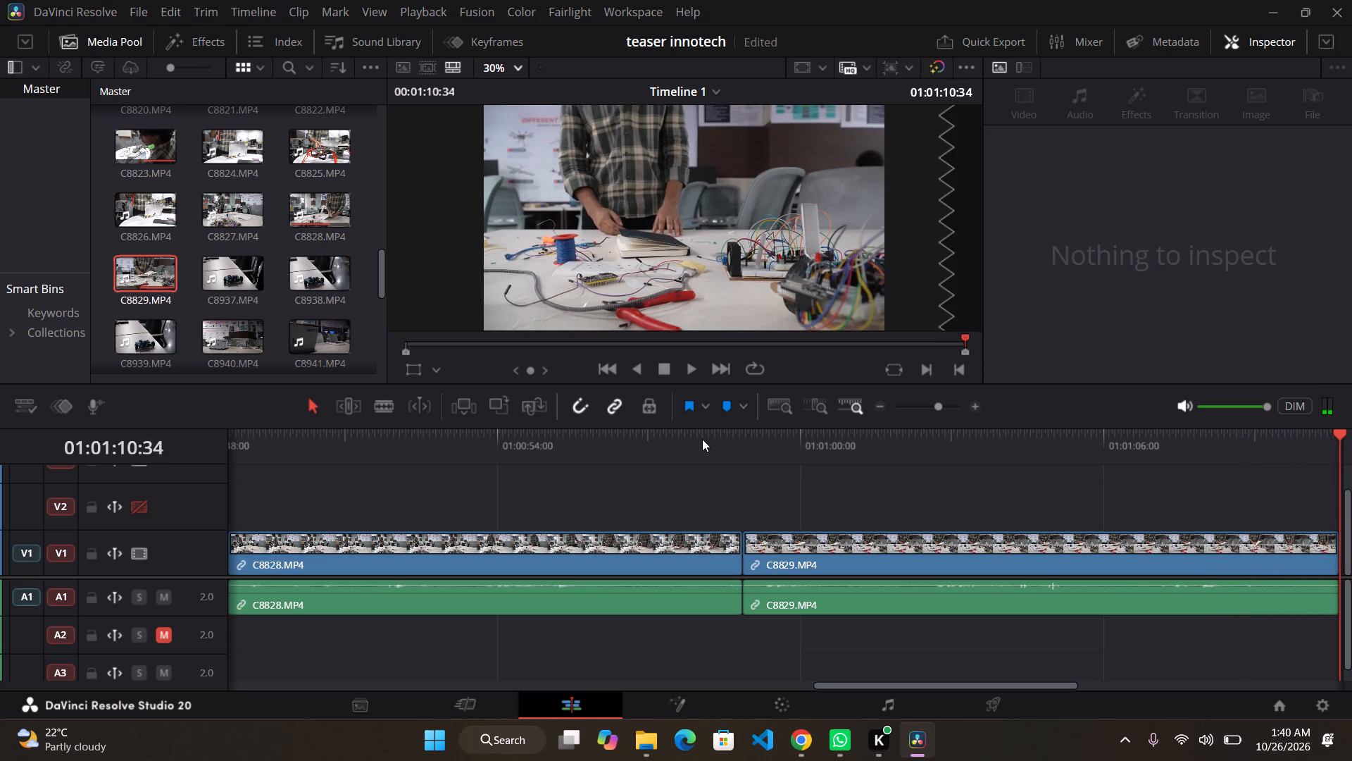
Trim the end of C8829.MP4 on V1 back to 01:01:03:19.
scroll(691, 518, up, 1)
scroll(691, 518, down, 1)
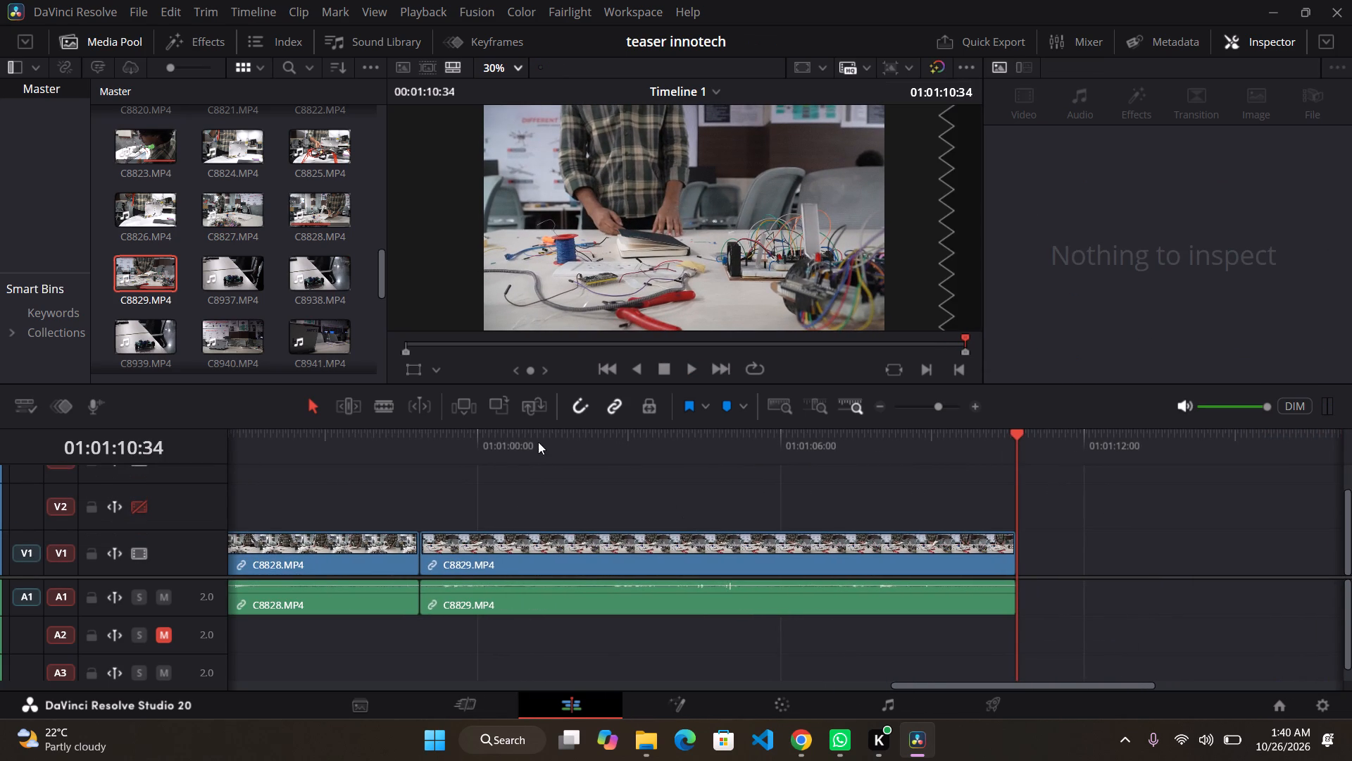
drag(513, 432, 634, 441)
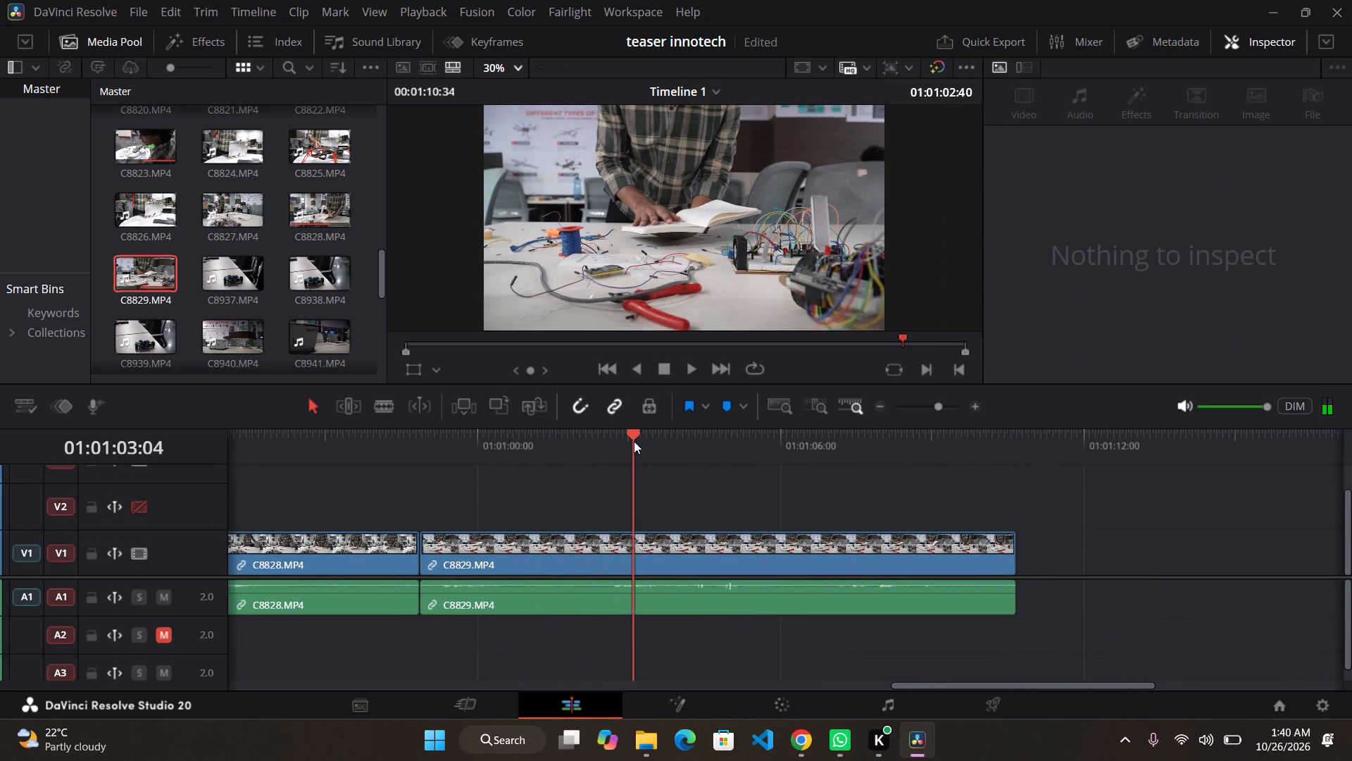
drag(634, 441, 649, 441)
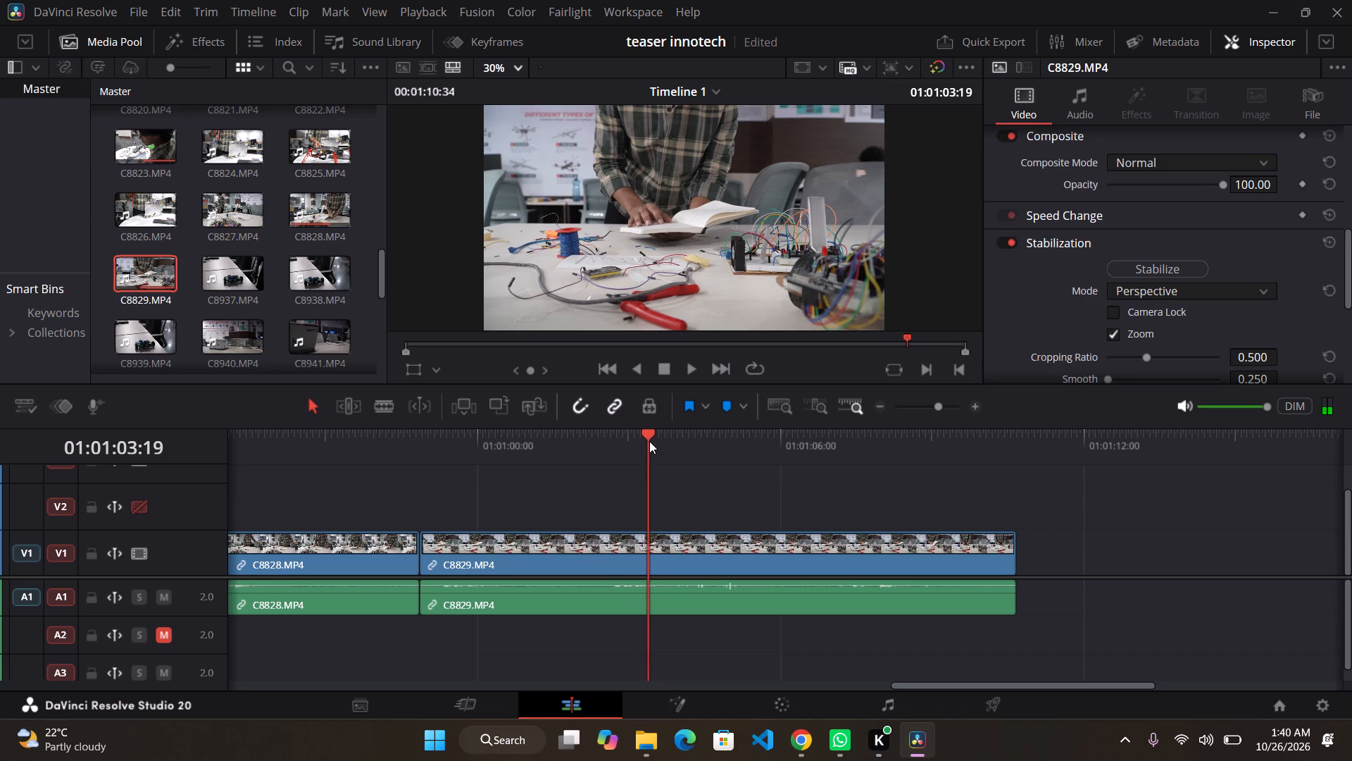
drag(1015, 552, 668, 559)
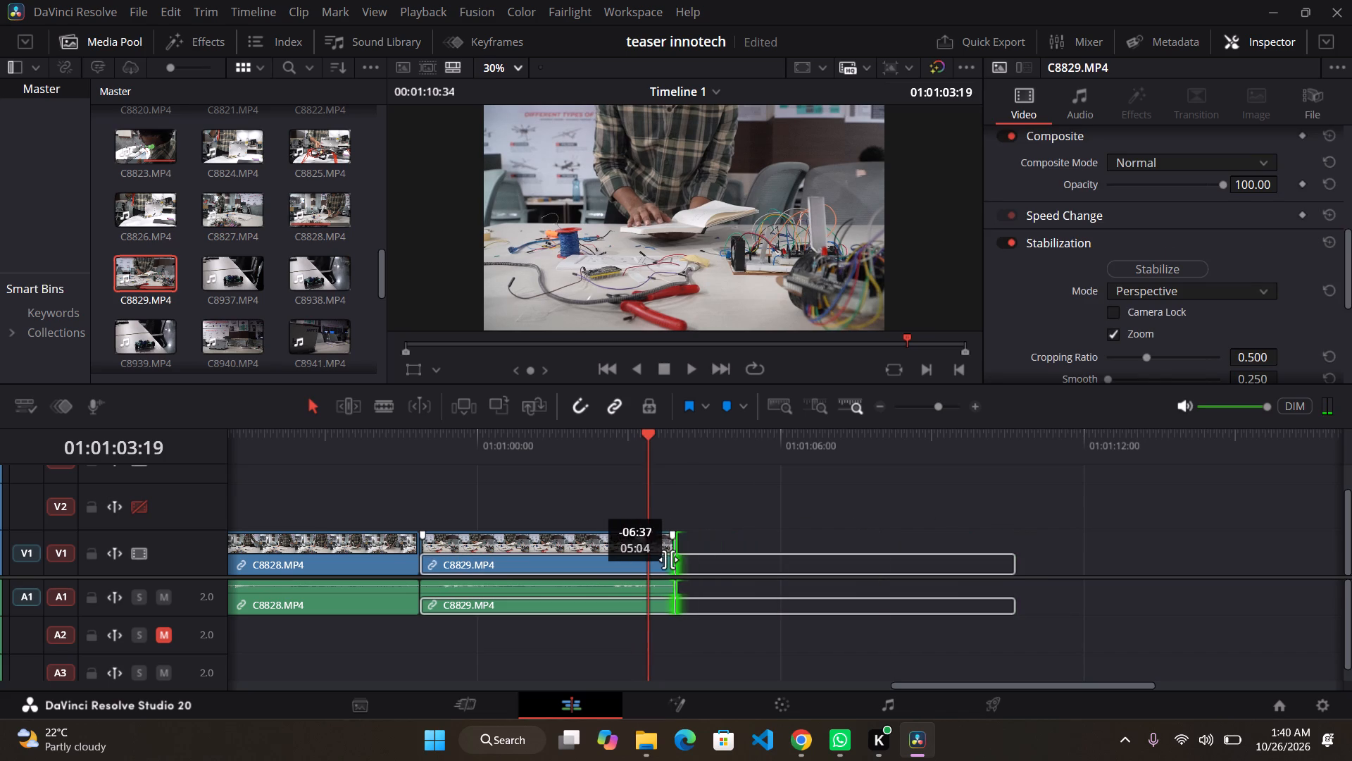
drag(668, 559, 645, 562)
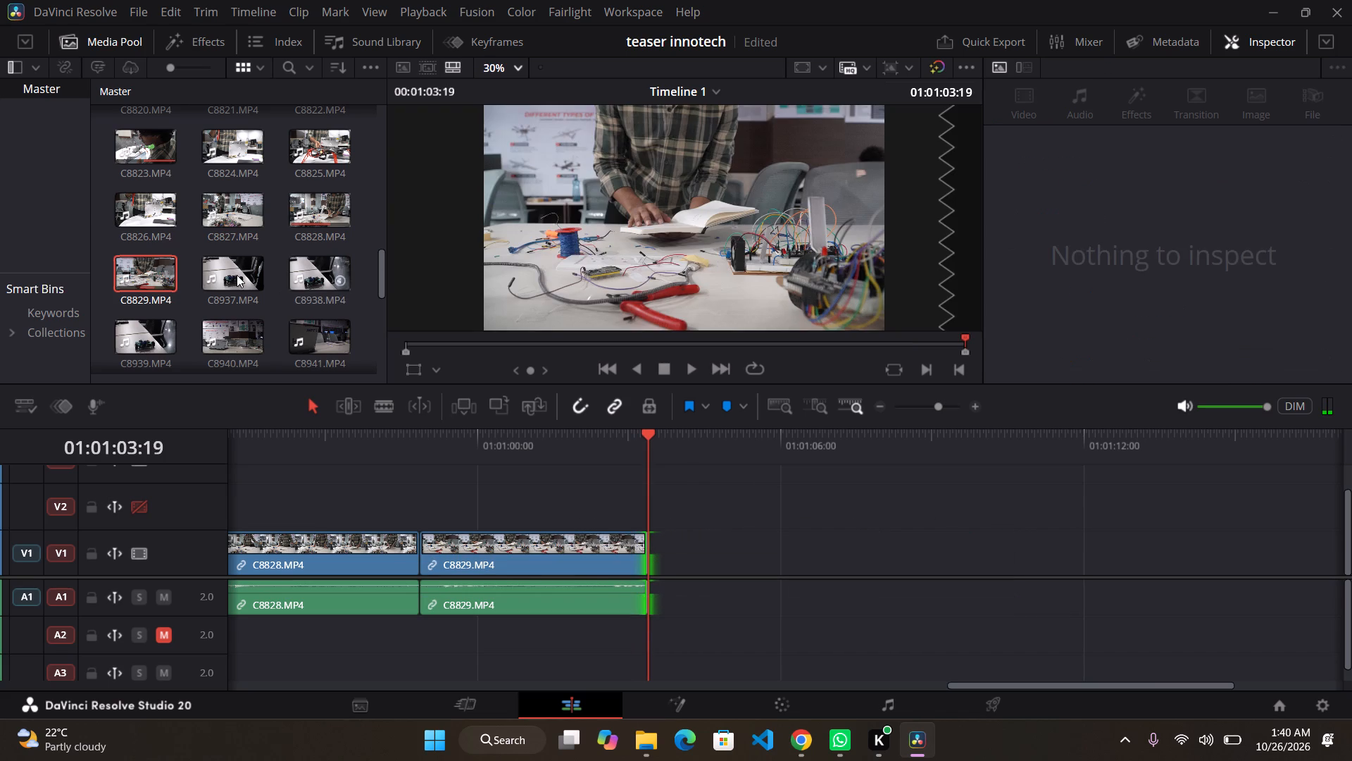
Preview the source clips C8940.MP4 and C8937.MP4 as candidates for the following shot.
click(223, 334)
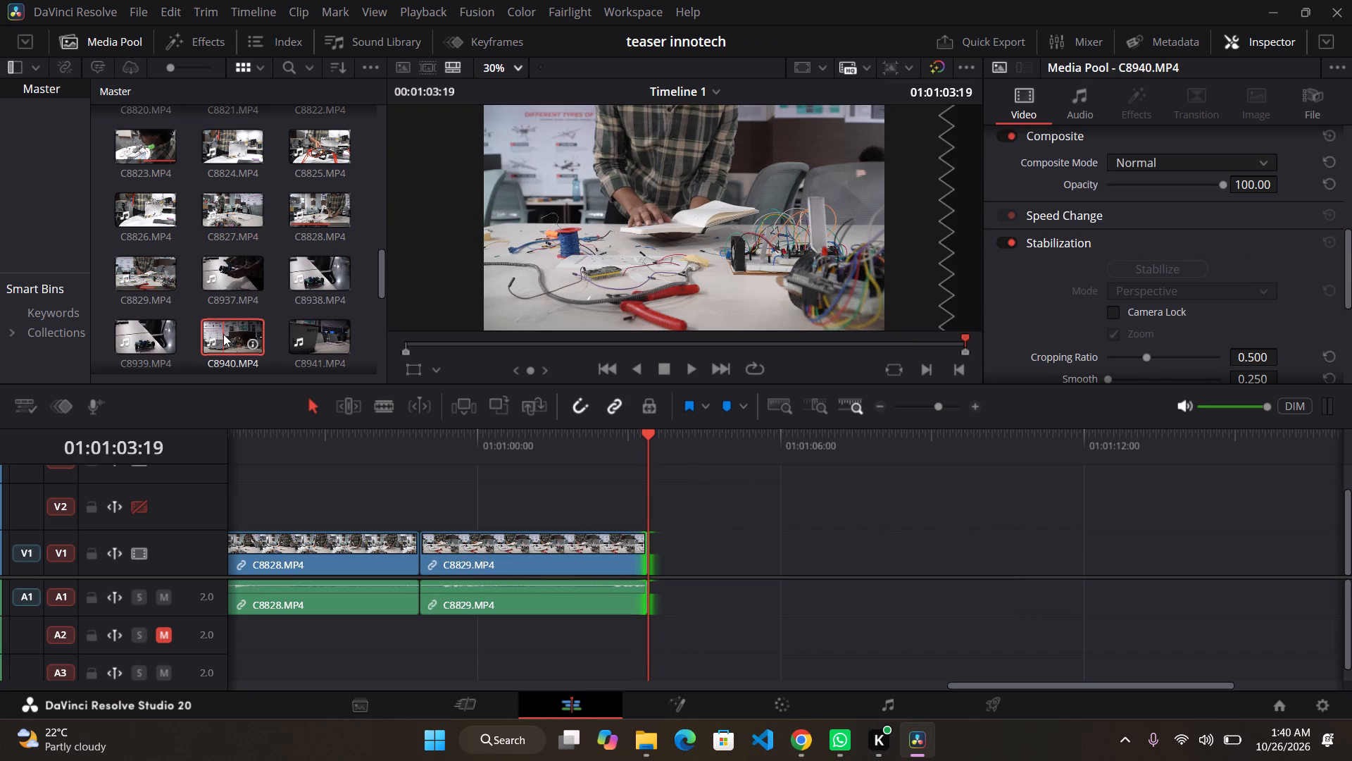
double_click(223, 334)
key(space)
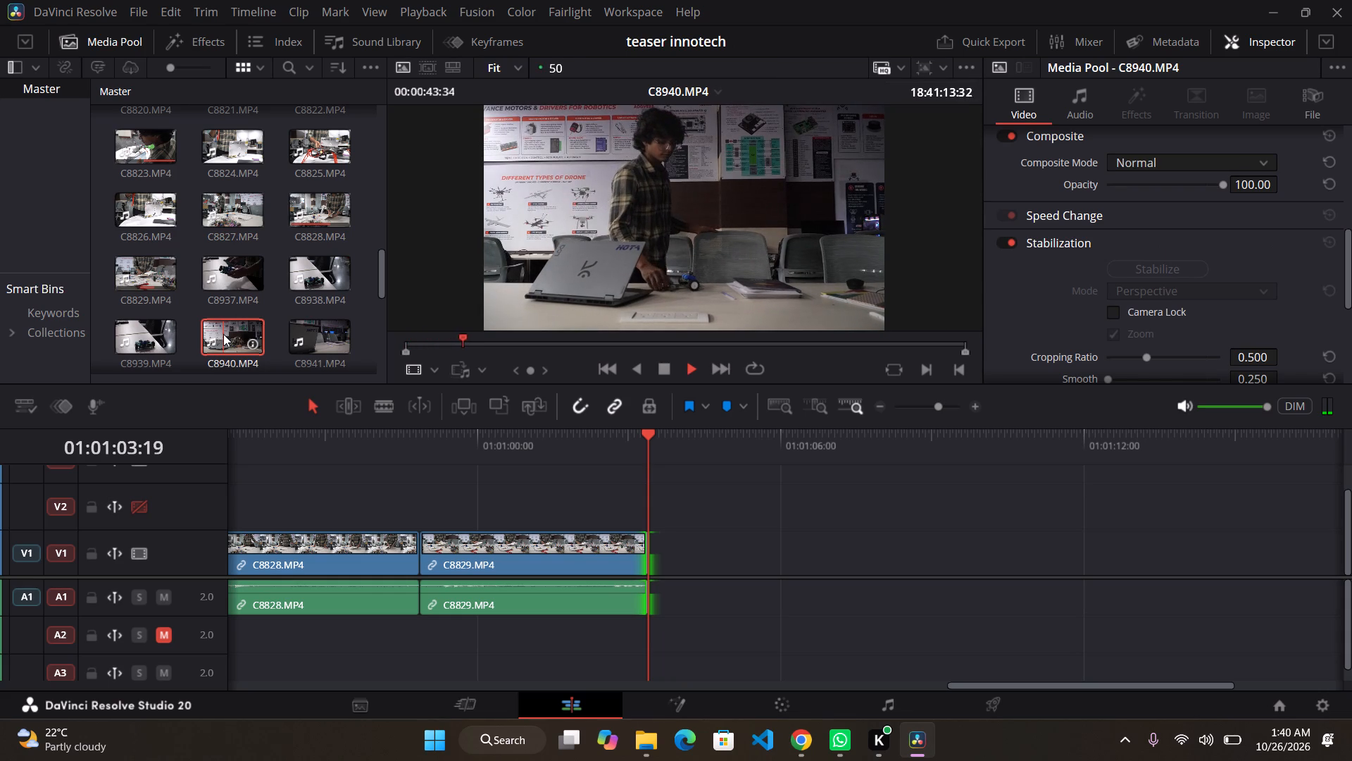
key(space)
click(254, 264)
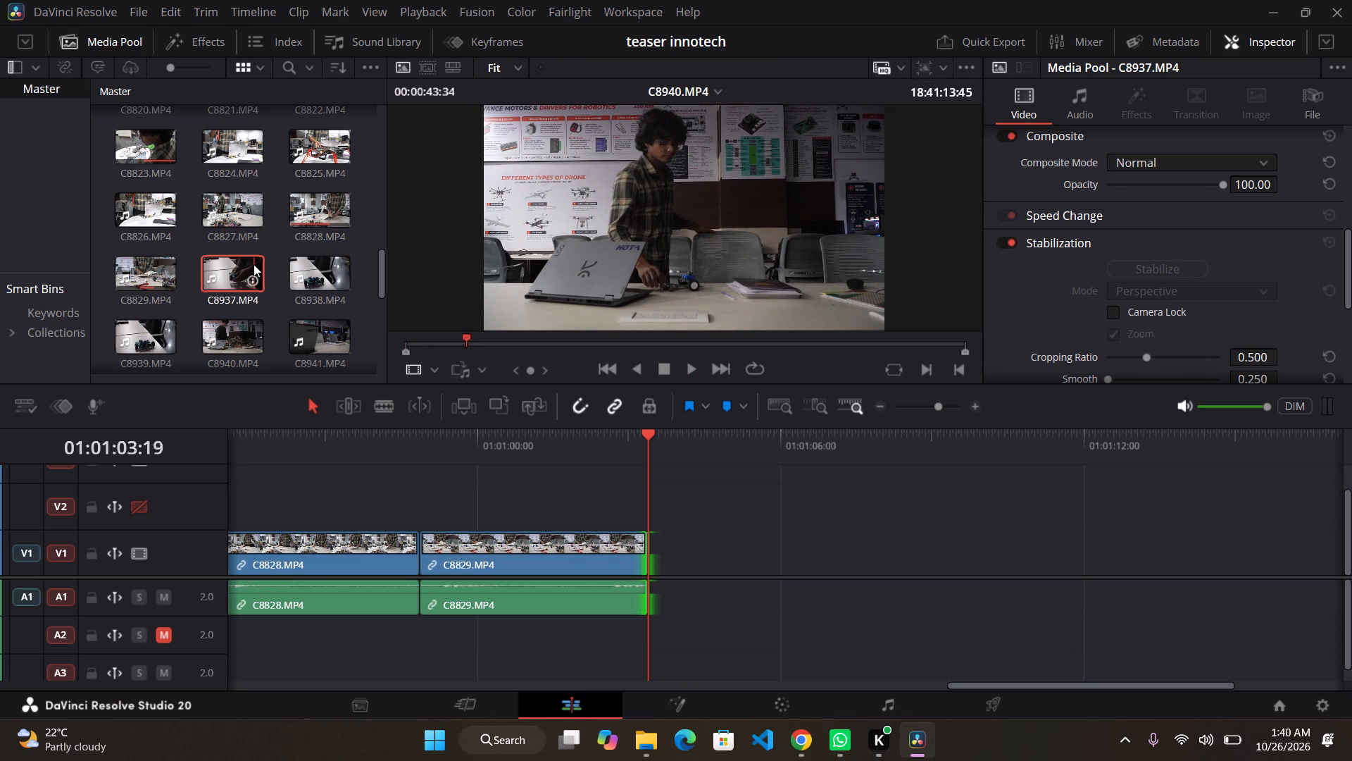
double_click(254, 264)
key(space)
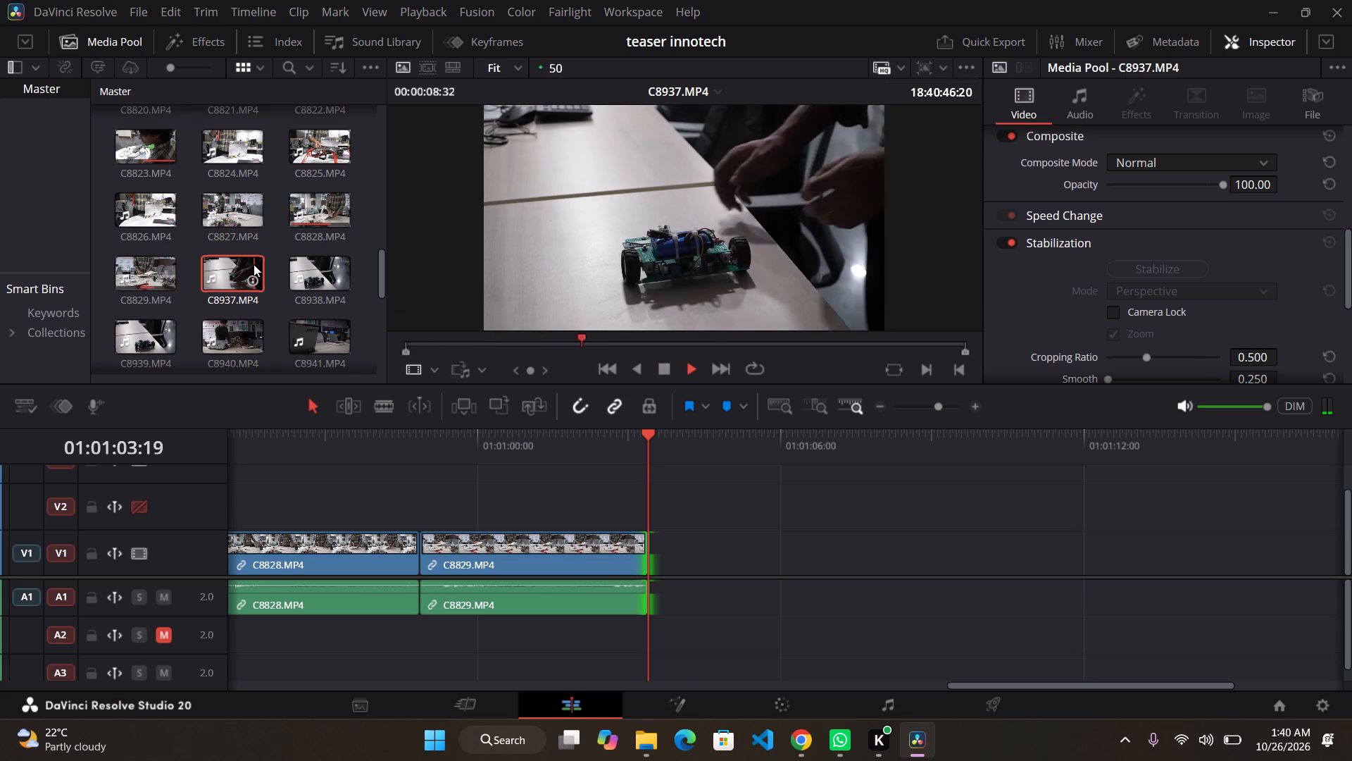
key(space)
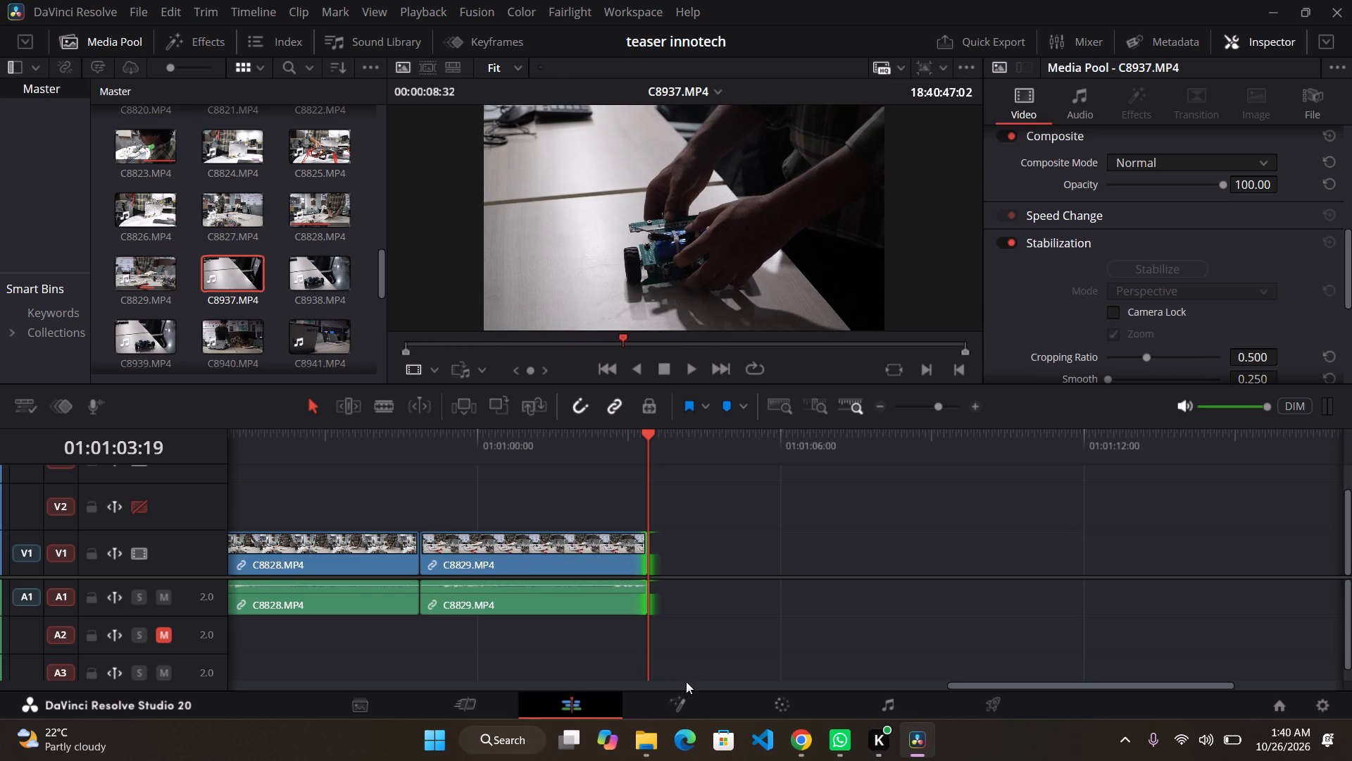
Switch to the teaser script in Chrome and read the visuals for Scene 3 and Scene 4.
click(808, 728)
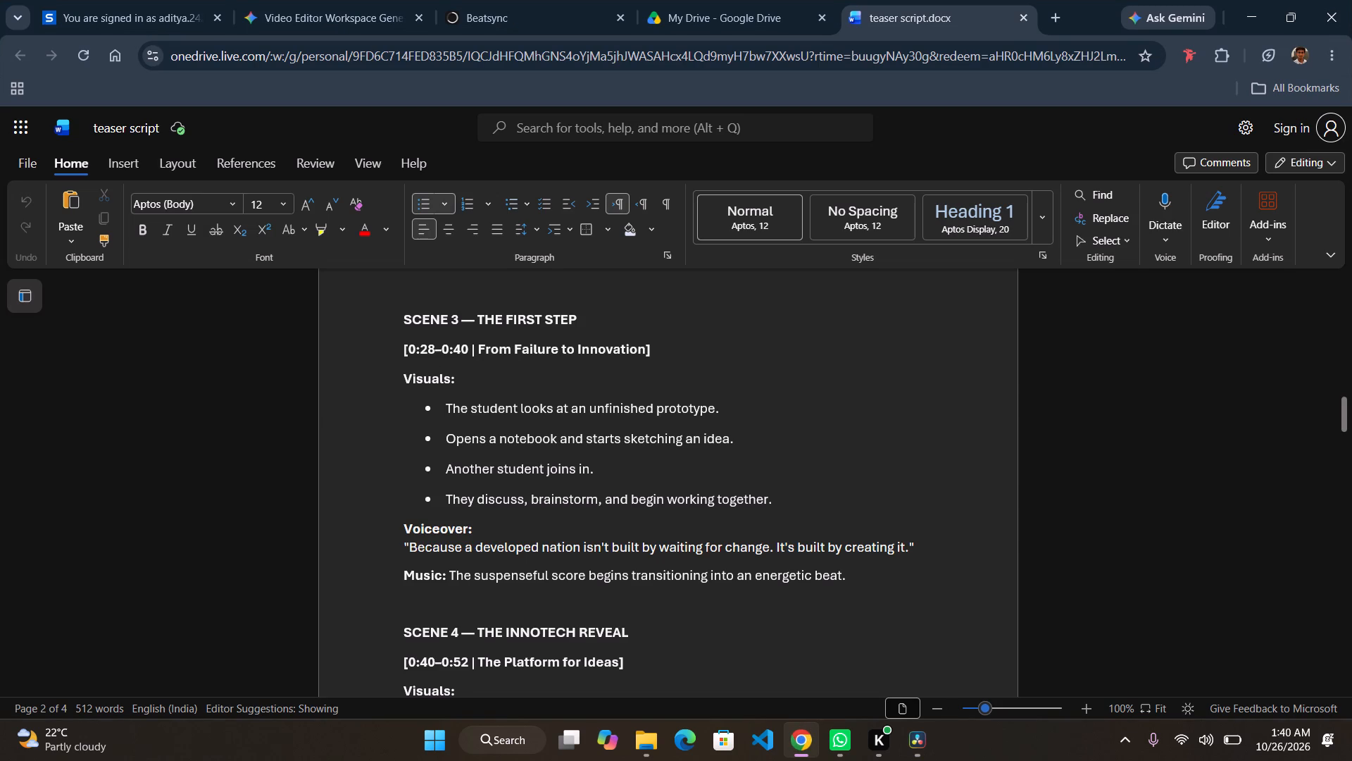
scroll(665, 547, down, 3)
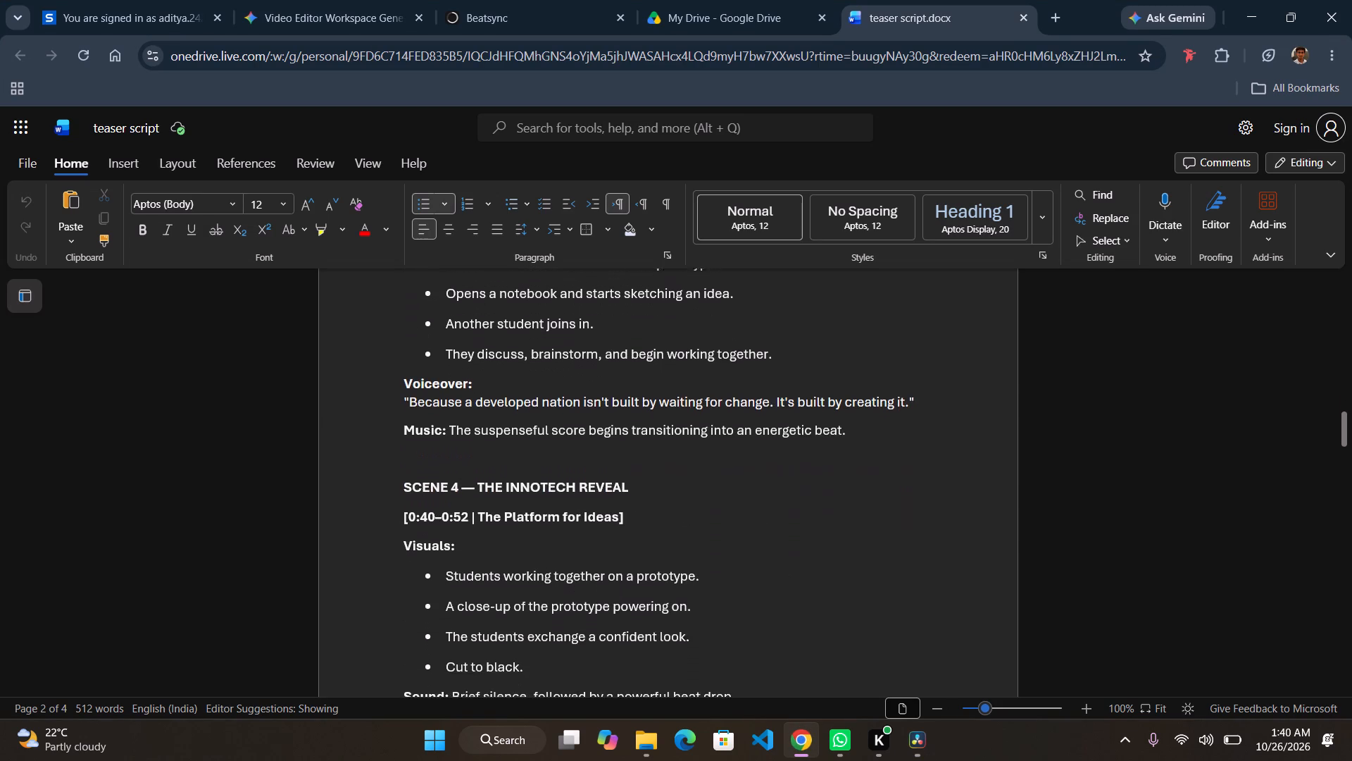
scroll(665, 547, down, 1)
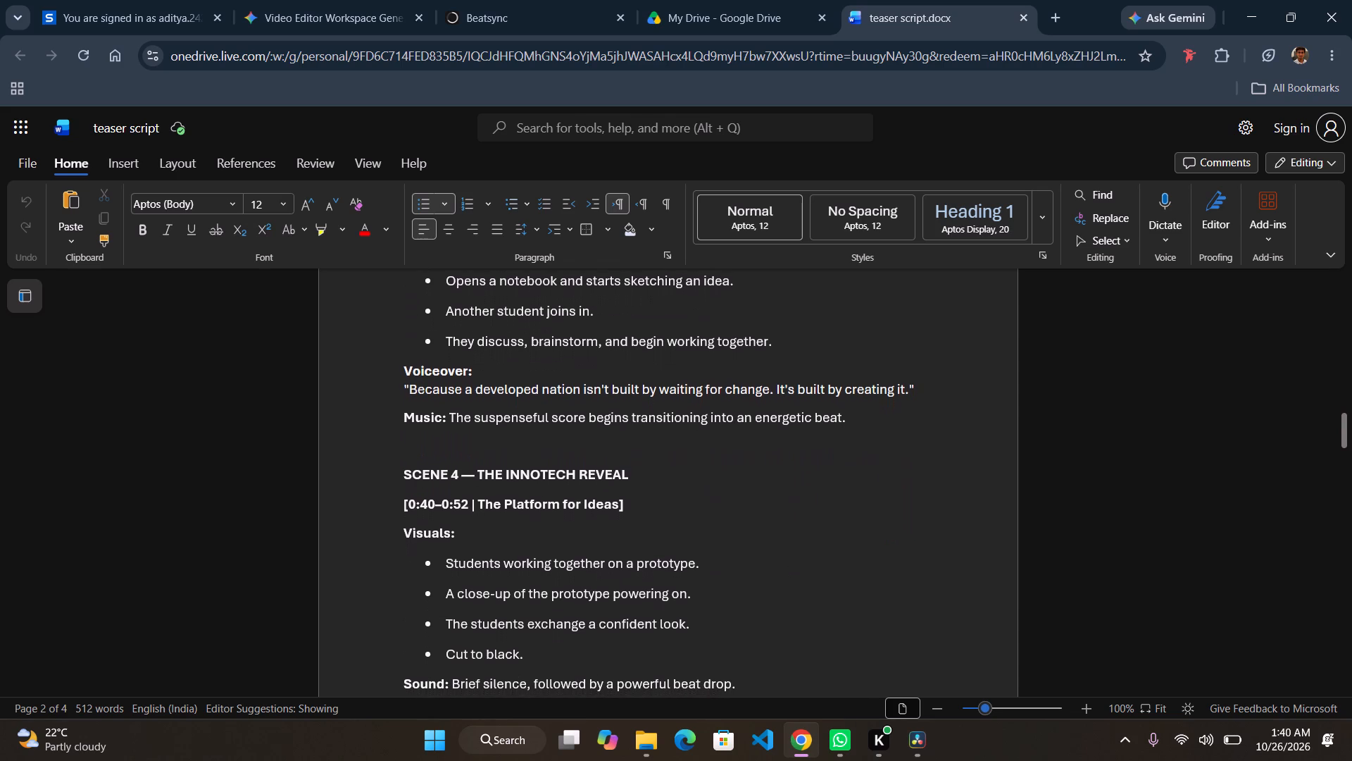
scroll(665, 547, down, 1)
click(1254, 5)
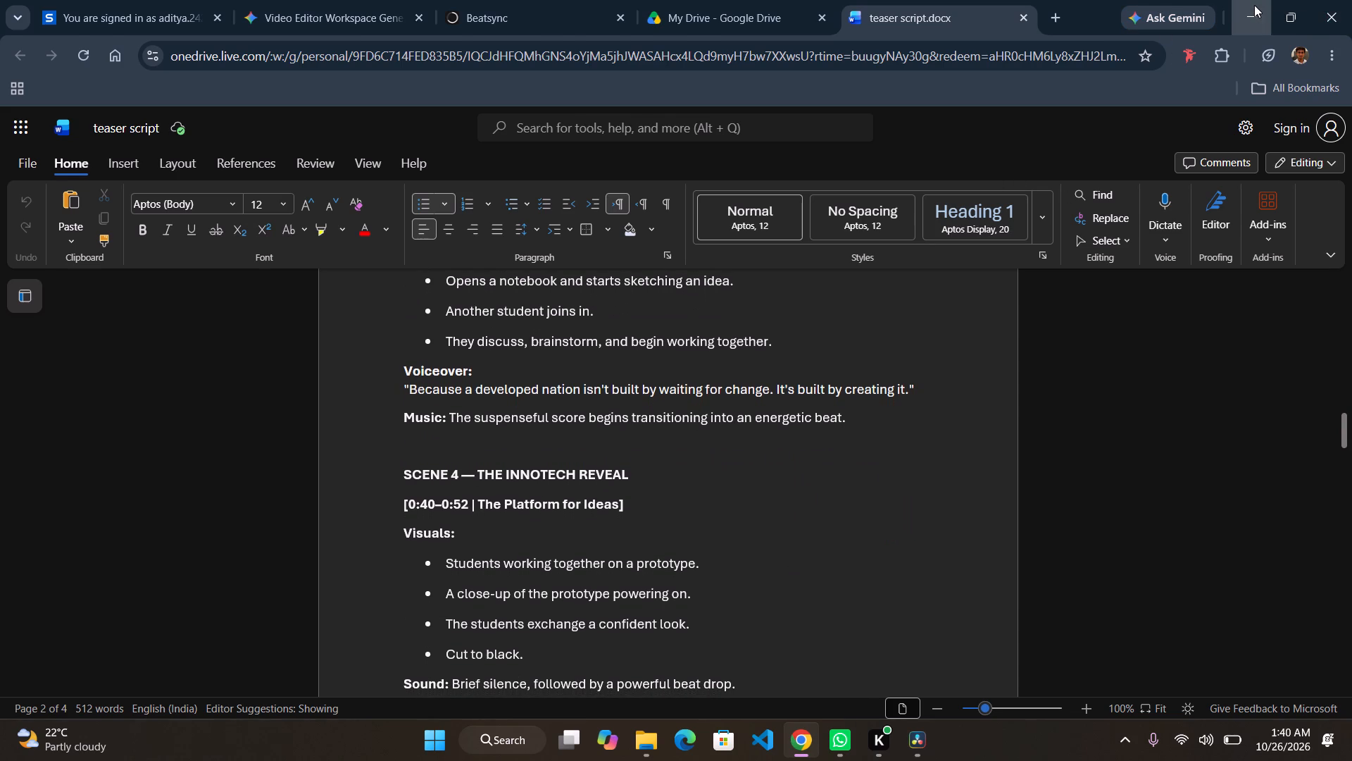
Back in DaVinci Resolve, play part of C8829.MP4 on the timeline from 01:00:59:49.
click(476, 457)
key(space)
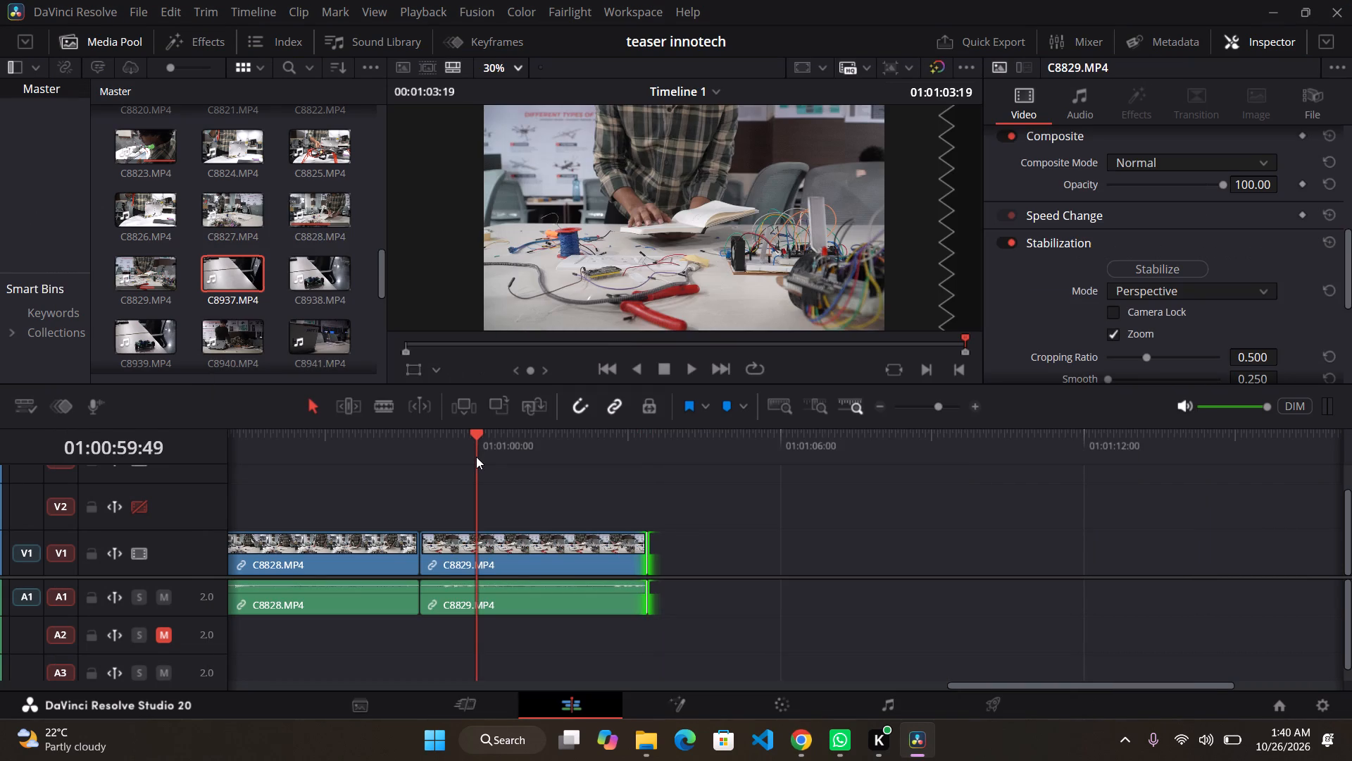
key(space)
key(space)
key(space)
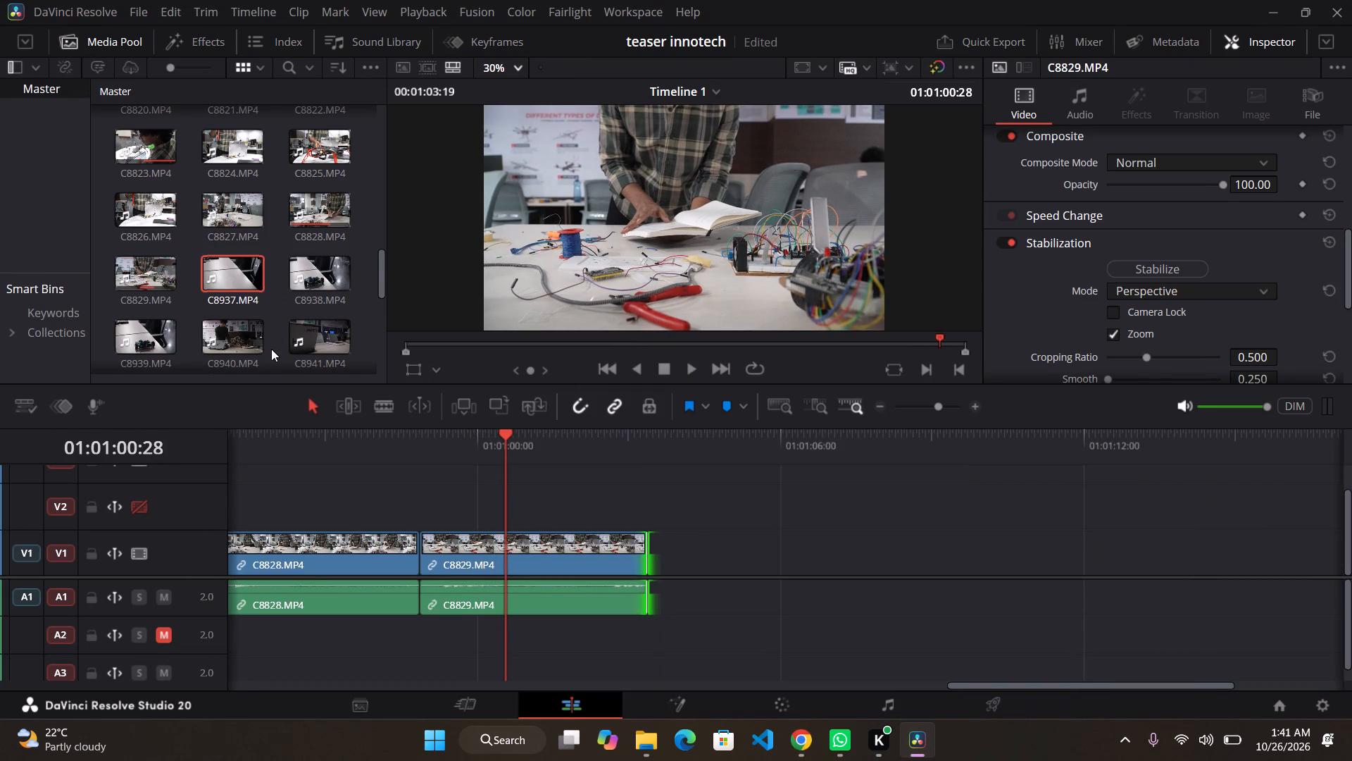
Find C8943.MP4 among the source clips and preview it.
scroll(271, 349, down, 2)
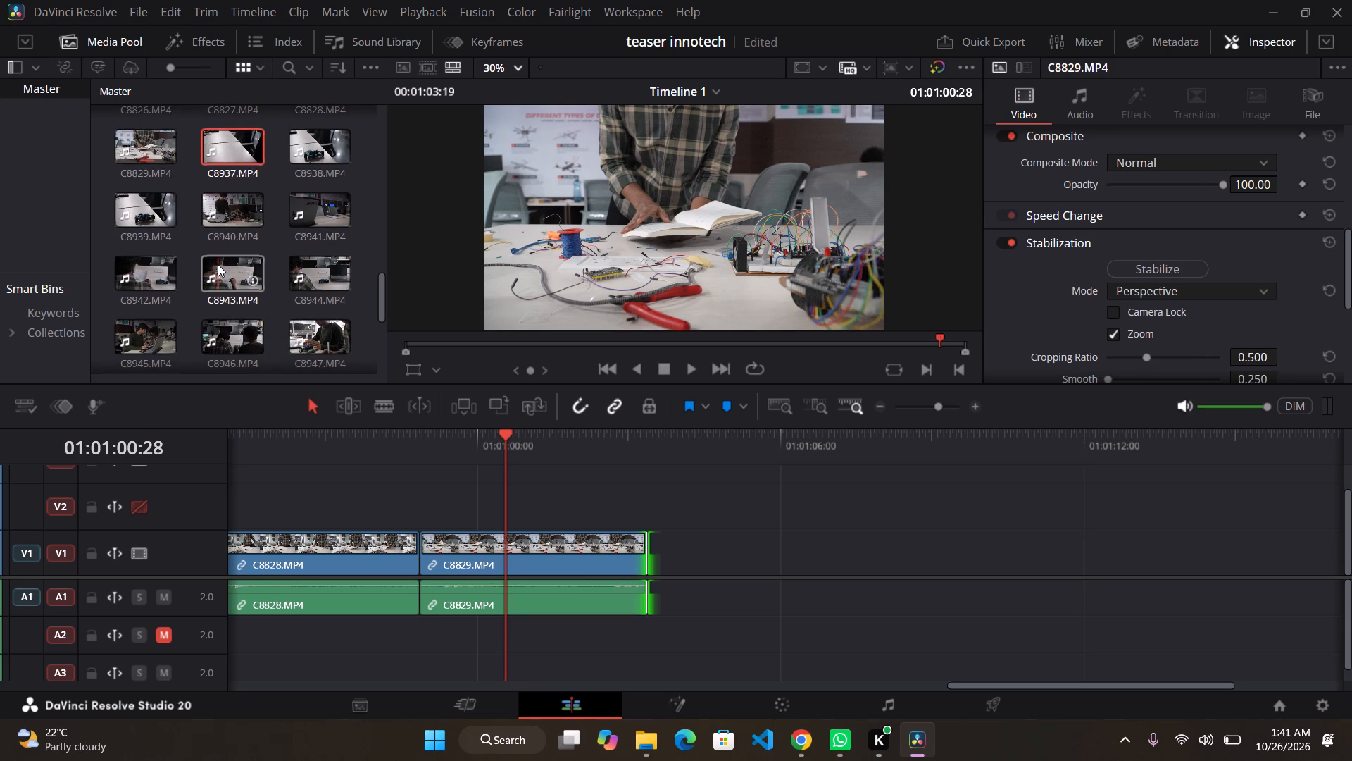
click(218, 264)
double_click(218, 264)
key(space)
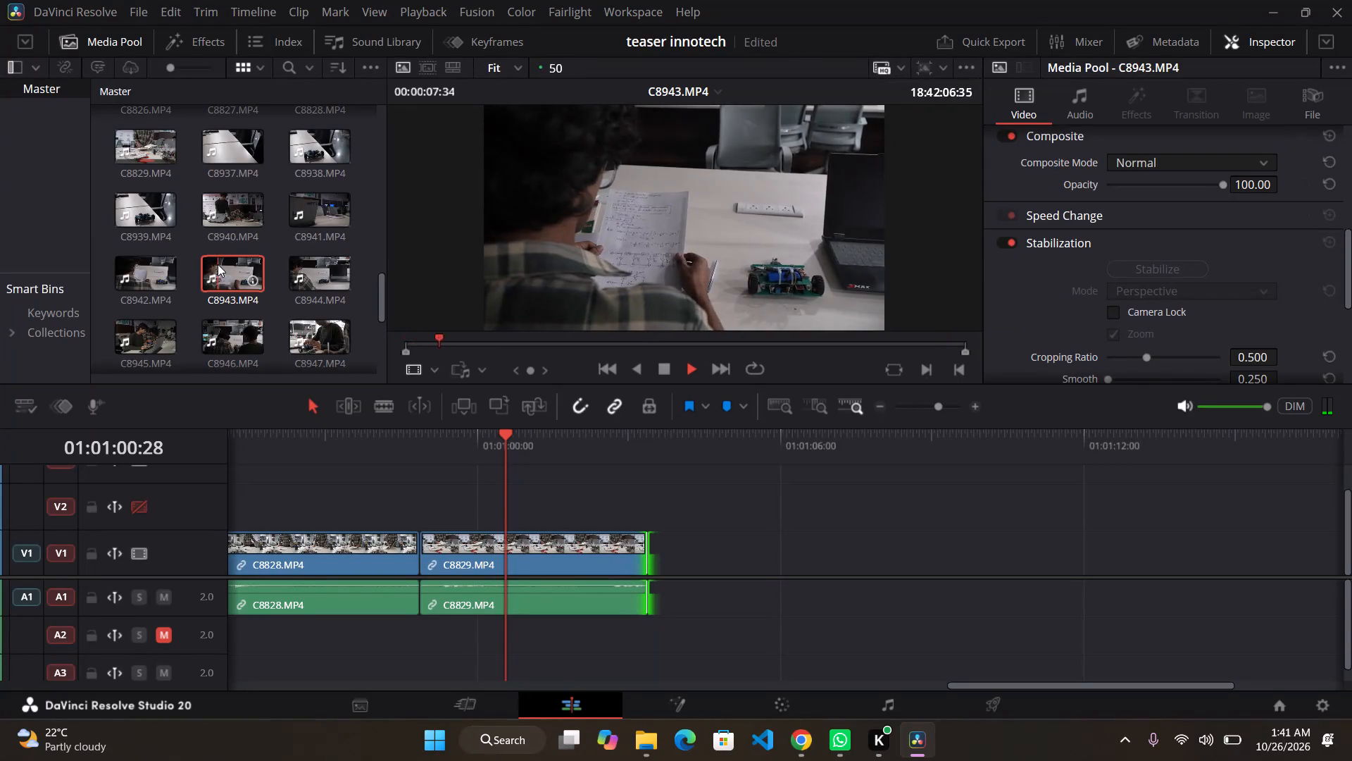
key(space)
key(space)
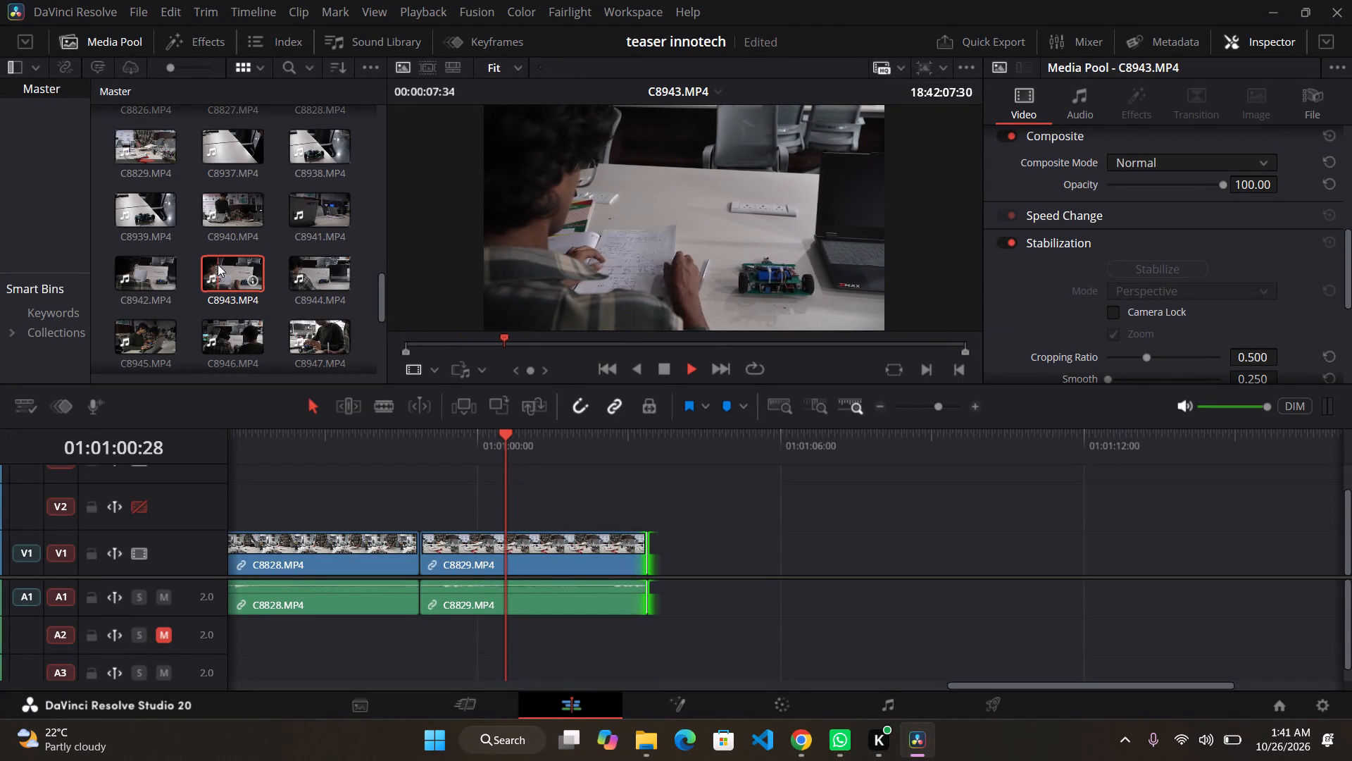
key(space)
Delete C8828.MP4 and C8829.MP4 with their linked audio from the timeline after C8823.MP4.
click(461, 476)
click(472, 447)
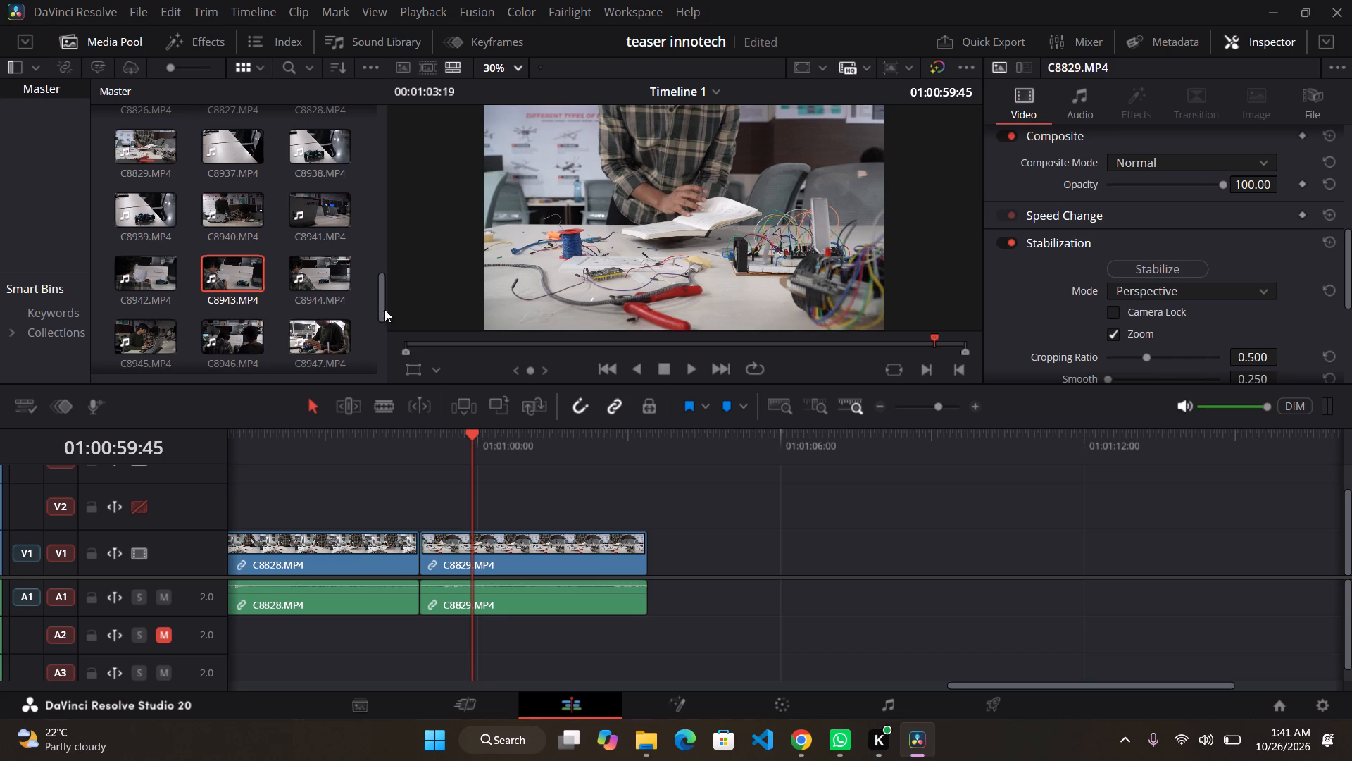
scroll(320, 218, up, 1)
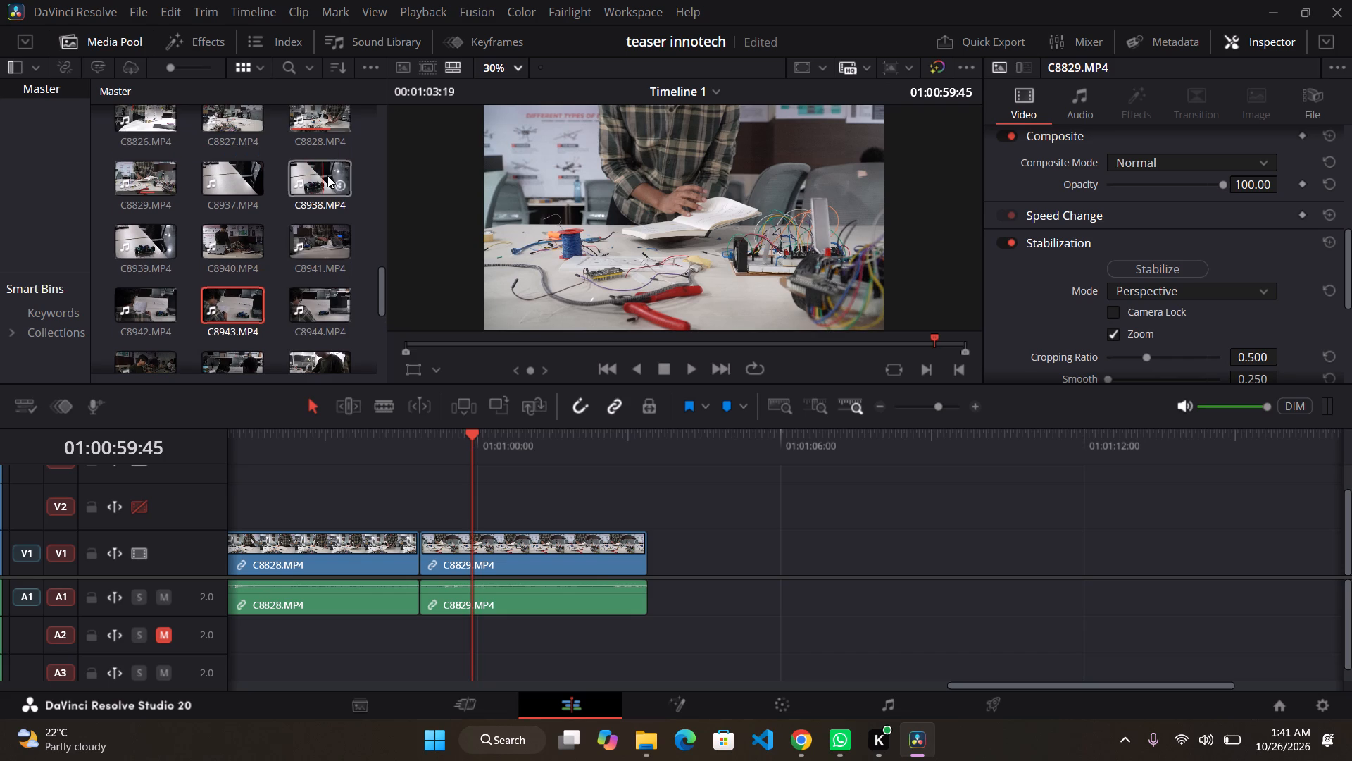
scroll(603, 517, right, 1)
drag(787, 532, 475, 579)
scroll(475, 579, right, 1)
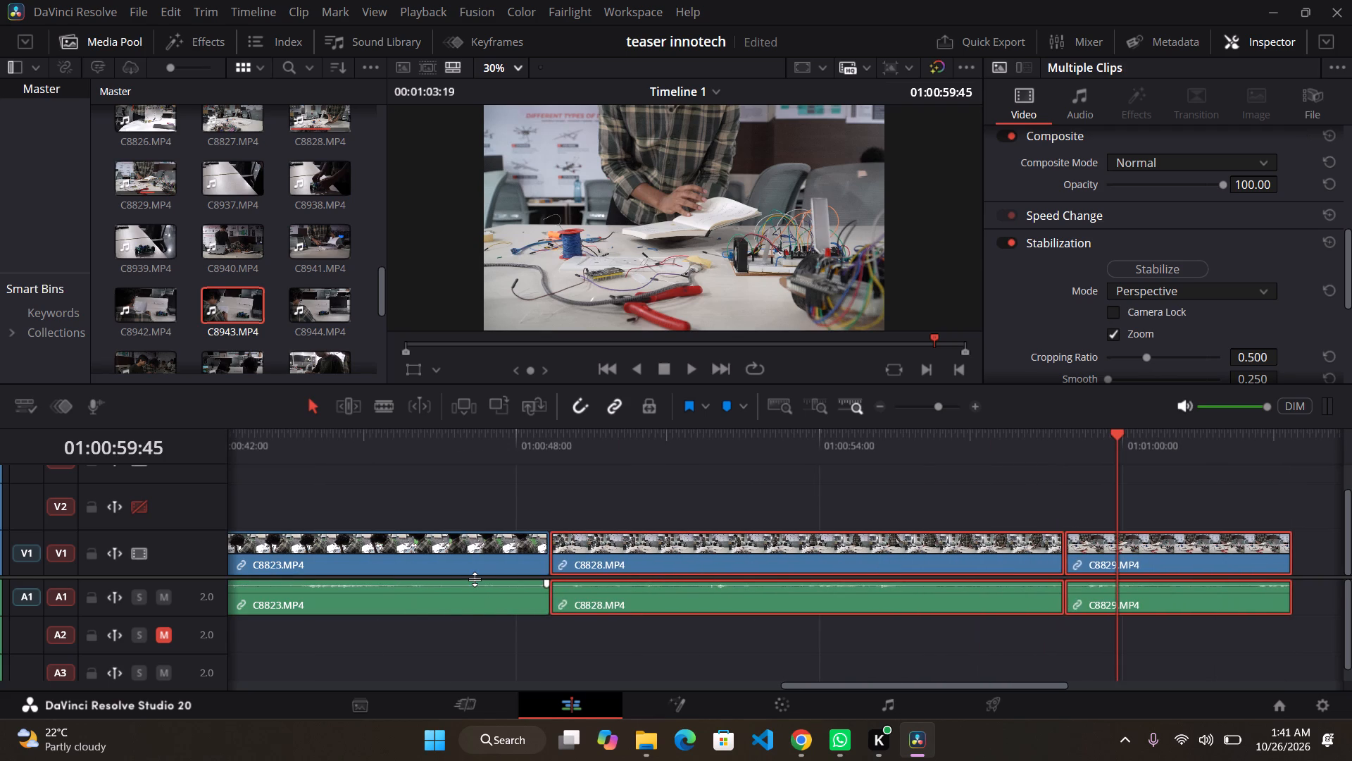
key(BackSpace)
Play the end of C8823.MP4 and part of C8822.MP4 on the timeline to review both shots.
scroll(475, 579, left, 1)
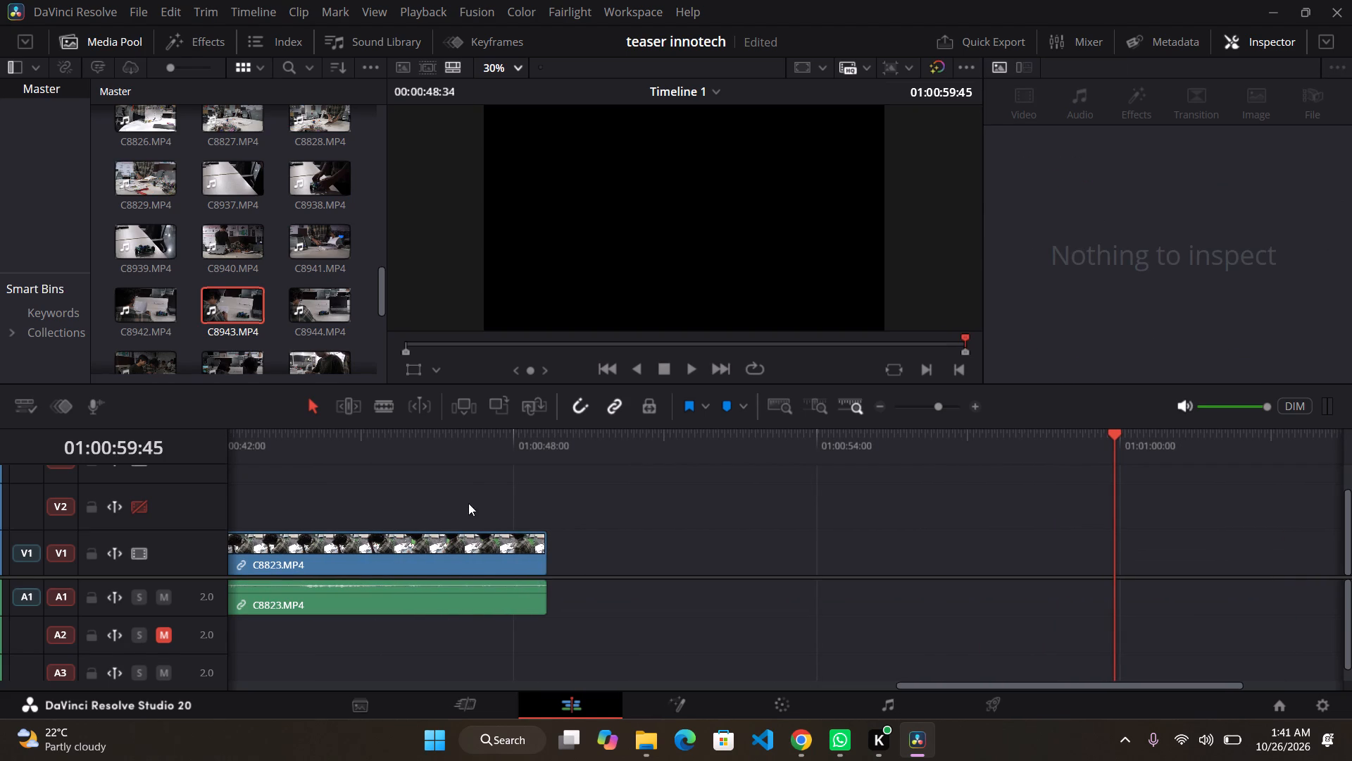
click(463, 462)
key(space)
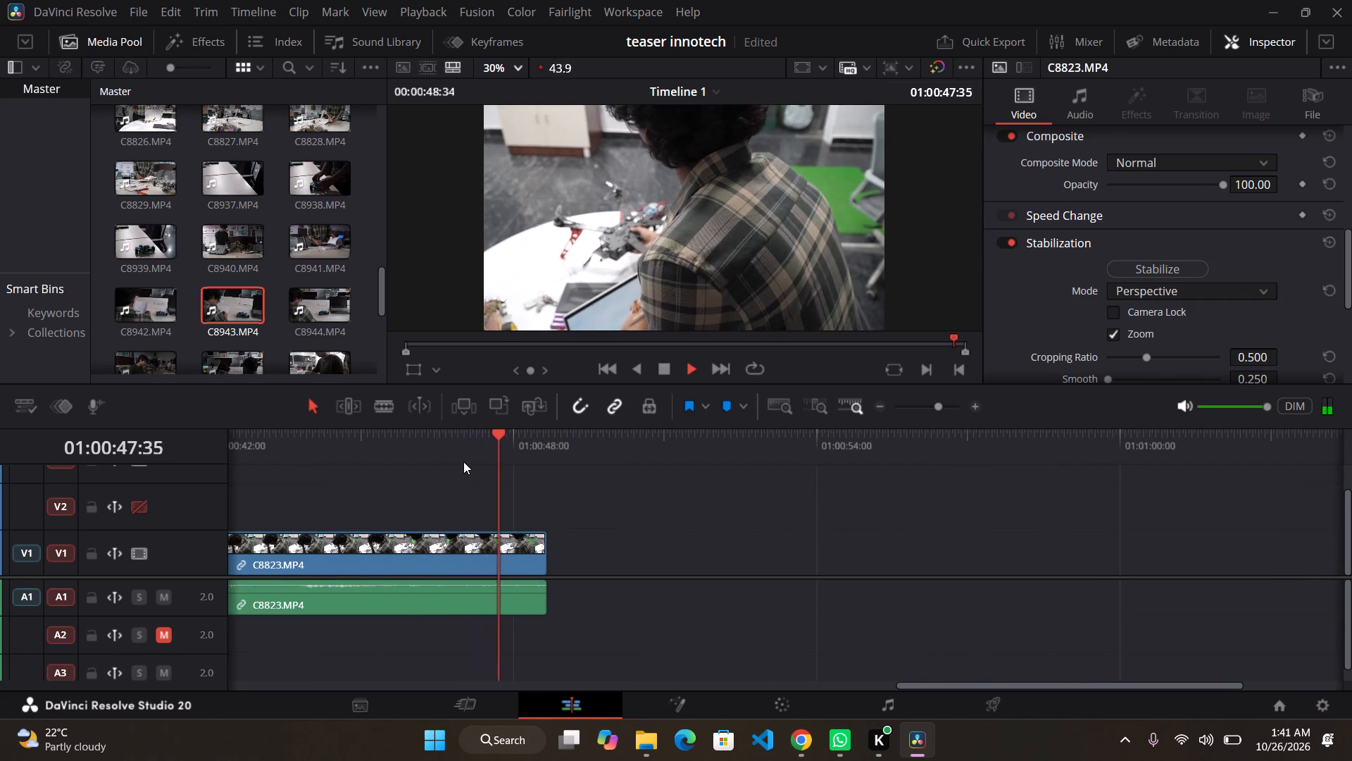
key(space)
scroll(463, 462, right, 1)
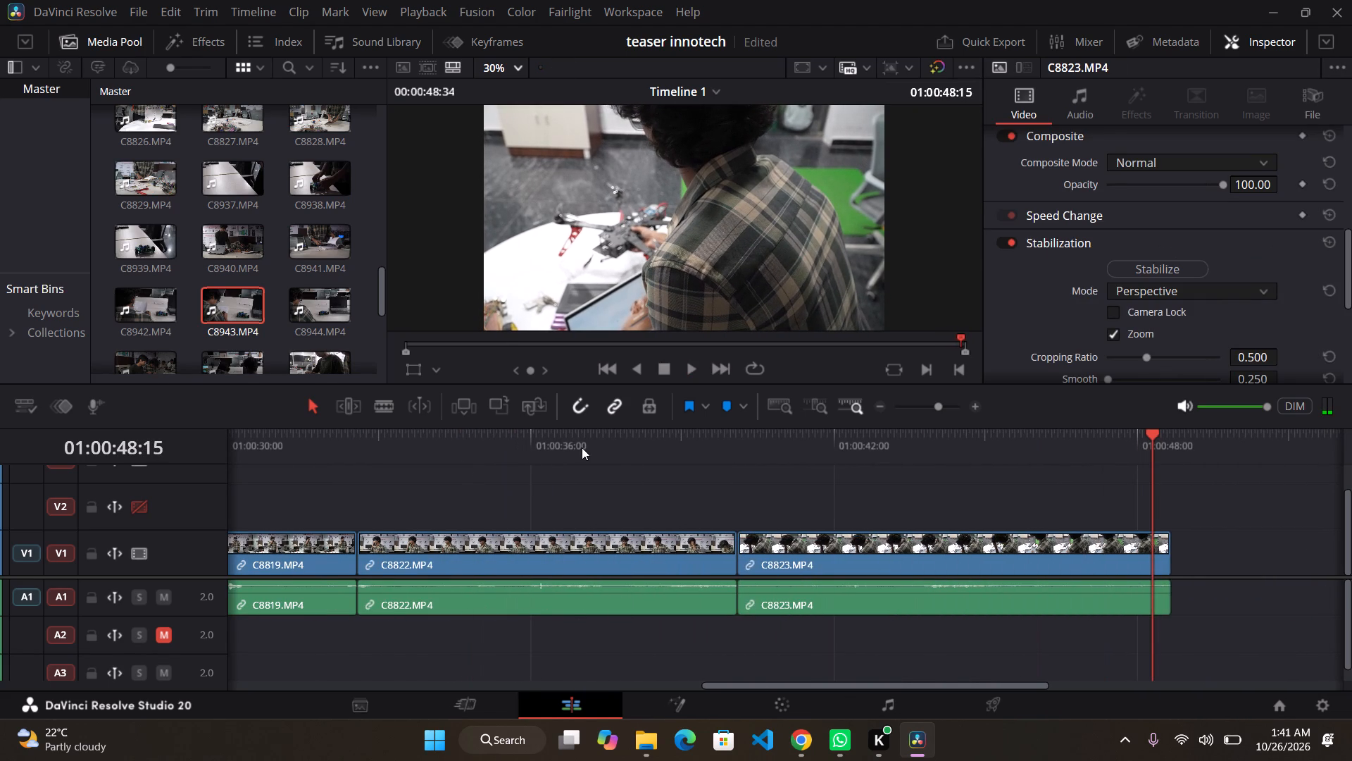
click(582, 447)
key(space)
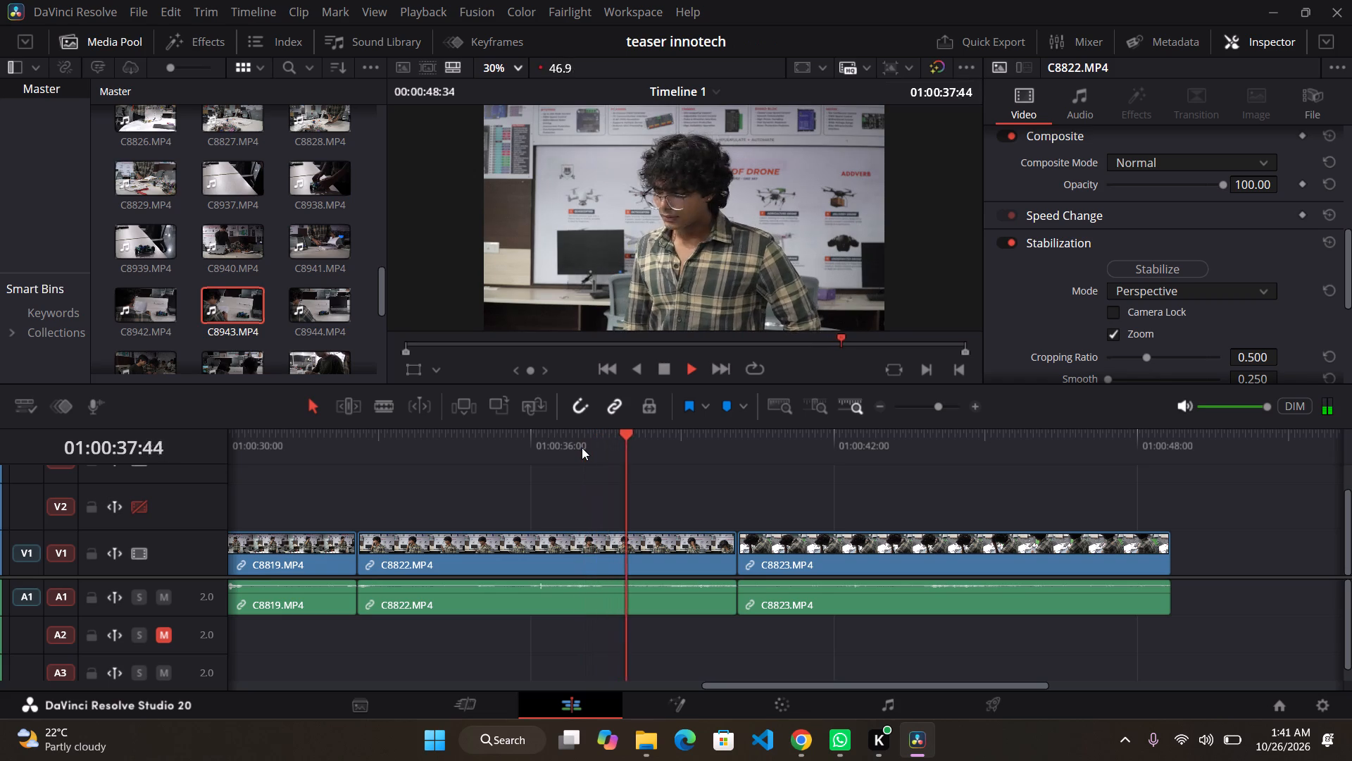
key(space)
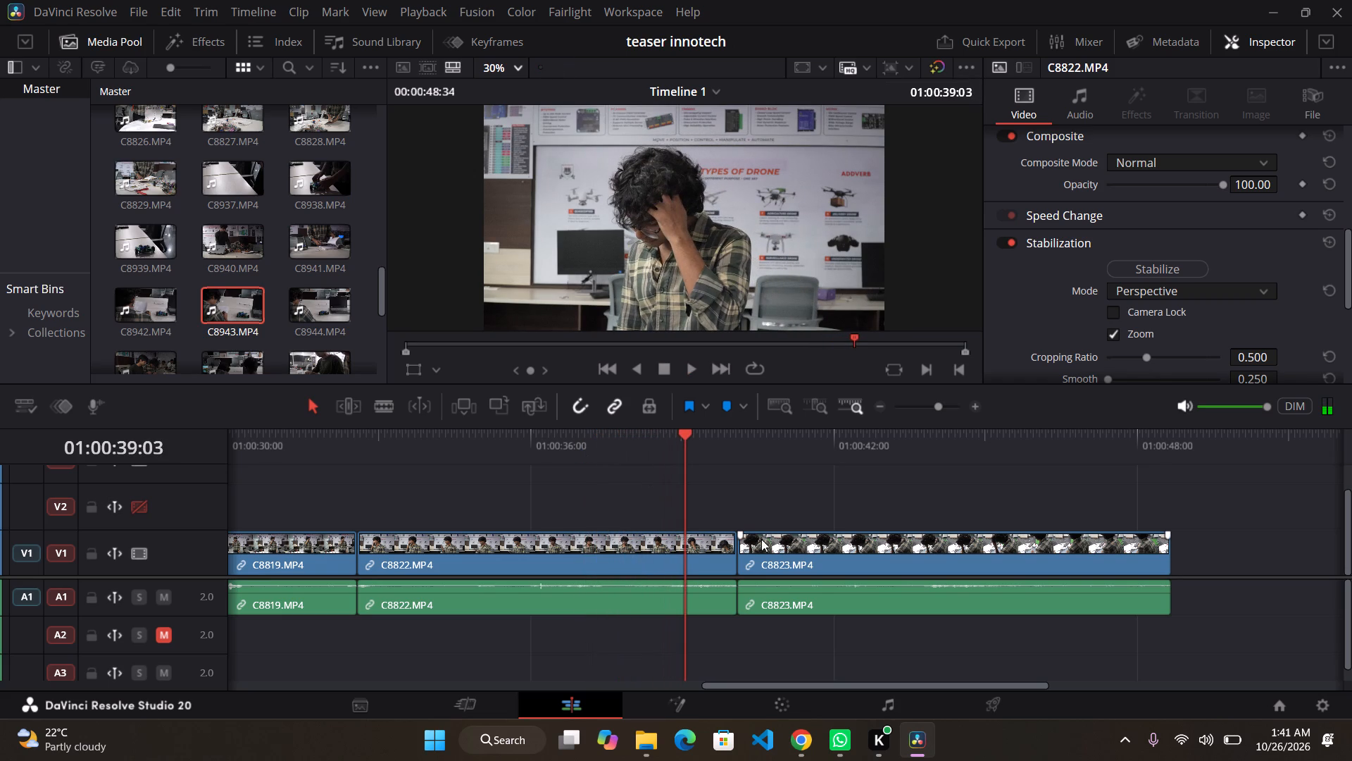
Delete C8823.MP4 with its linked audio from the timeline after C8822.MP4.
click(768, 545)
key(BackSpace)
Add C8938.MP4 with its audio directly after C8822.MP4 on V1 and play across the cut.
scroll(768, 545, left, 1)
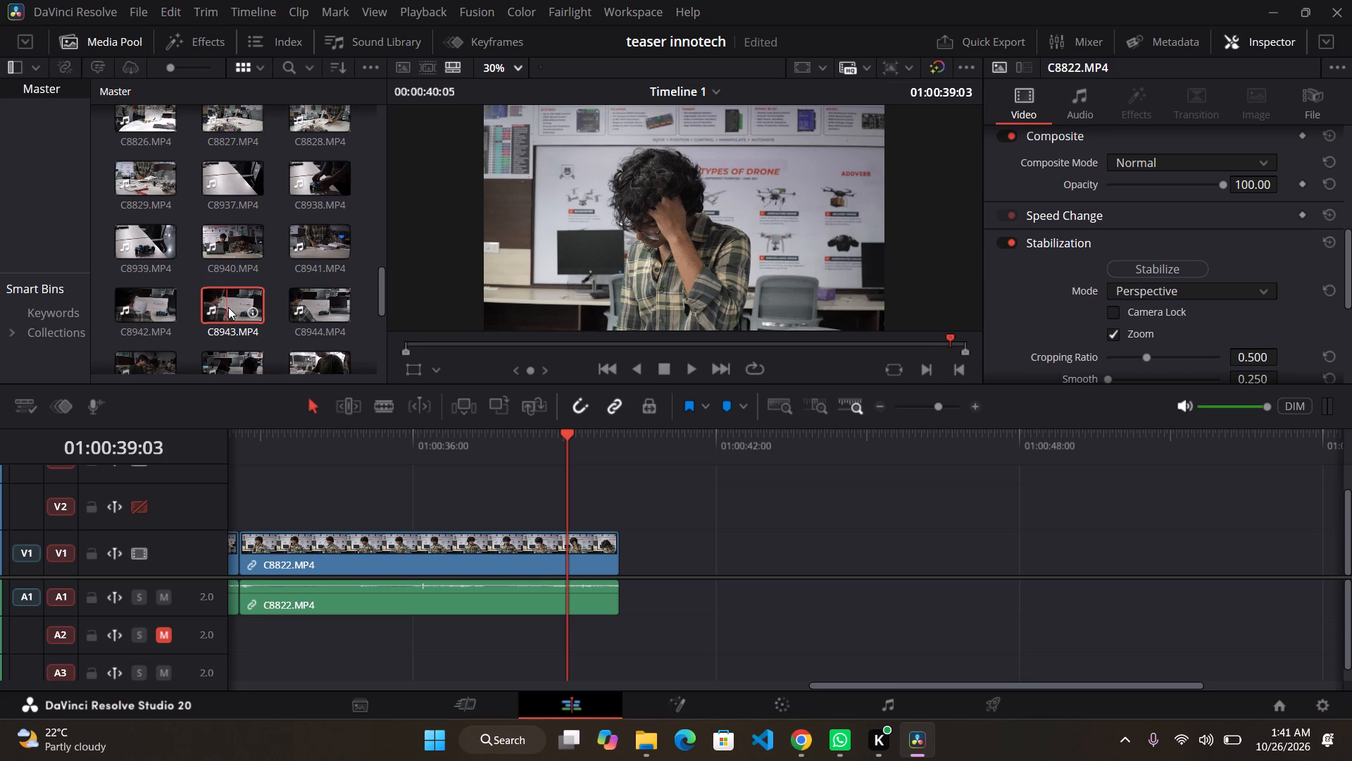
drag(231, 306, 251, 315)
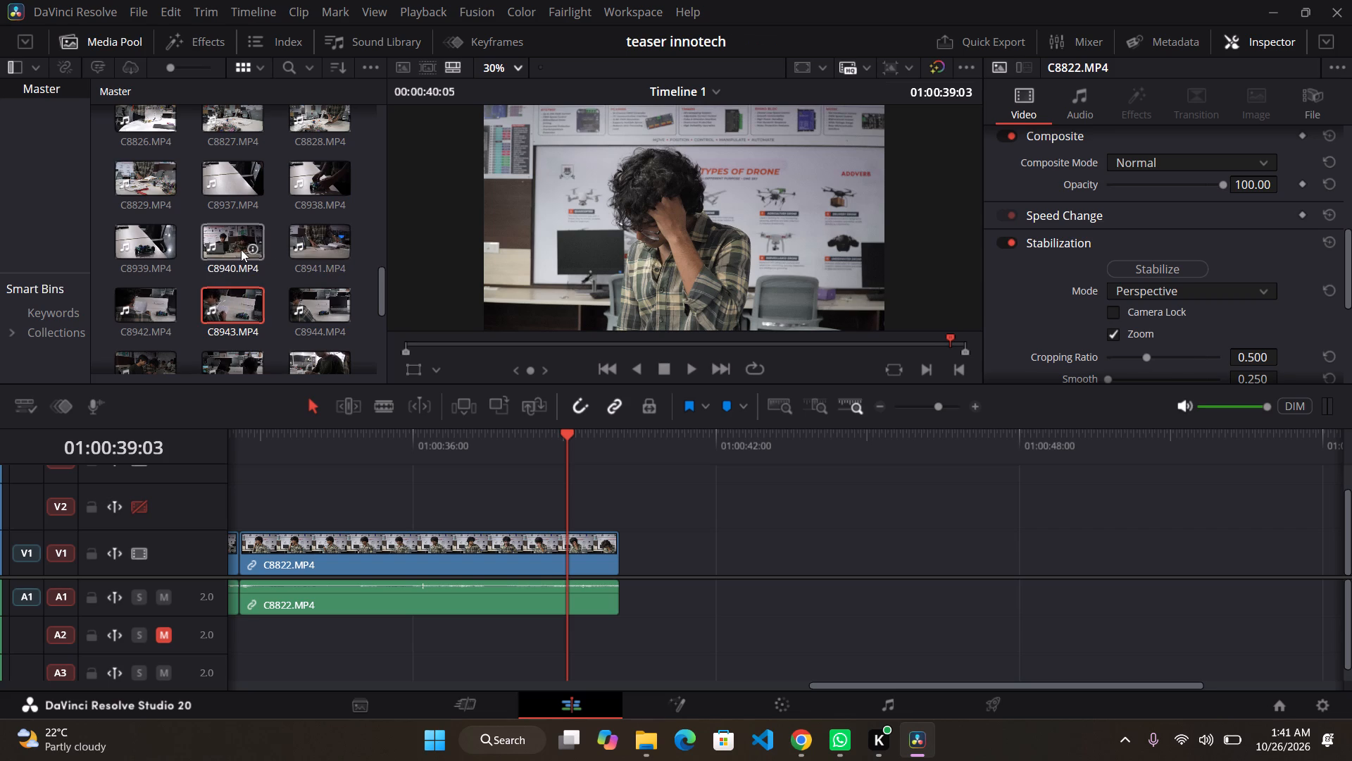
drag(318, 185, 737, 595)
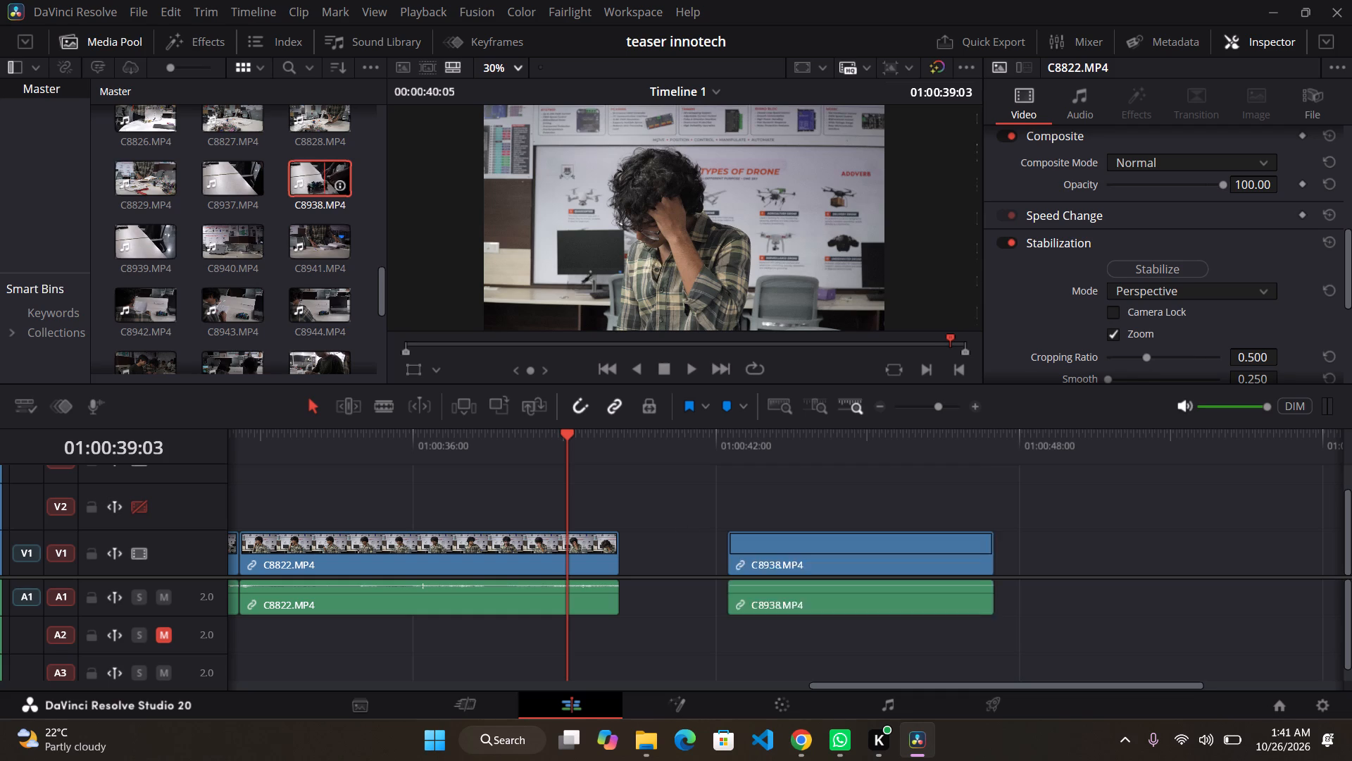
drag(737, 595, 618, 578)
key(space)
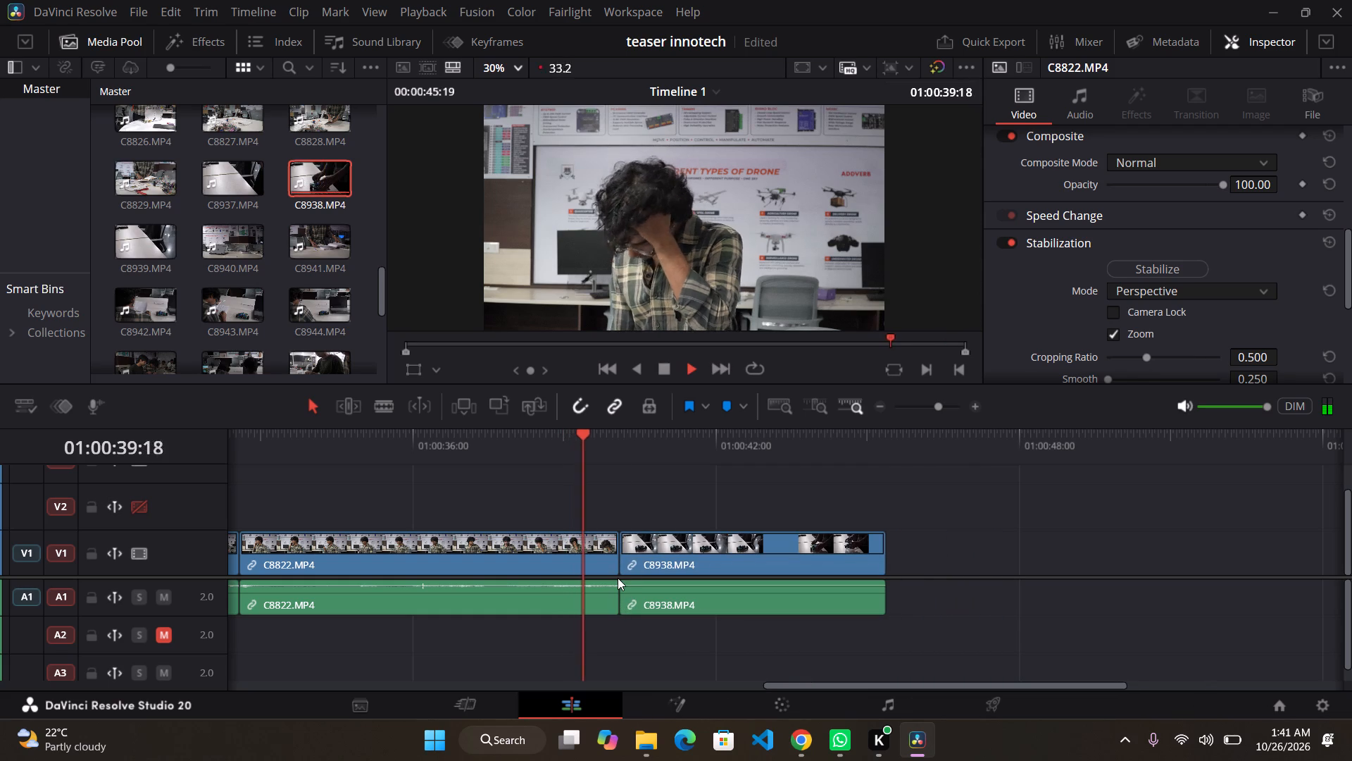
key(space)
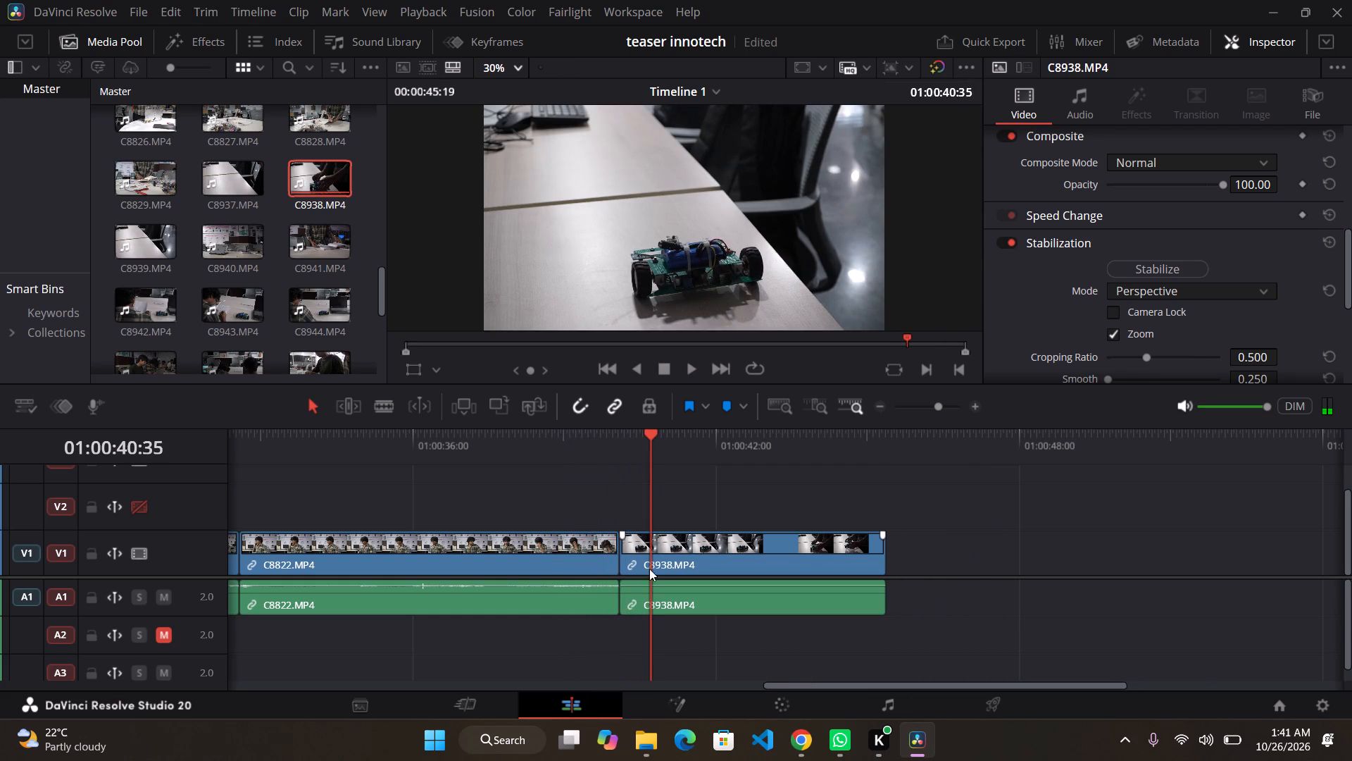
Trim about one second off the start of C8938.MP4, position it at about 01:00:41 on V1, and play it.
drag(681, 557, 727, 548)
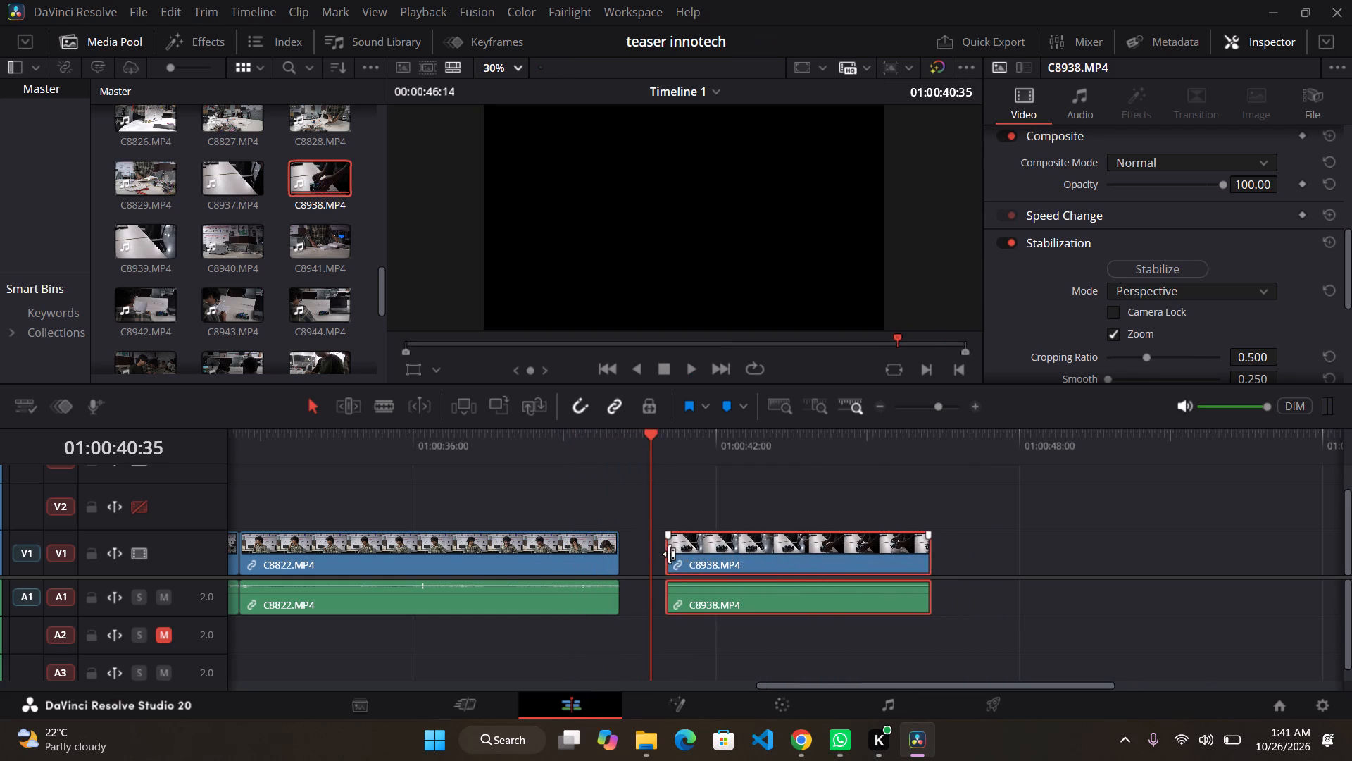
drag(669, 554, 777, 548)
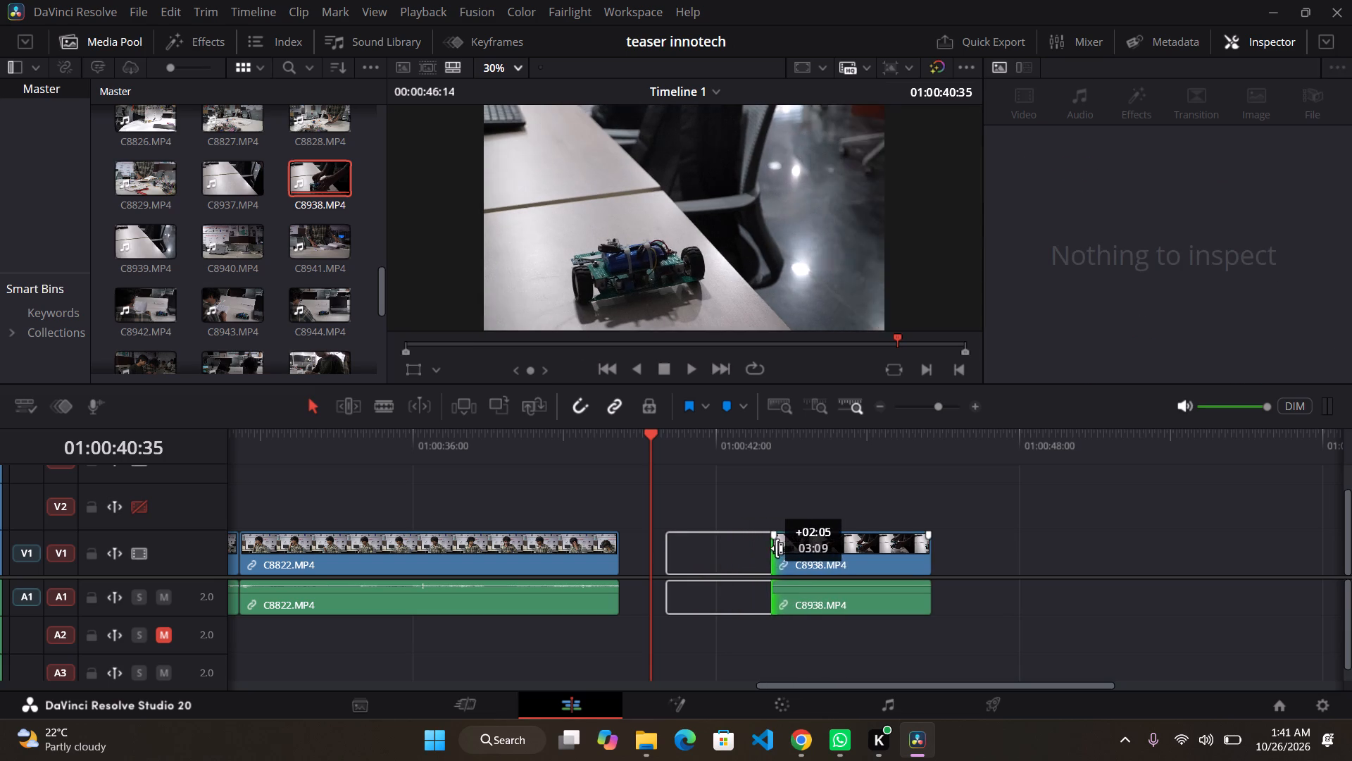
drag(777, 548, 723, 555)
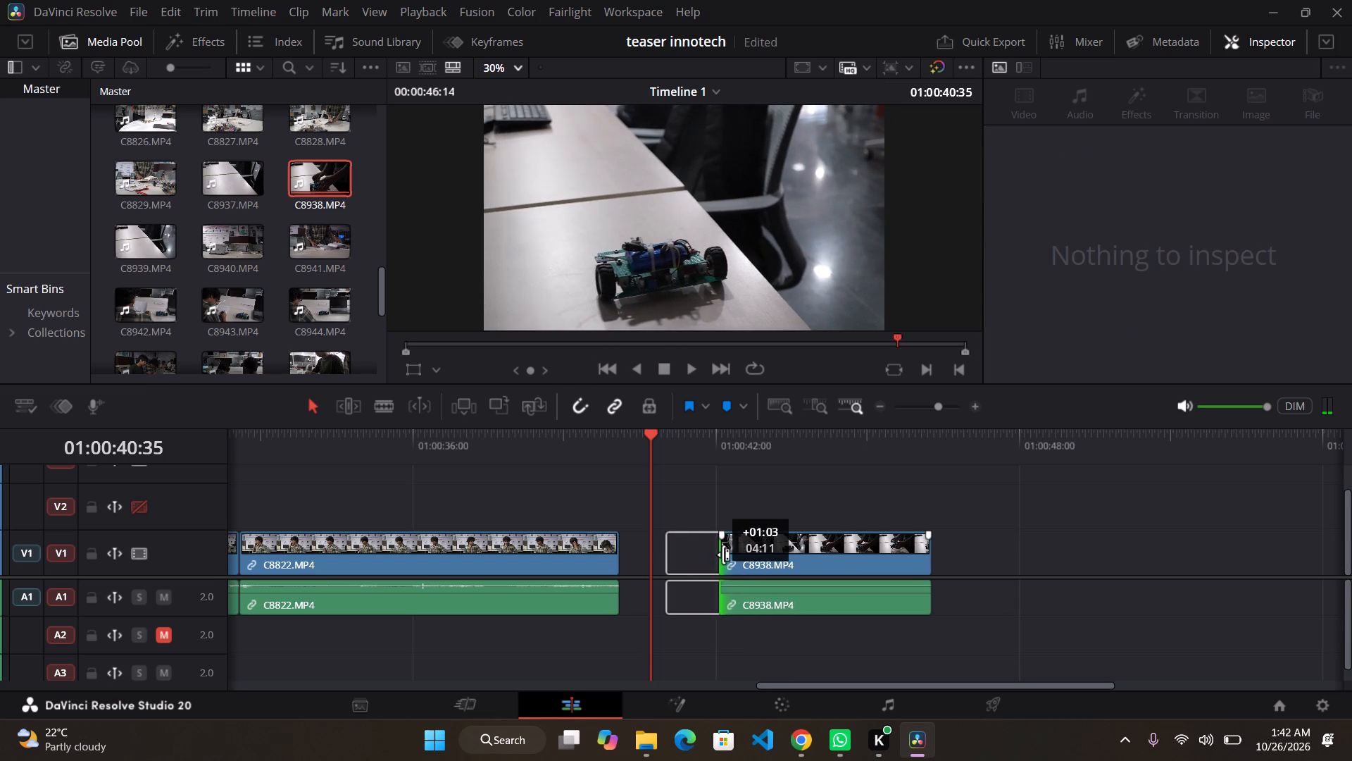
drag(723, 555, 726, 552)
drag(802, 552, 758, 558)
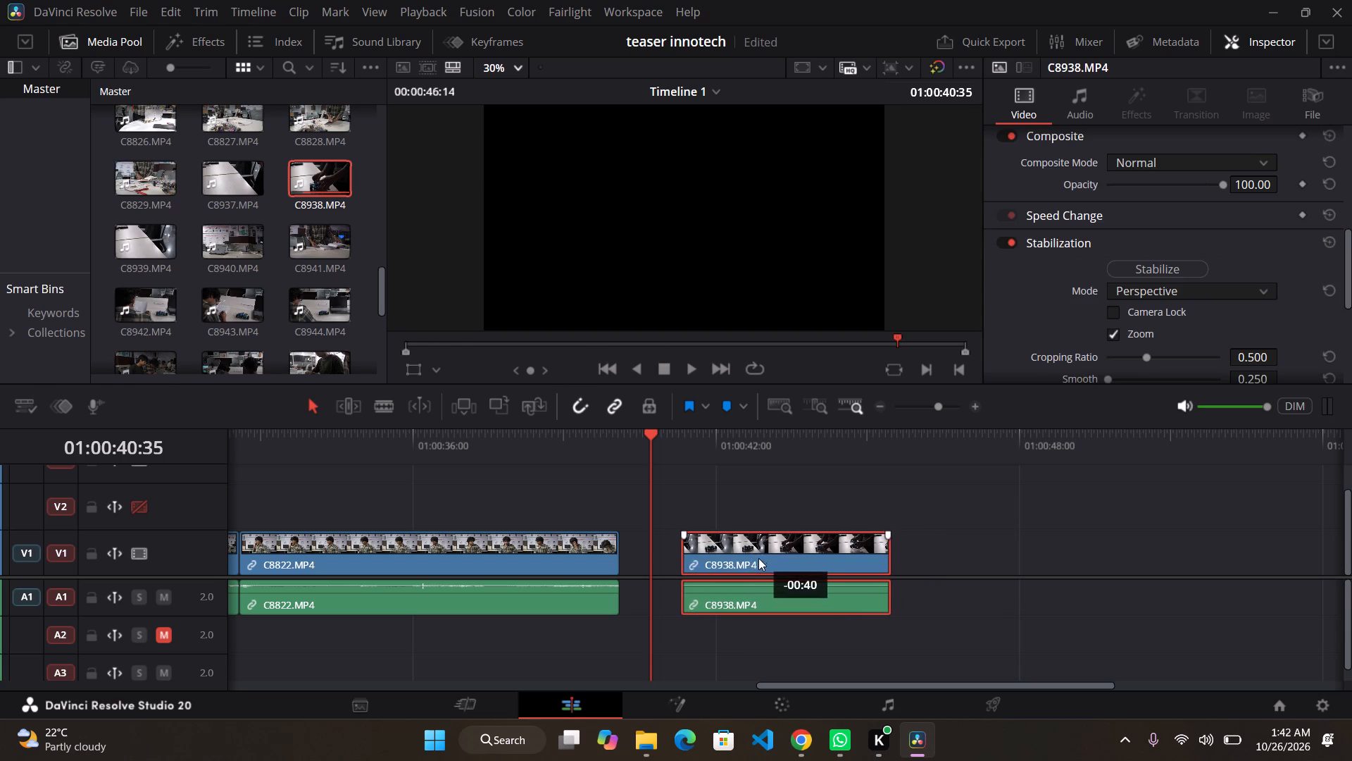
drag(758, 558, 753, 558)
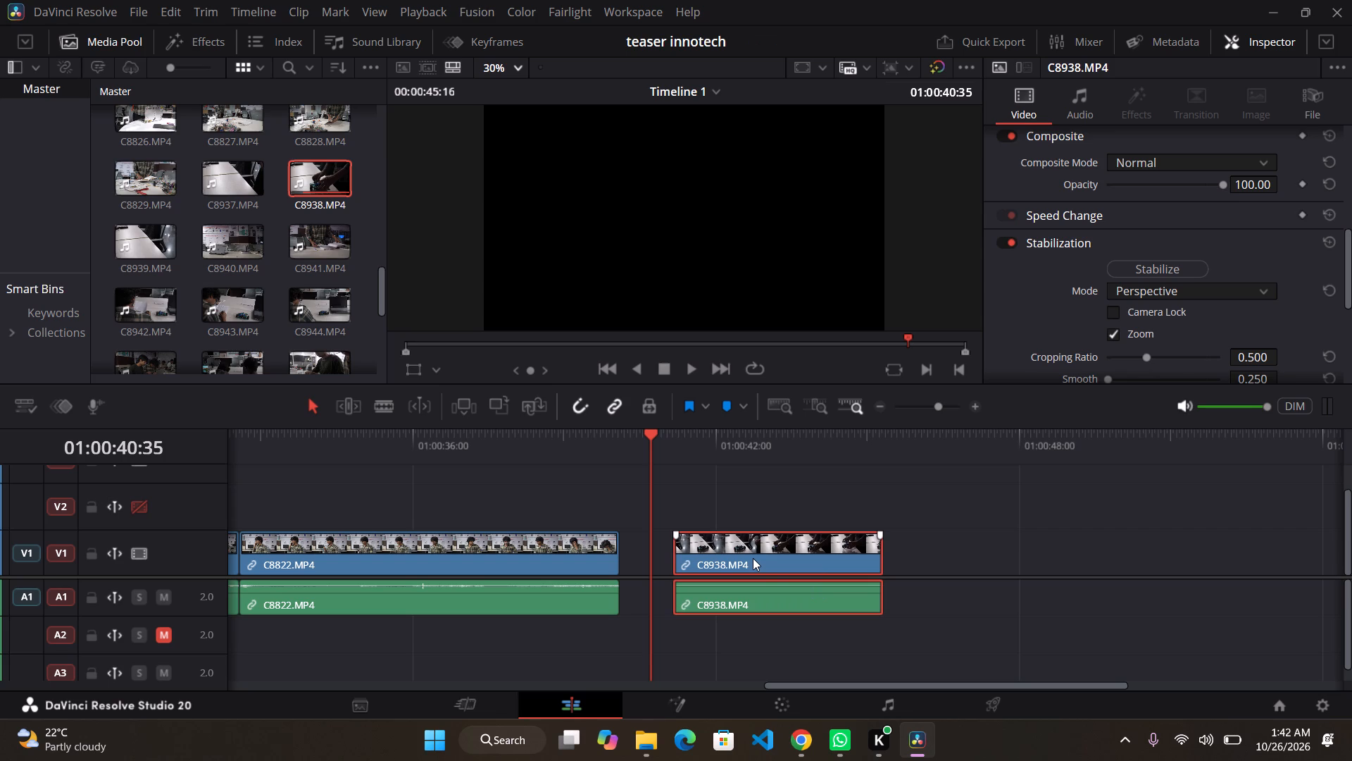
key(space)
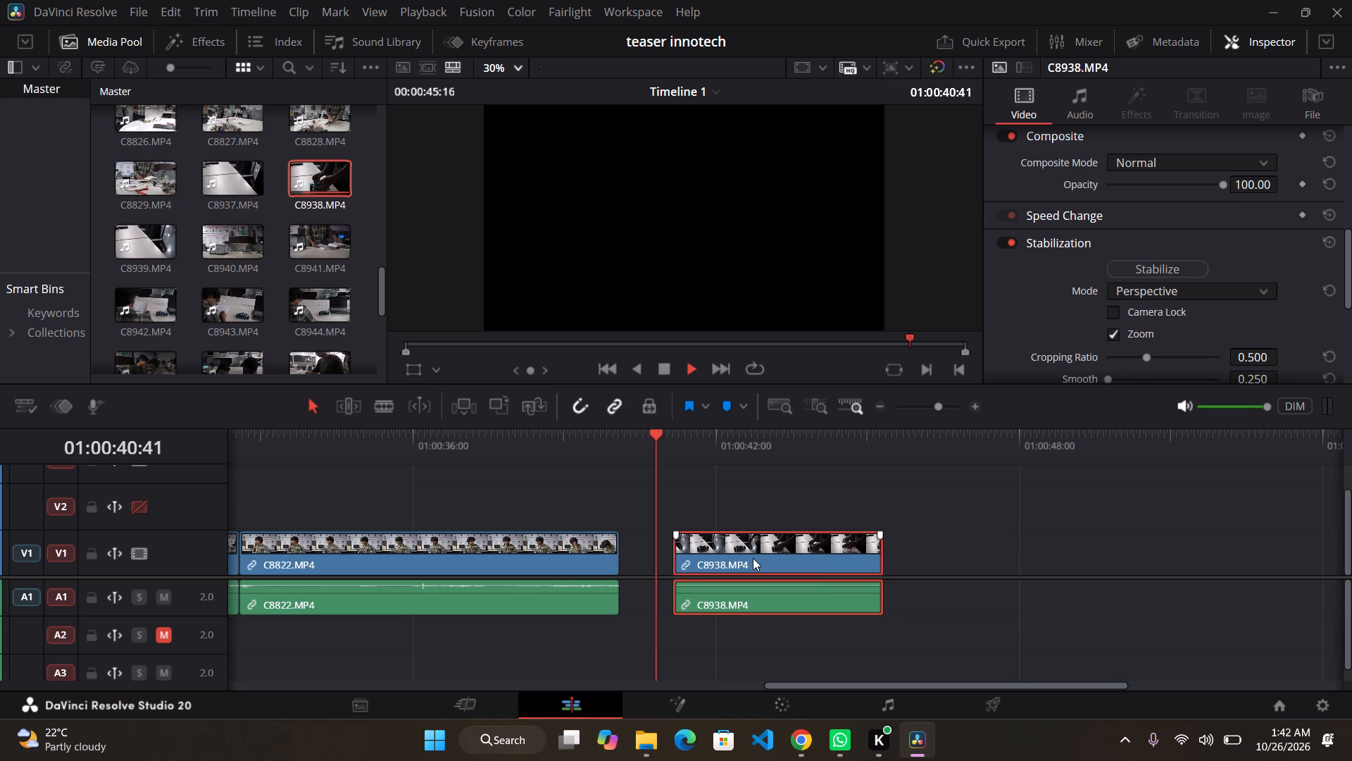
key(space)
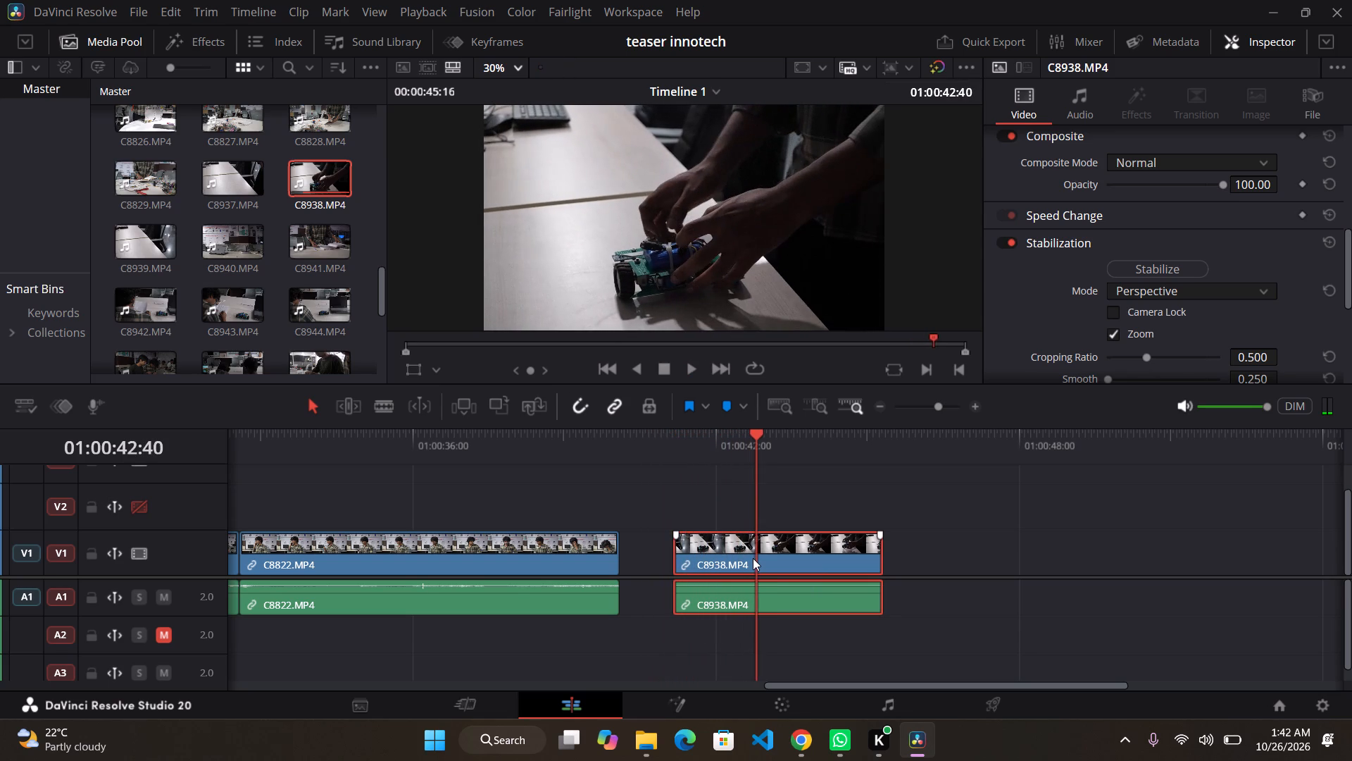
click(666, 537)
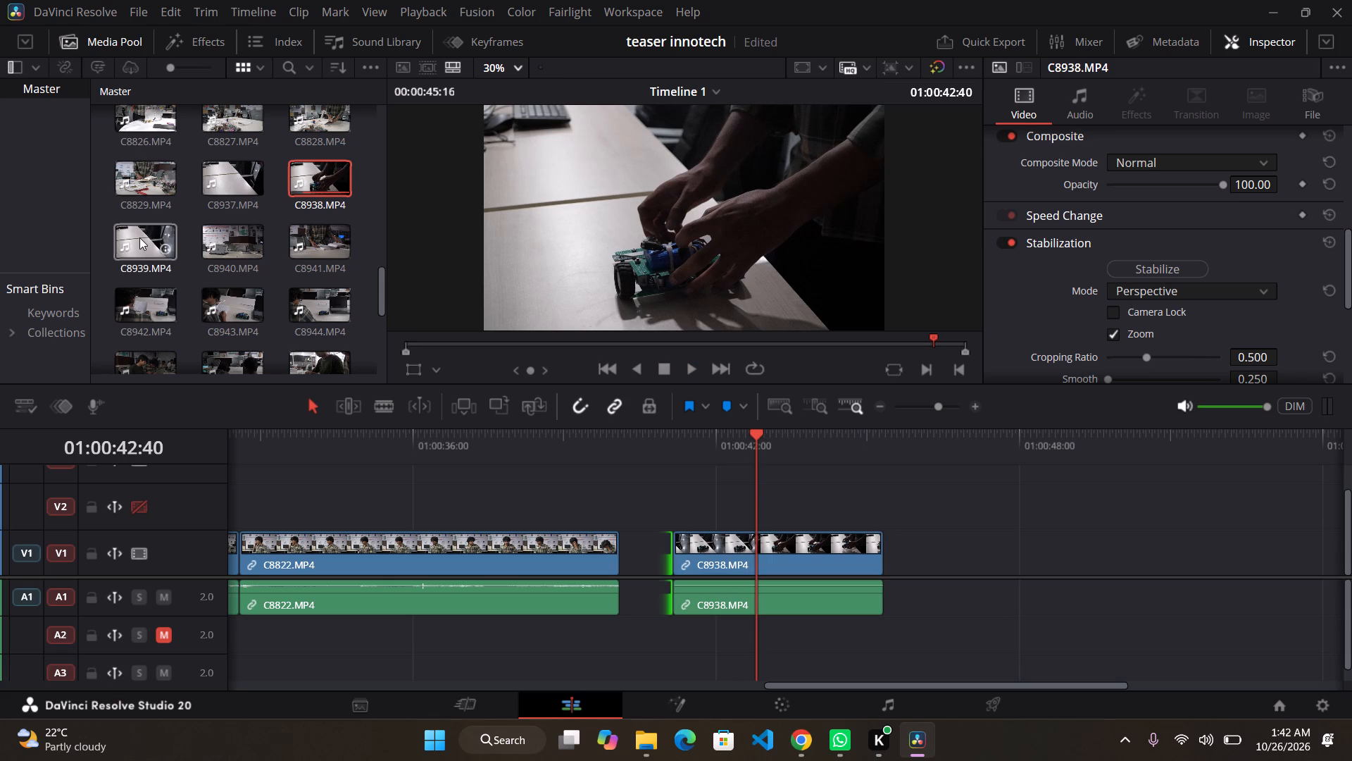
Add C8939.MP4 with its audio to V1 shortly after C8938.MP4 and play its opening.
drag(139, 237, 910, 567)
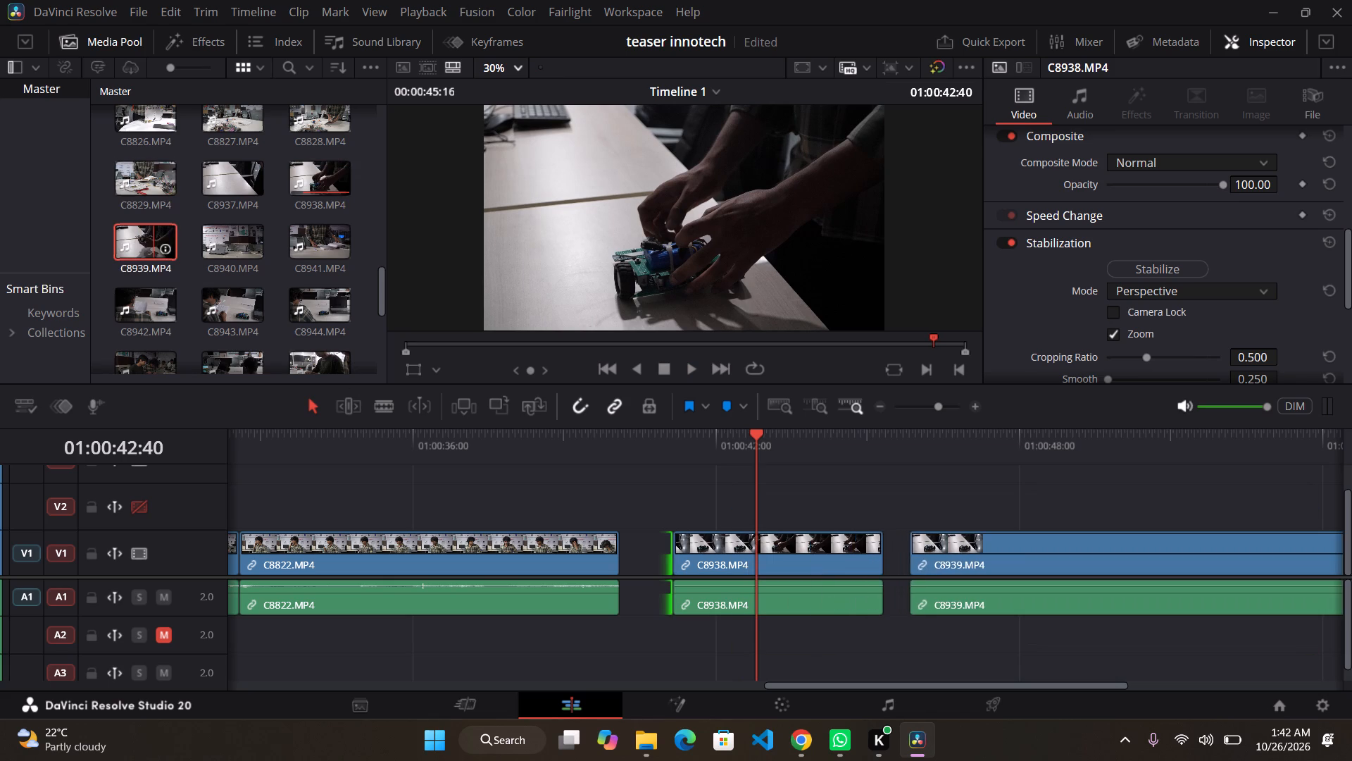
drag(910, 567, 909, 567)
click(927, 461)
key(space)
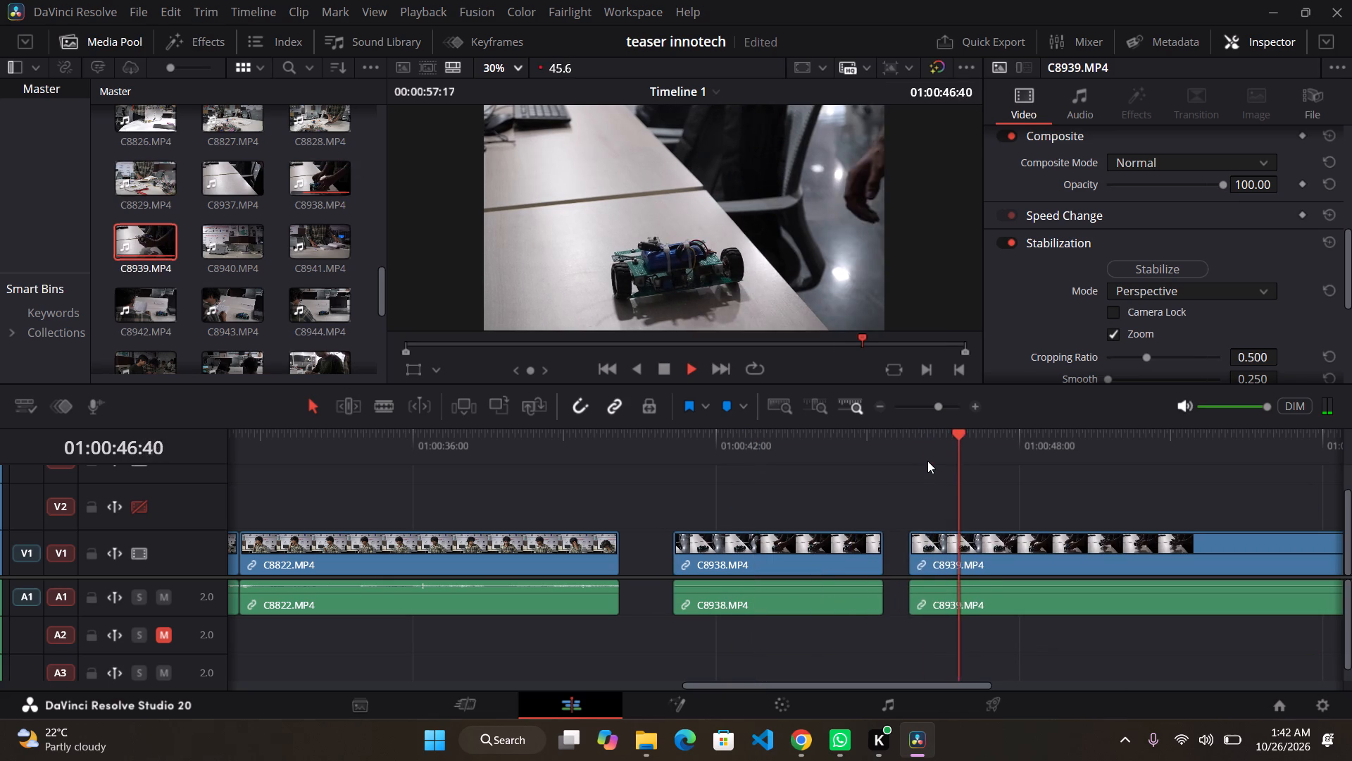
key(space)
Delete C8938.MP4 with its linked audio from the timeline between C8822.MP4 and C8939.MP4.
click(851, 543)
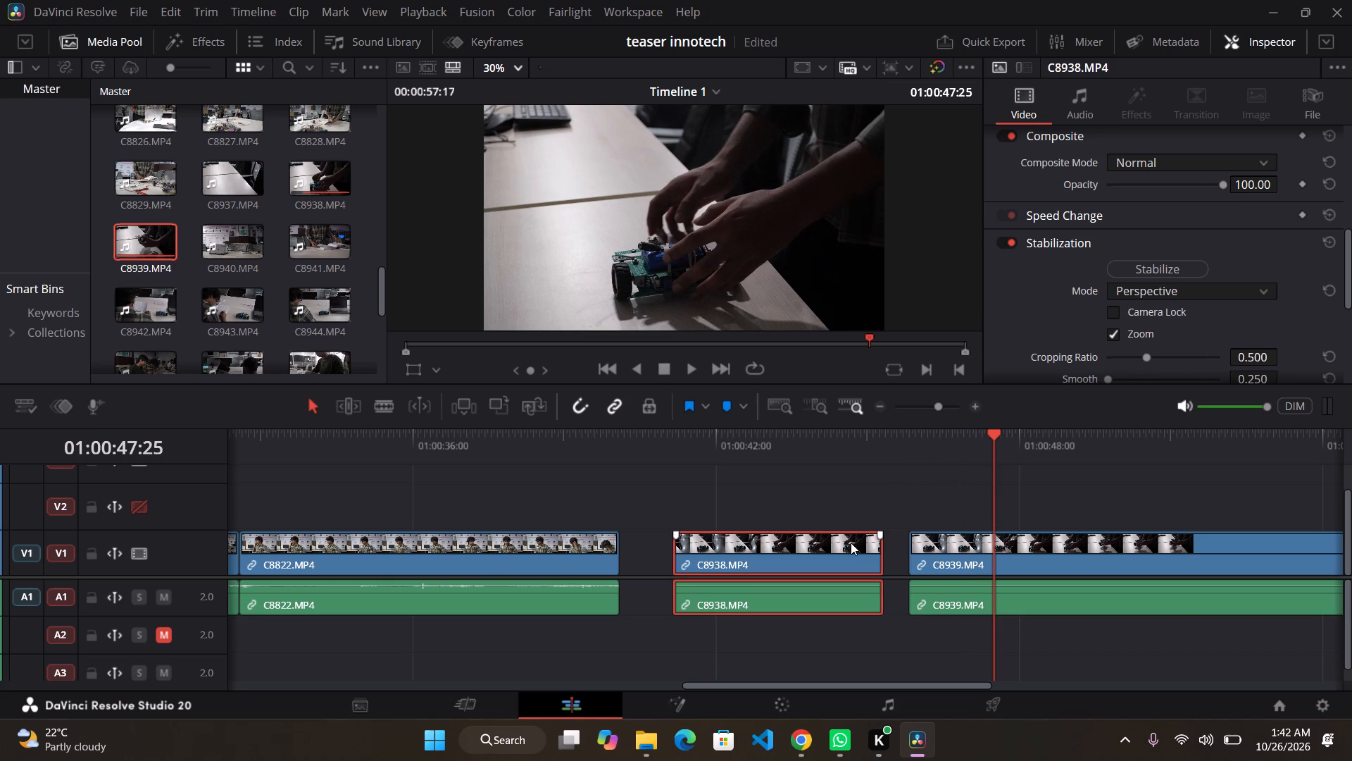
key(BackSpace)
Move C8939.MP4 about 4.5 seconds earlier on V1, leaving a short gap after C8822.MP4, and play its opening.
drag(983, 549, 975, 549)
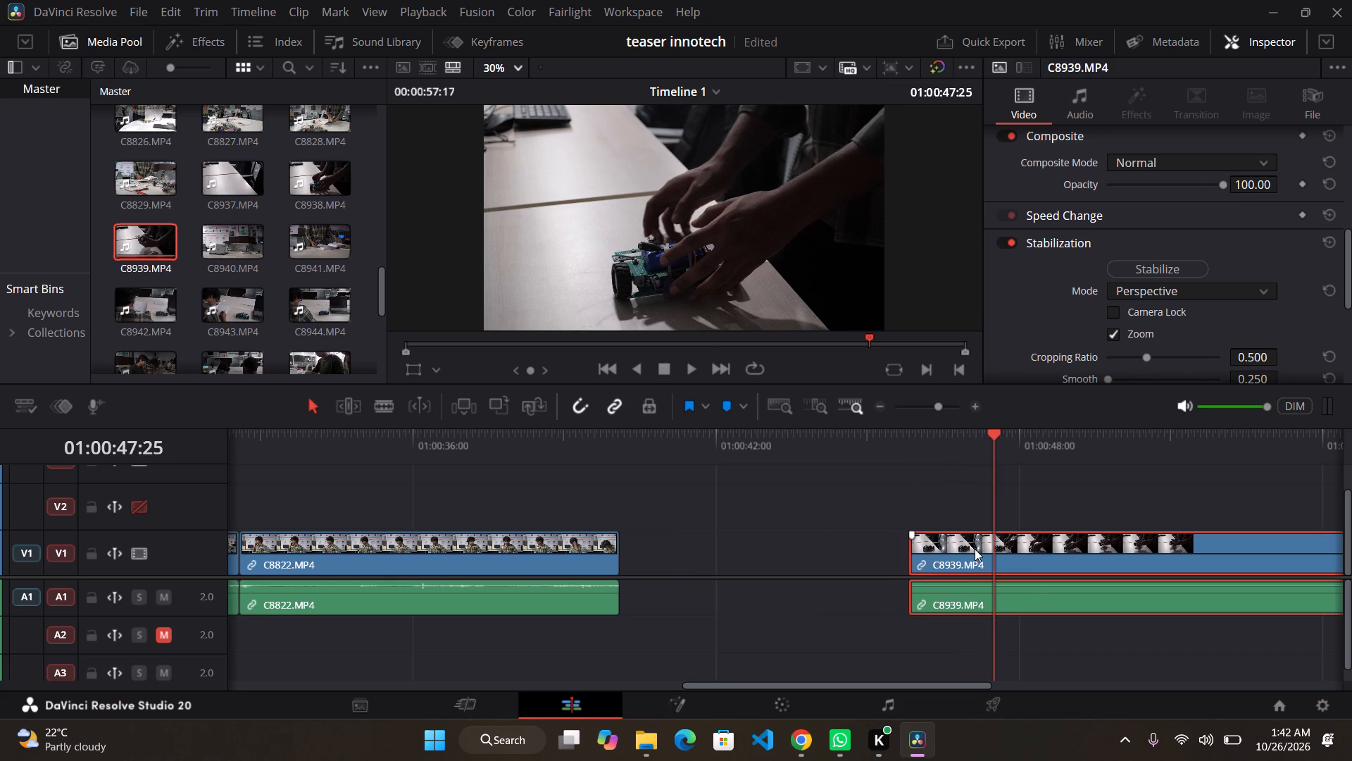
drag(975, 549, 757, 560)
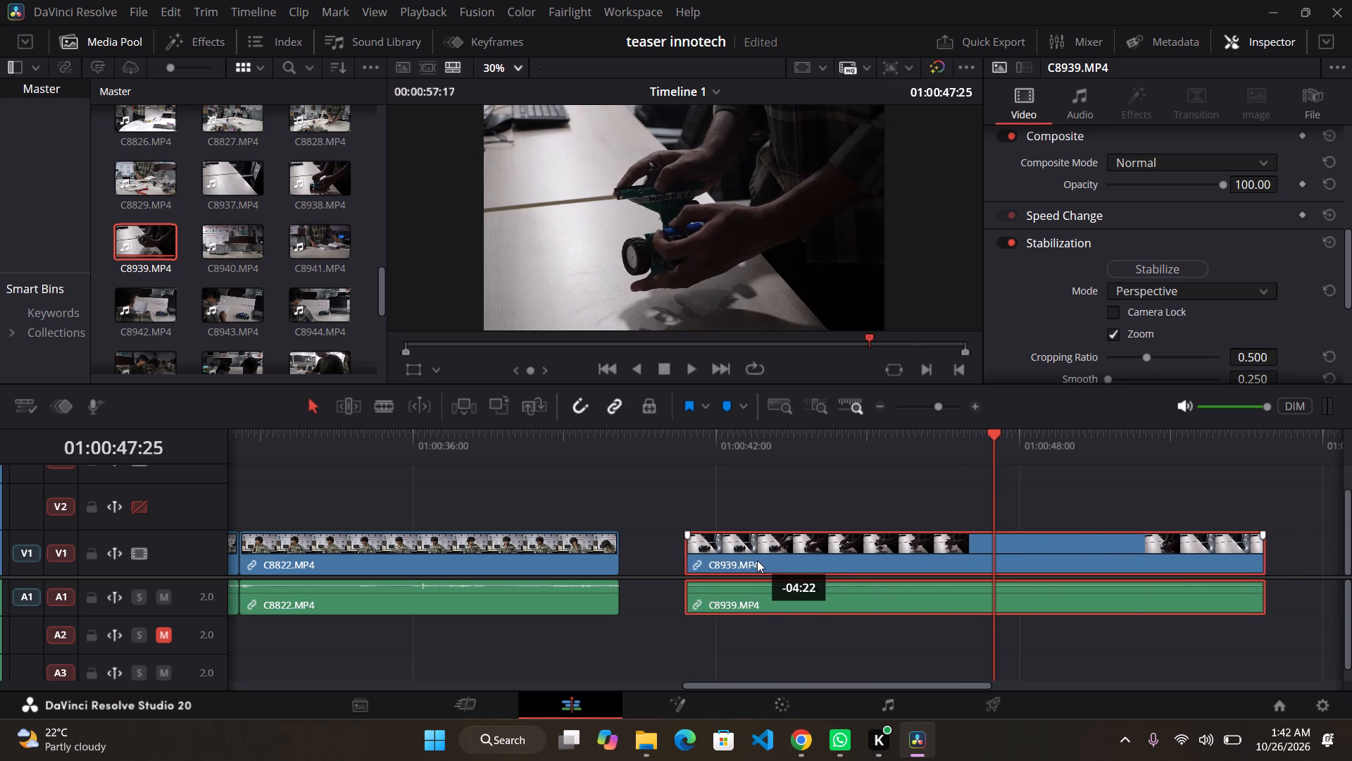
drag(757, 560, 756, 559)
click(665, 443)
key(space)
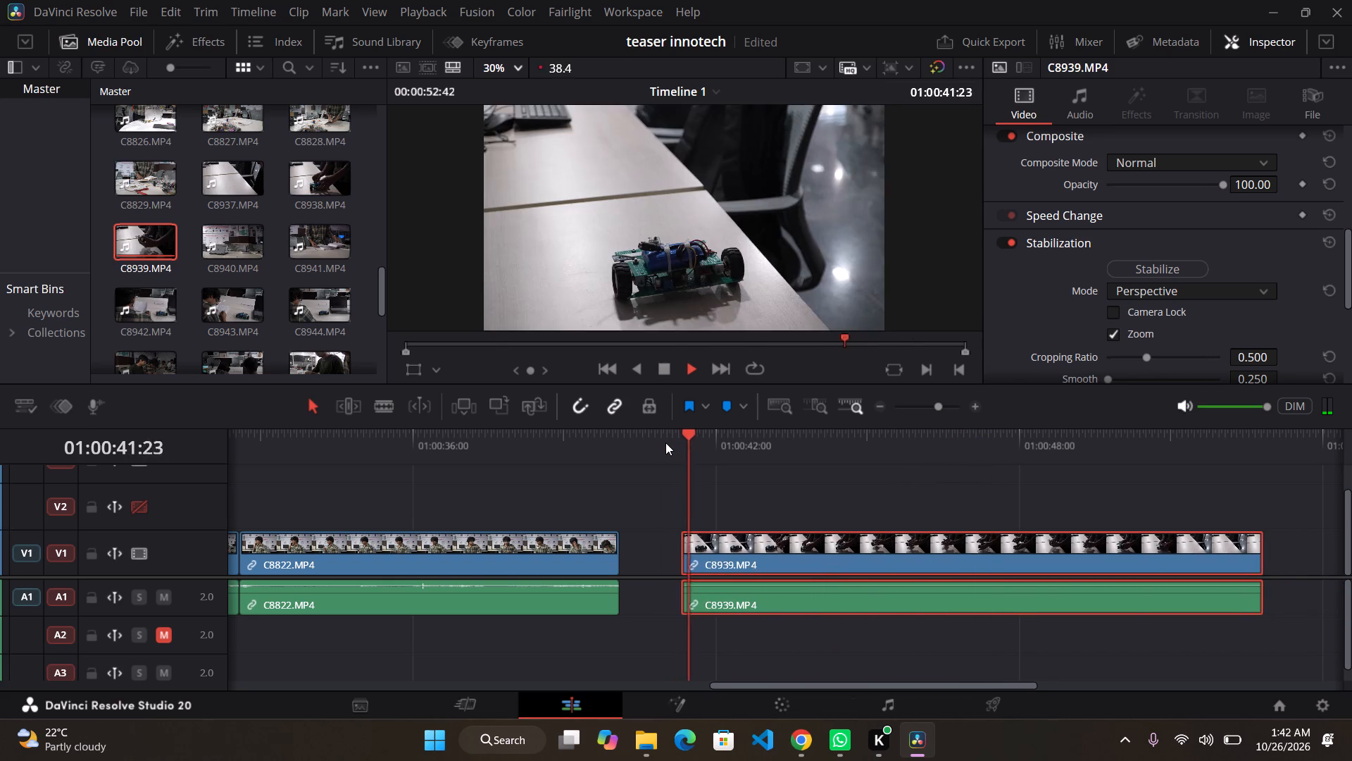
key(space)
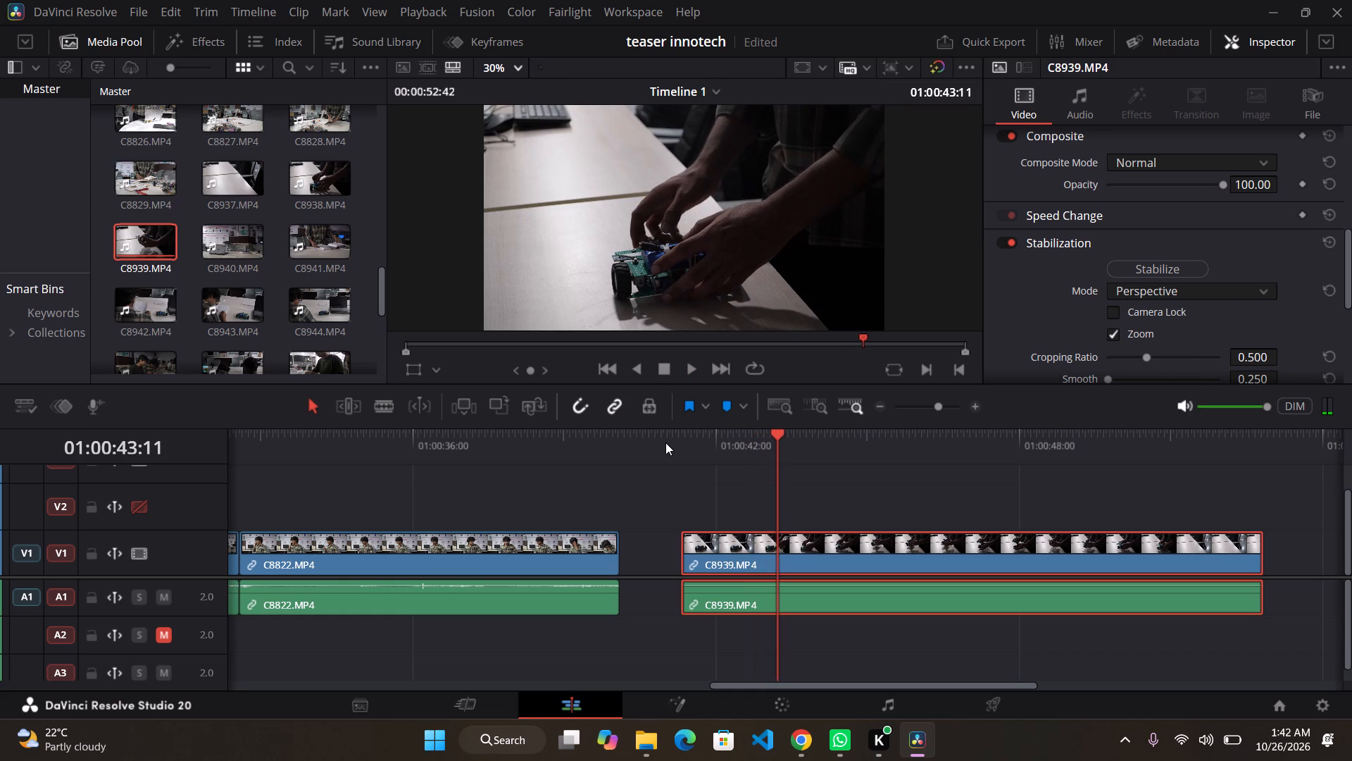